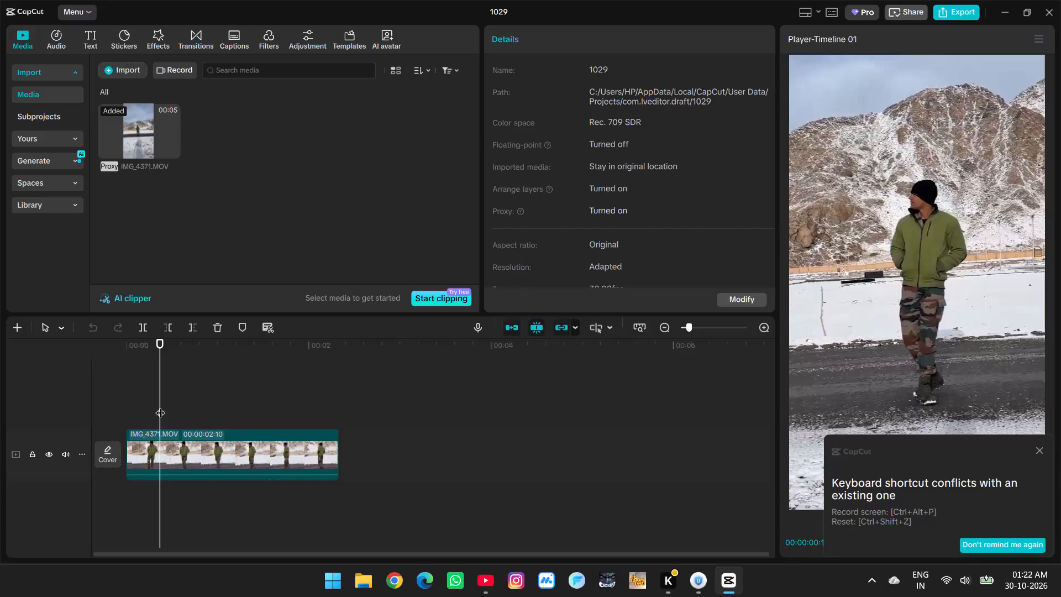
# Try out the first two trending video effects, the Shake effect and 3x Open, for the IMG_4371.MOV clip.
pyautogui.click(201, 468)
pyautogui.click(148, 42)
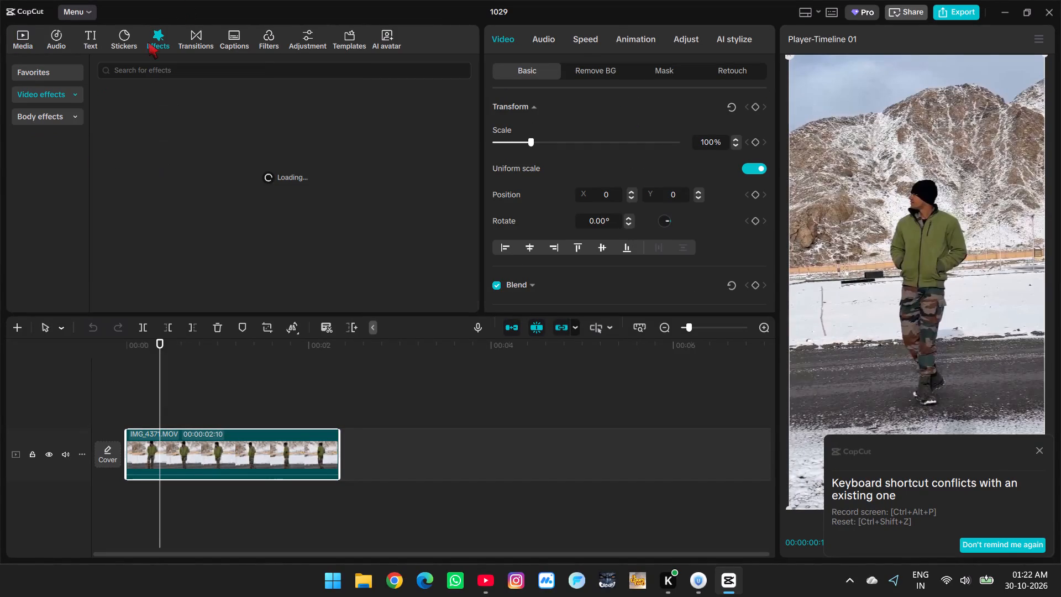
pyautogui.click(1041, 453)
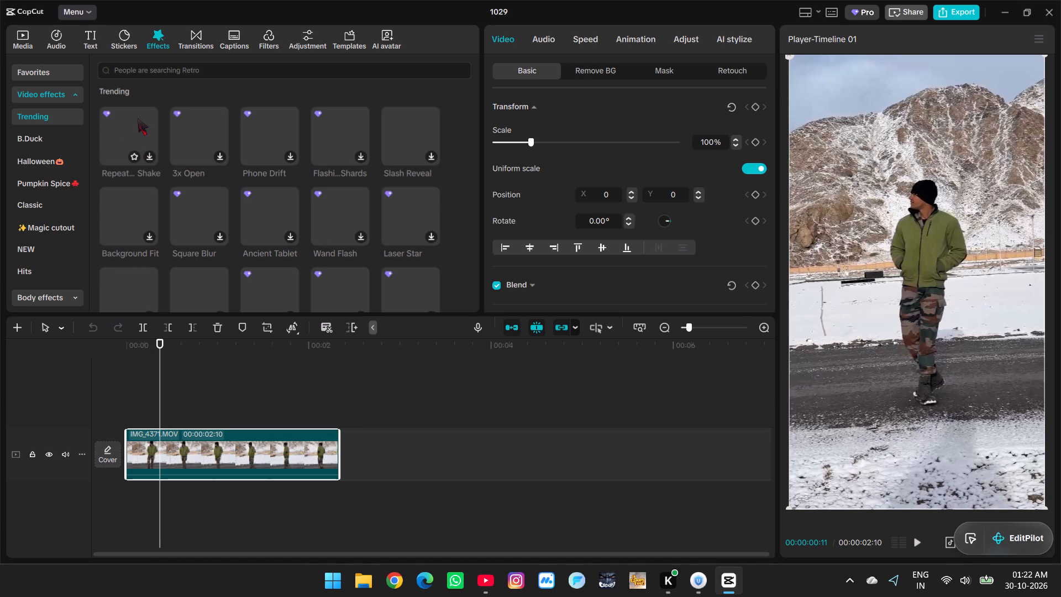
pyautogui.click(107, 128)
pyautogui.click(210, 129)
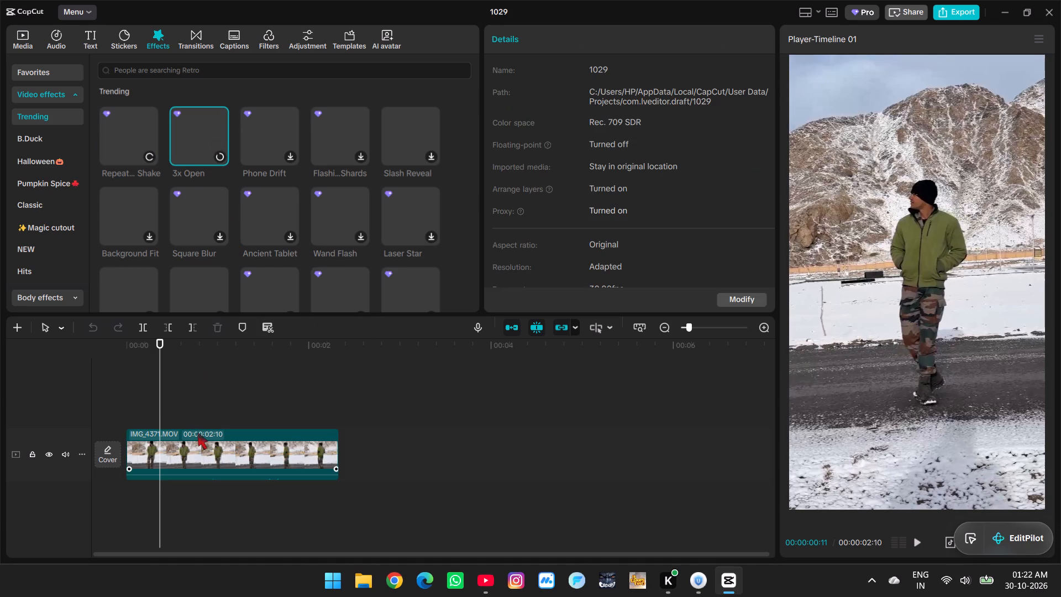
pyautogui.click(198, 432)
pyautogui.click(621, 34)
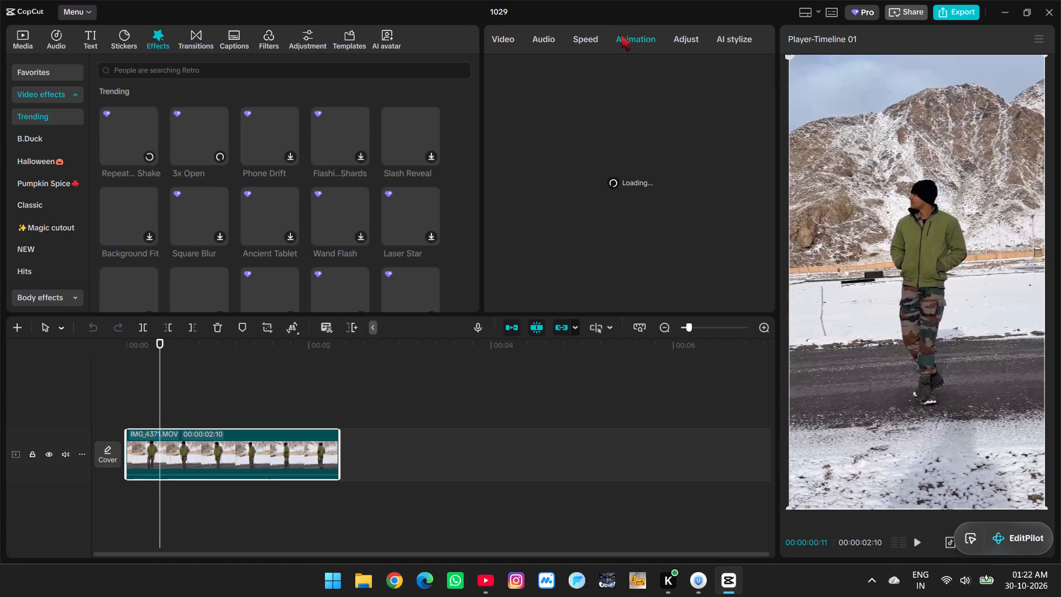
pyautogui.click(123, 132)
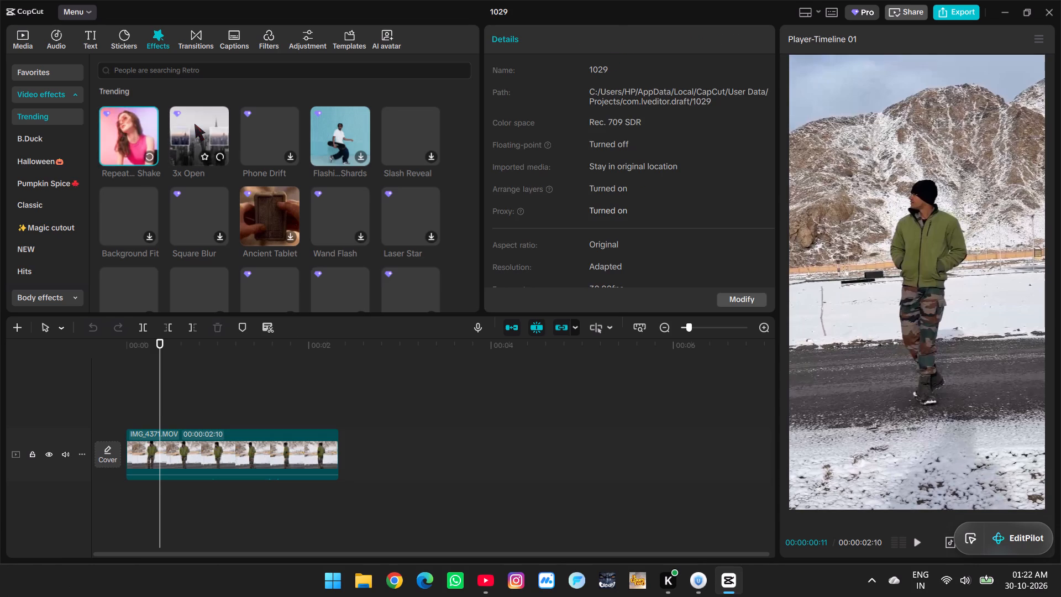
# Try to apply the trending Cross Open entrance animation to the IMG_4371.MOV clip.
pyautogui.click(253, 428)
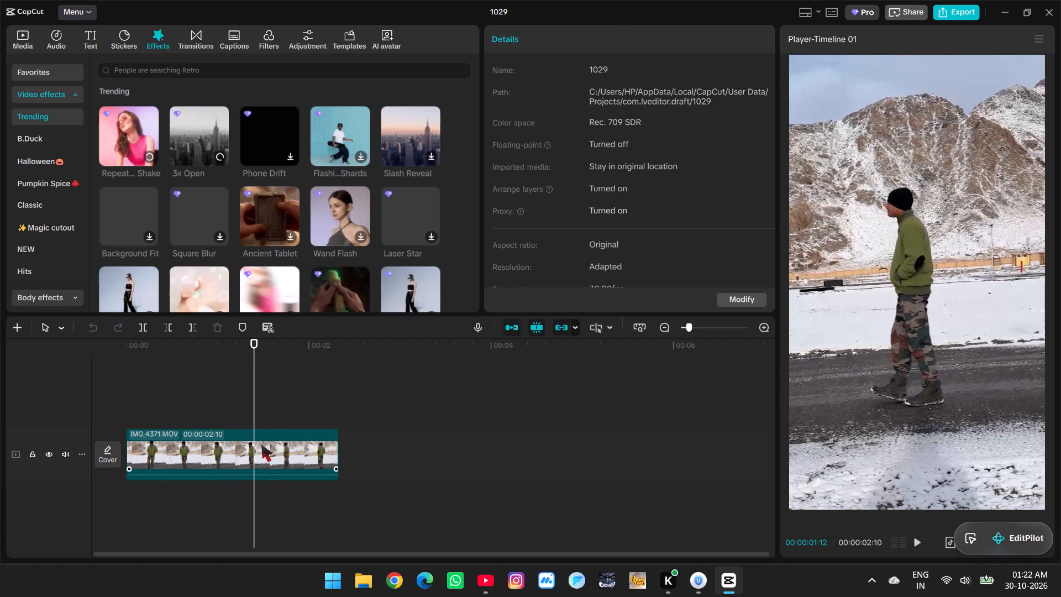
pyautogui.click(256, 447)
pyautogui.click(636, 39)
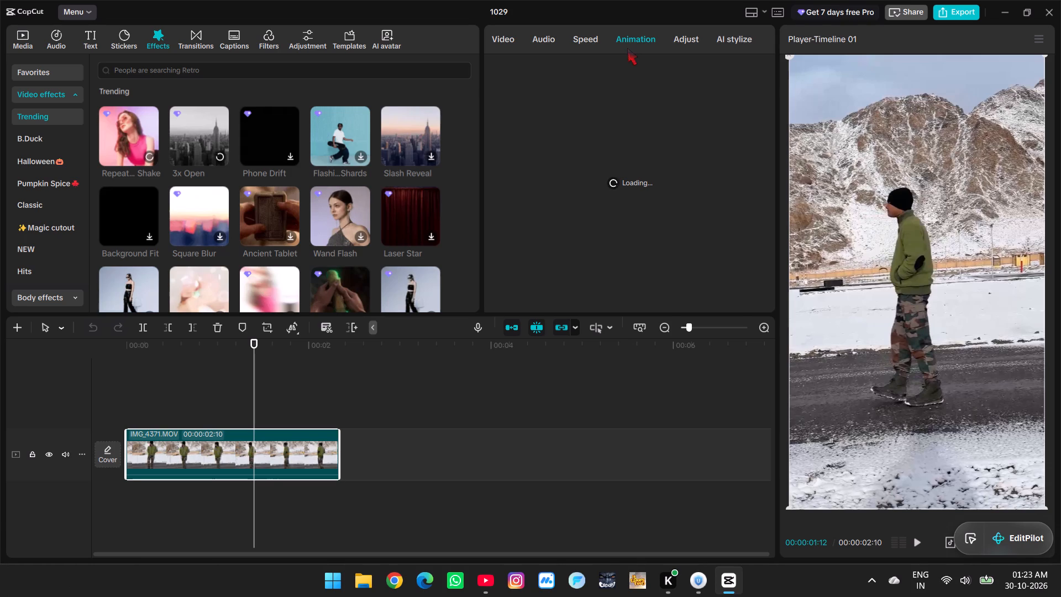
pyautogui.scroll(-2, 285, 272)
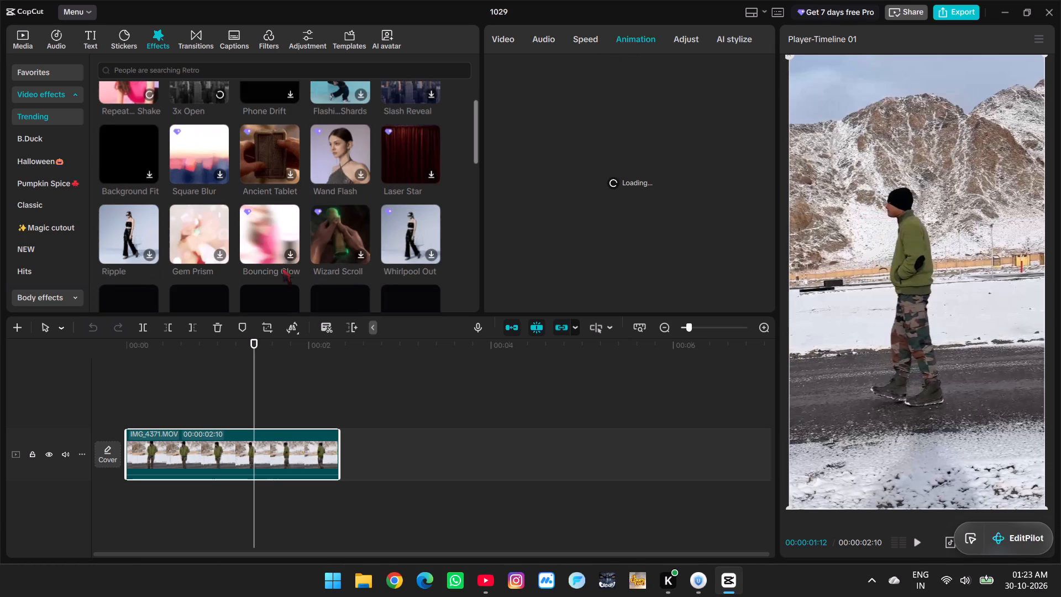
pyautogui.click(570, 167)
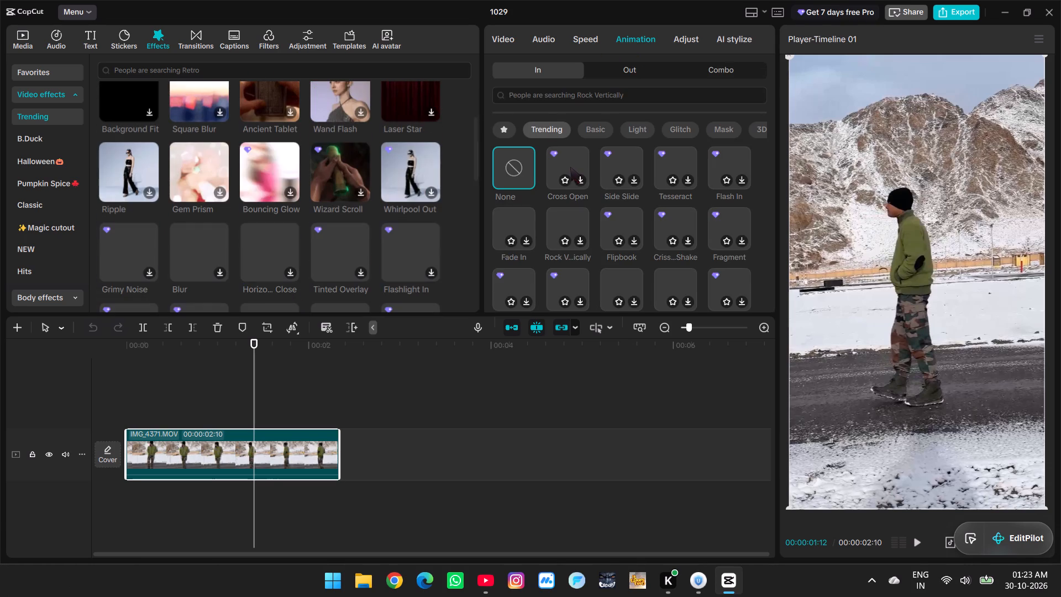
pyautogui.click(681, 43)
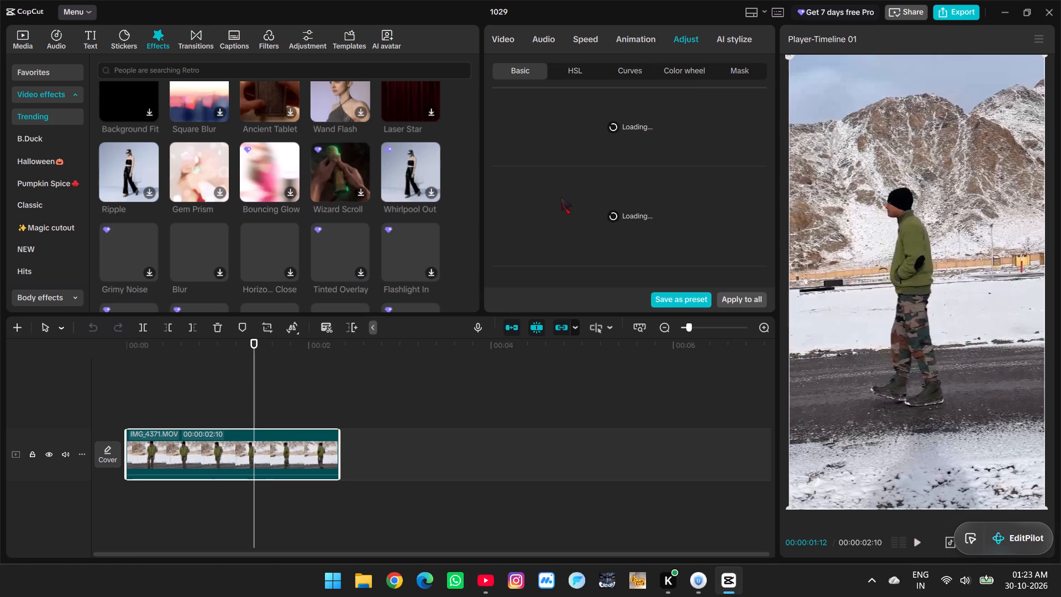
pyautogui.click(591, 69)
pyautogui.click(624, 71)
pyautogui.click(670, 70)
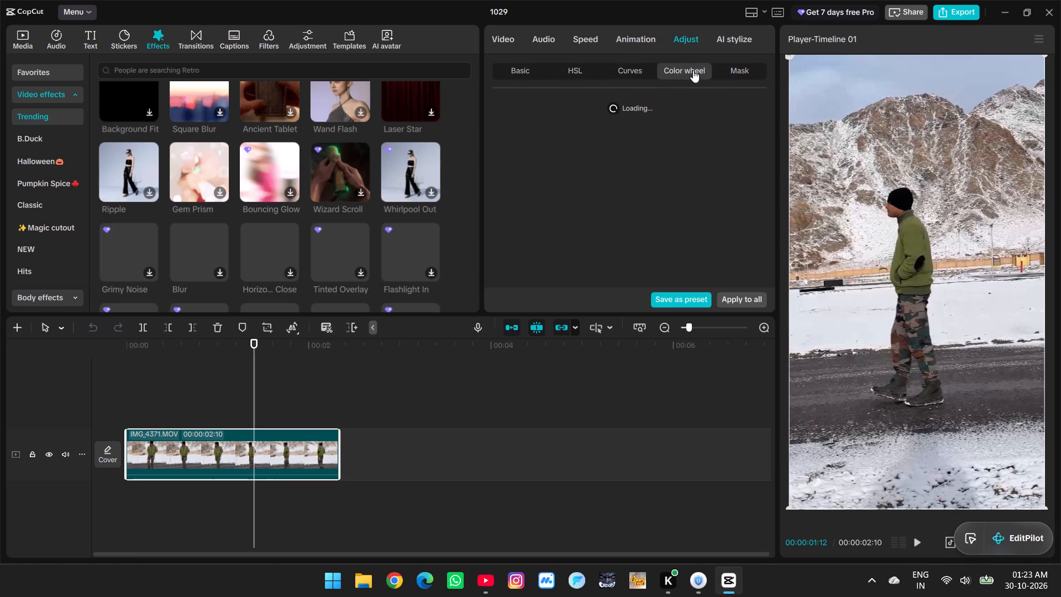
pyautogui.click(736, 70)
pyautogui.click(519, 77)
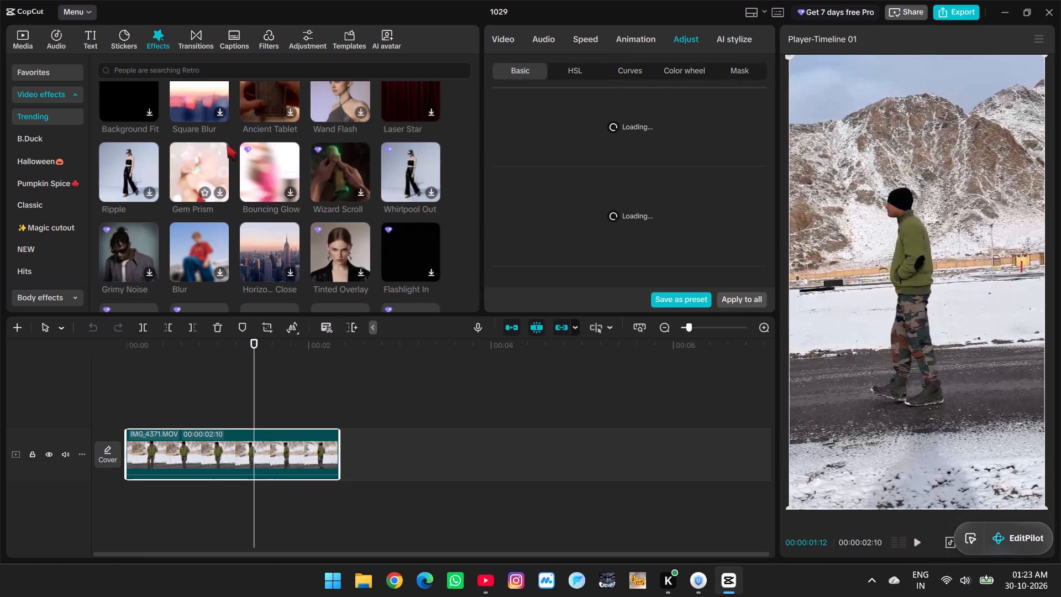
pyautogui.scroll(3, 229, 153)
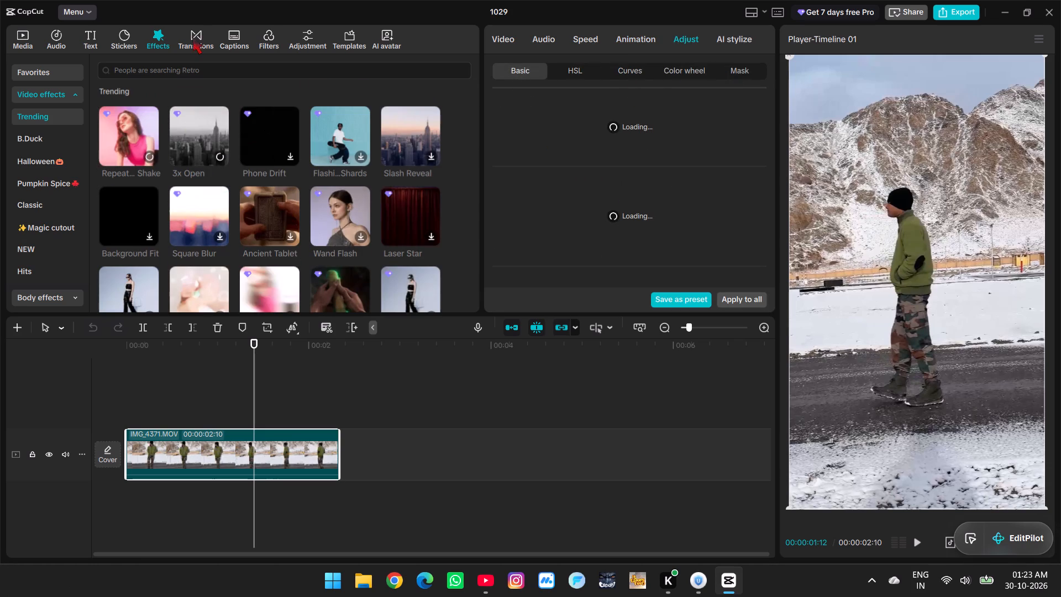
# Add a default text clip above the video and move it to the start of the timeline.
pyautogui.click(94, 39)
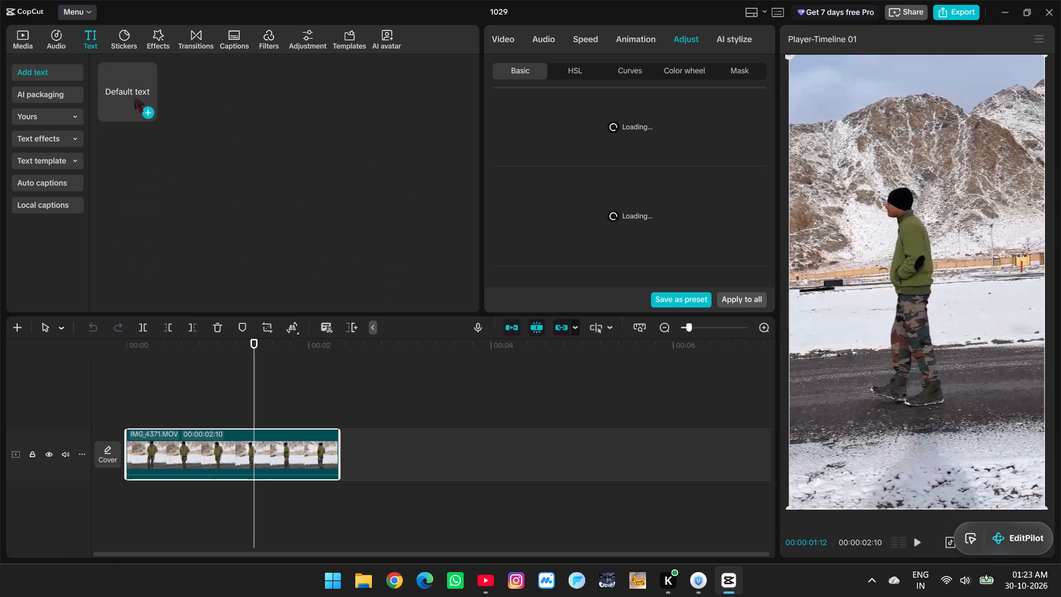
pyautogui.click(148, 108)
pyautogui.moveTo(280, 415); pyautogui.dragTo(149, 406)
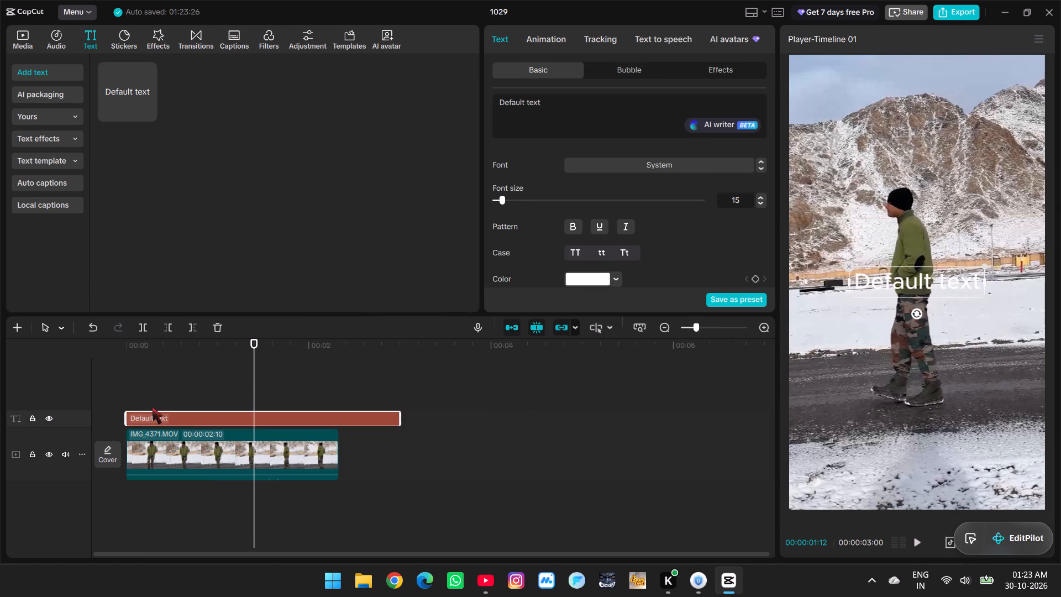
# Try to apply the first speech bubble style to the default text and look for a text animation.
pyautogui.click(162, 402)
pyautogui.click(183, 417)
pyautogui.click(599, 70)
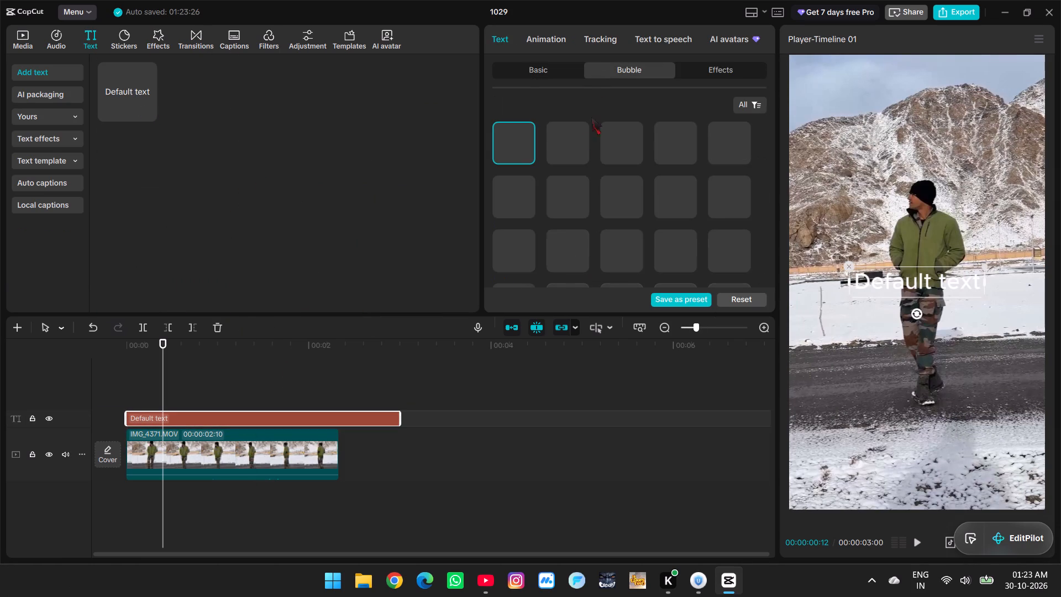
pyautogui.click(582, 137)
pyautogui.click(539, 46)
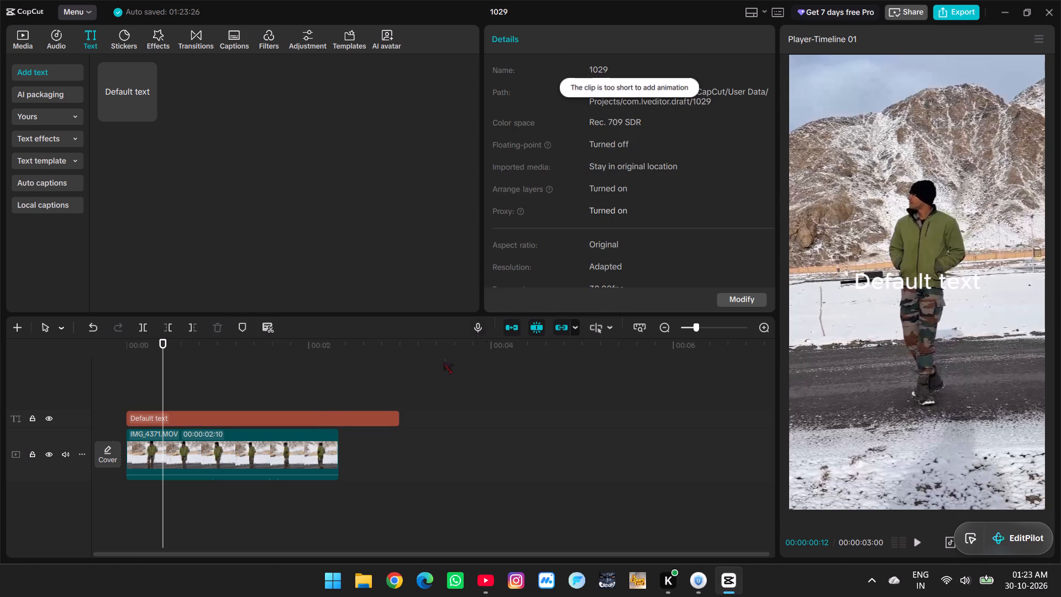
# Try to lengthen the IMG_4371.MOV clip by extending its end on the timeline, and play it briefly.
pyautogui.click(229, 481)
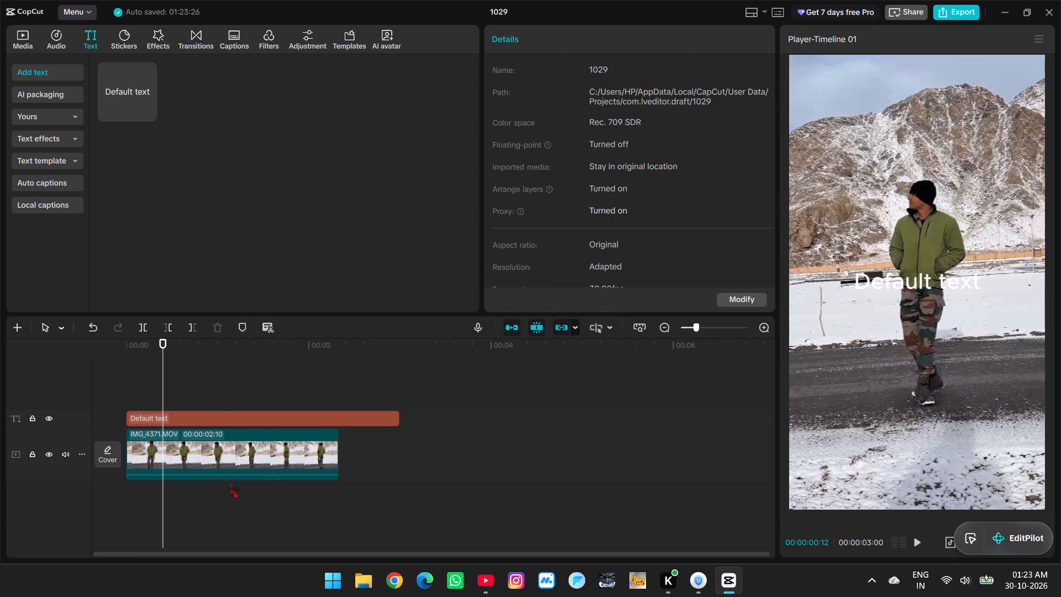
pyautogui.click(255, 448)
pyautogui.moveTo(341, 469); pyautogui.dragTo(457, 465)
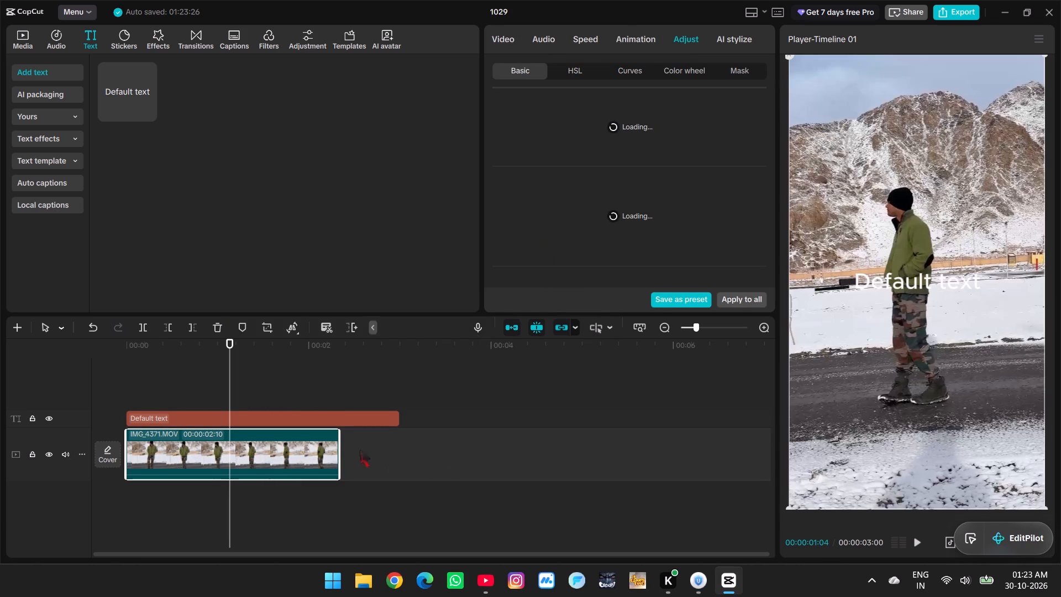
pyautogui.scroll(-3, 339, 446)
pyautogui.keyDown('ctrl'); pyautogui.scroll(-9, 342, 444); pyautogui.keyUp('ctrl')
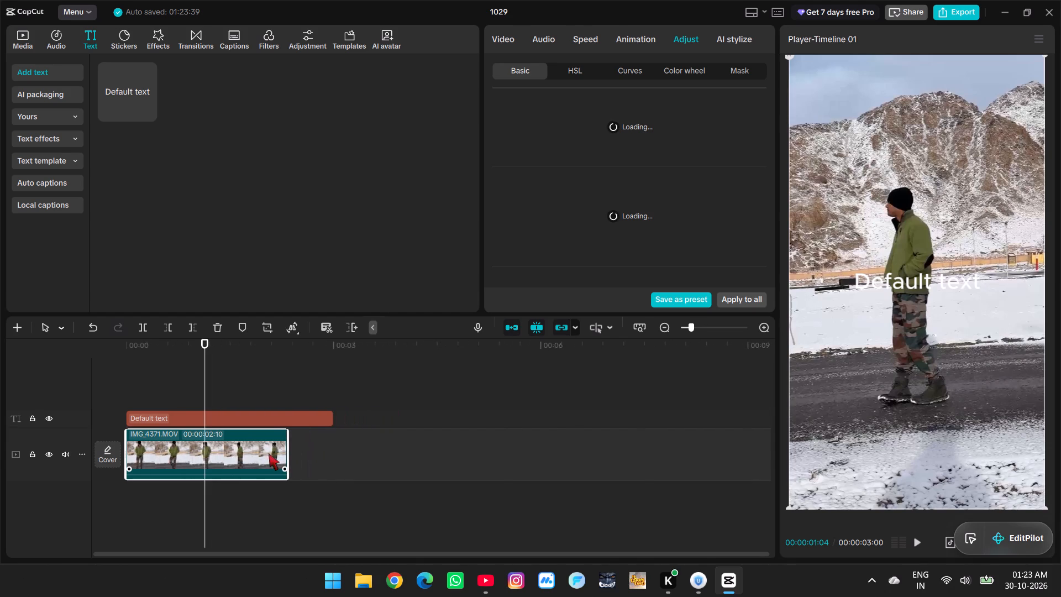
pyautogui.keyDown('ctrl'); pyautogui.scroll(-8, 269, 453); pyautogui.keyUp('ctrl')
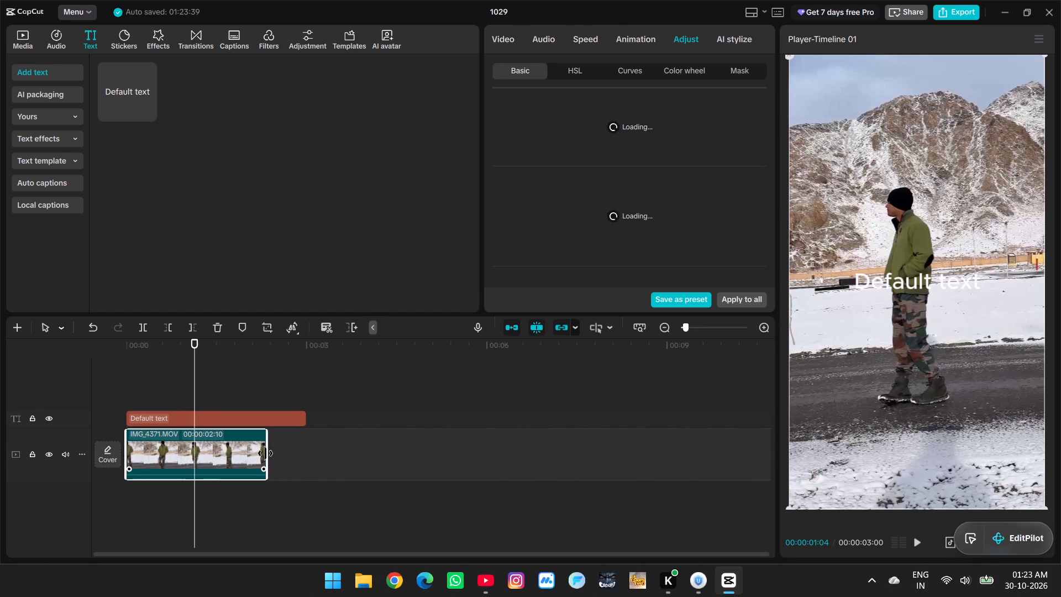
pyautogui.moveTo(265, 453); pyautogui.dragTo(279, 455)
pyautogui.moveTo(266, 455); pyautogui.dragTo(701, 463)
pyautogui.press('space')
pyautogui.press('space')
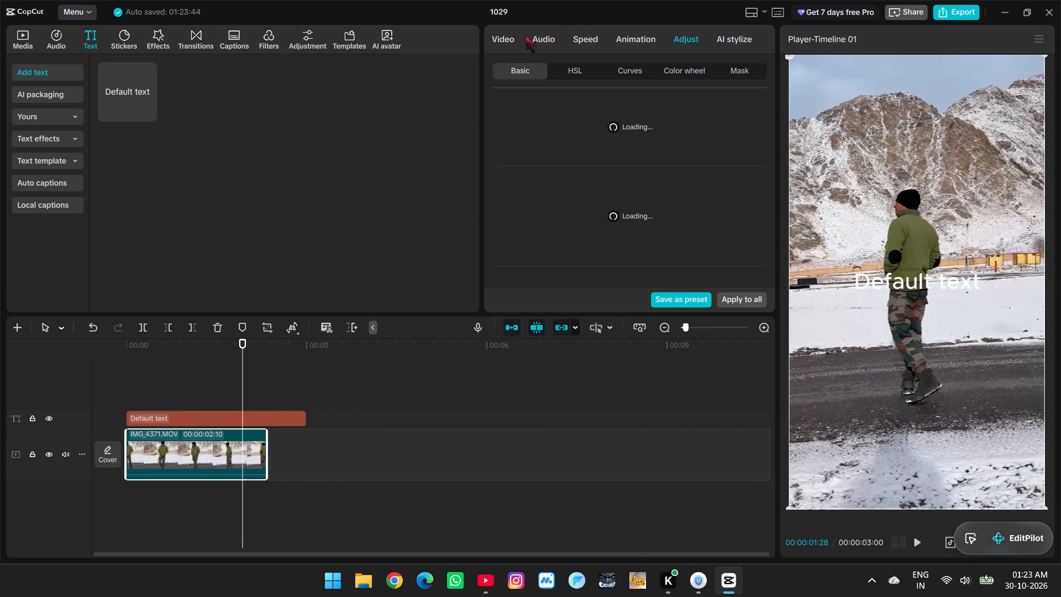
# Slow the IMG_4371.MOV clip to a standard speed of 0.50x.
pyautogui.click(613, 32)
pyautogui.click(577, 40)
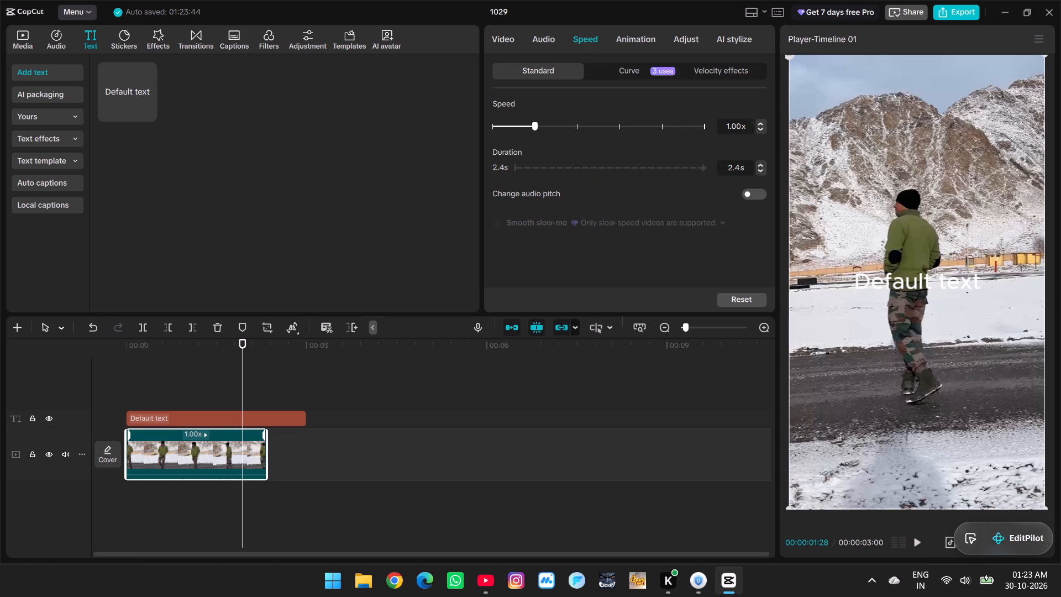
pyautogui.tripleClick(759, 129)
pyautogui.doubleClick(759, 129)
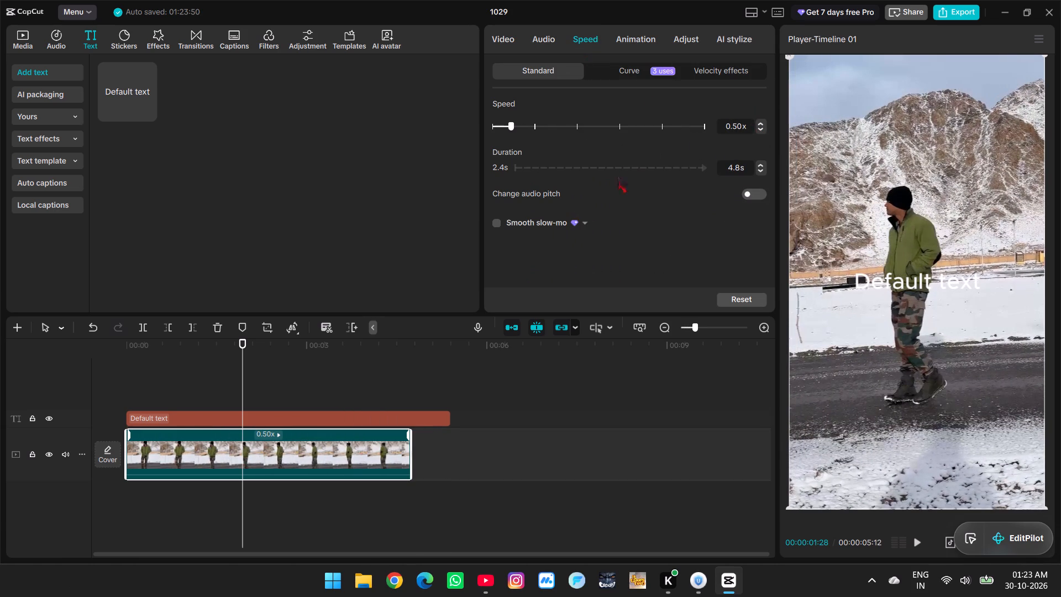
# Enable Smooth slow-mo for the slowed clip using the Optical flow method.
pyautogui.click(498, 223)
pyautogui.click(543, 249)
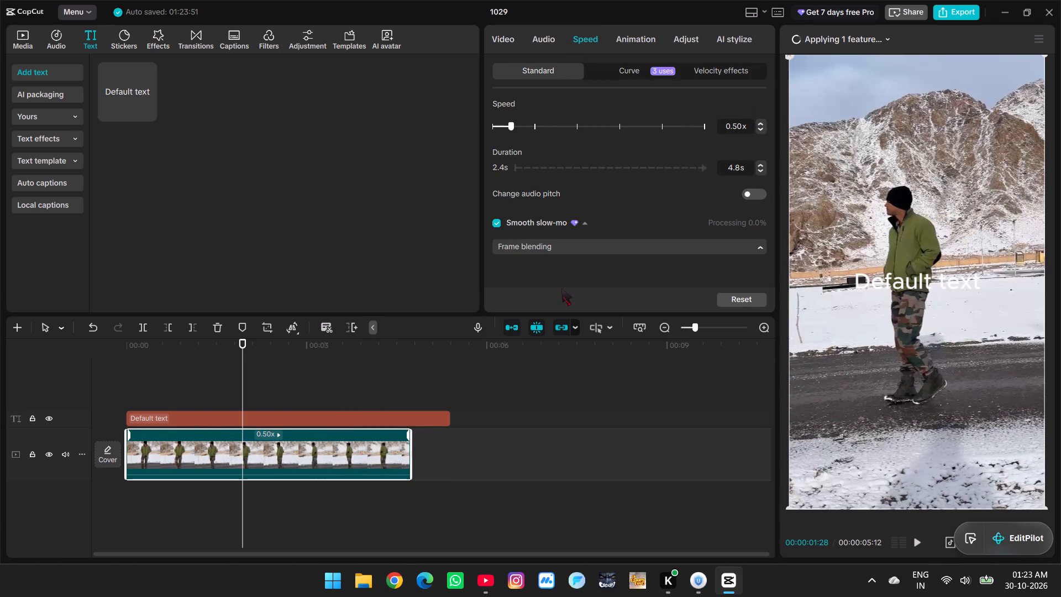
pyautogui.click(561, 302)
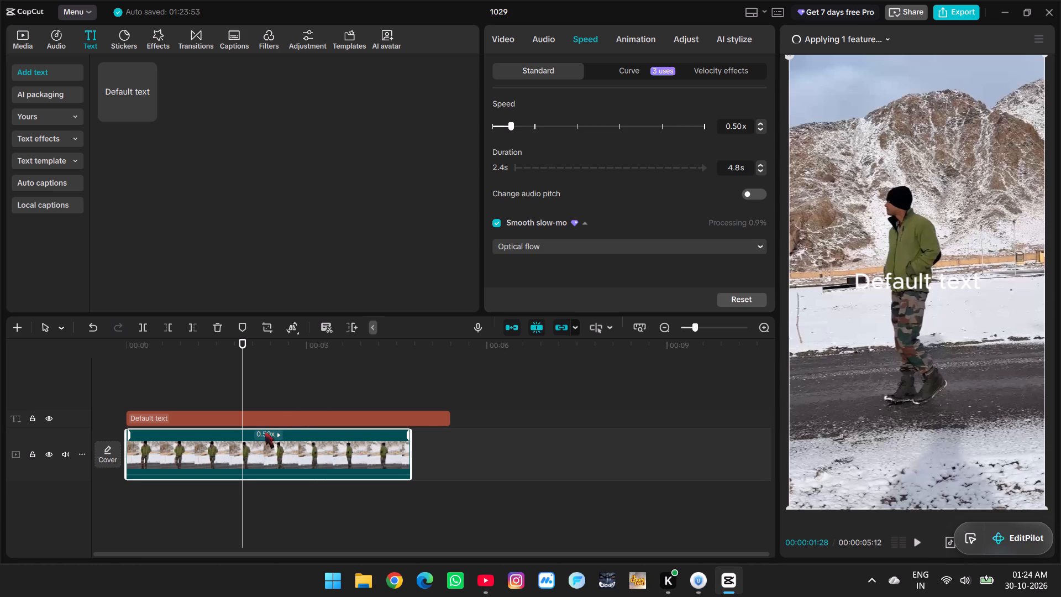
# Replace the default text clip's wording with "Ladhak".
pyautogui.click(283, 422)
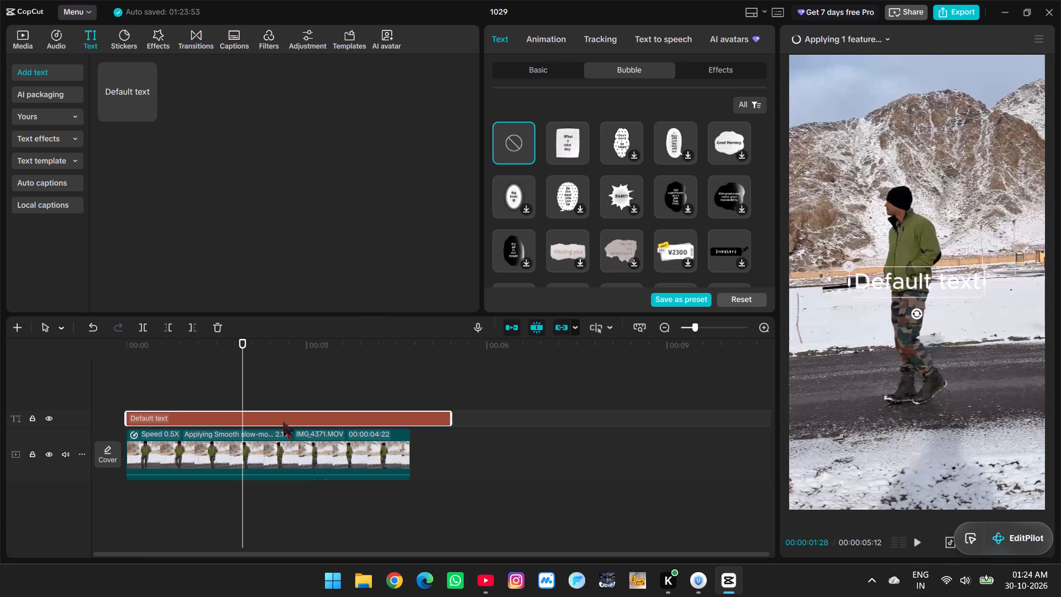
pyautogui.click(549, 74)
pyautogui.moveTo(551, 95); pyautogui.dragTo(482, 102)
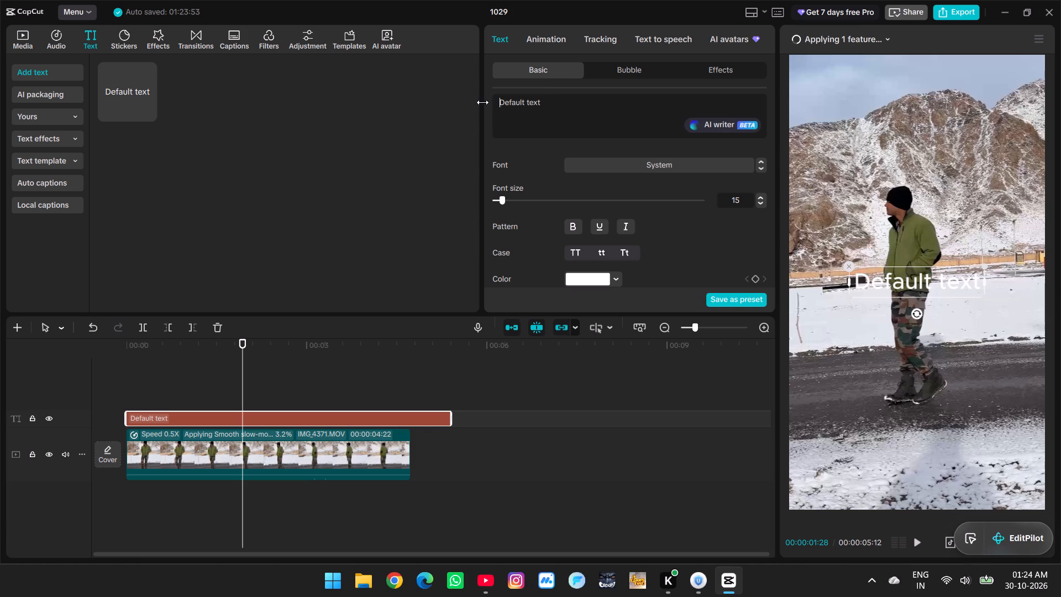
pyautogui.moveTo(482, 102); pyautogui.dragTo(479, 102)
pyautogui.moveTo(548, 102); pyautogui.dragTo(494, 99)
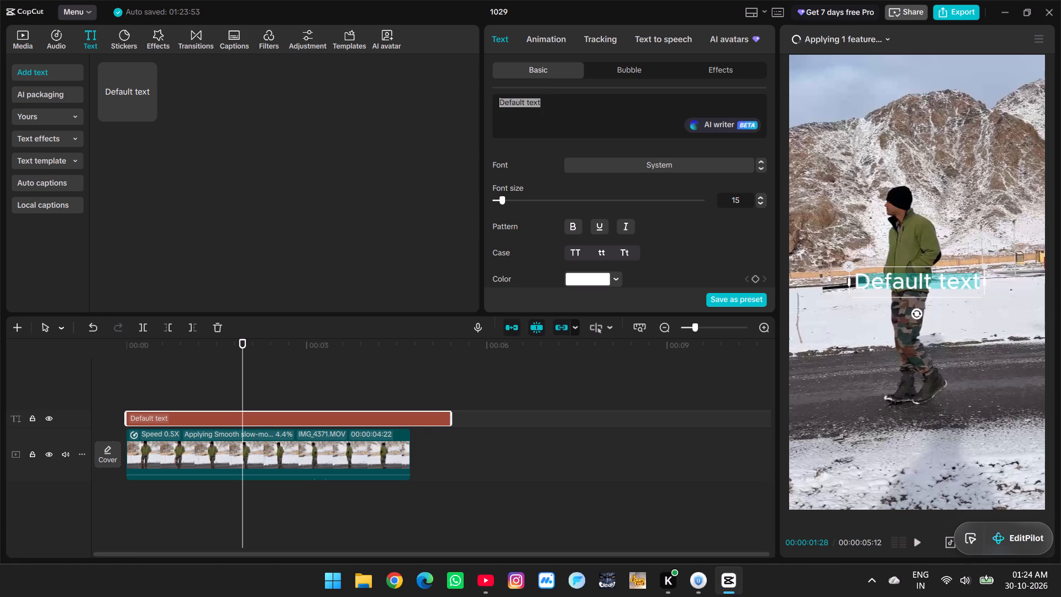
pyautogui.write('Ladhak')
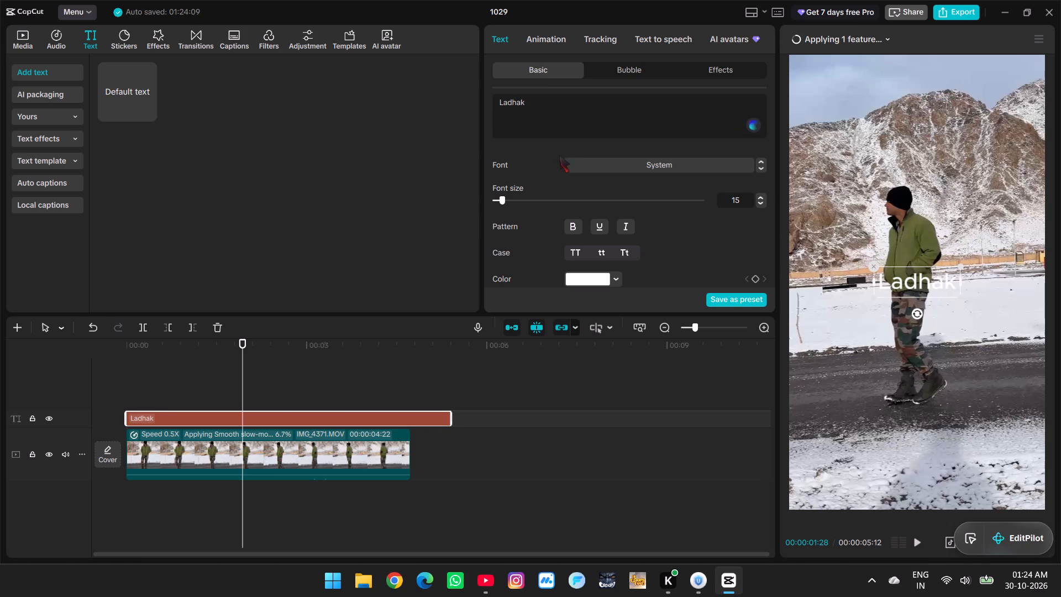
# Set the "Ladhak" title's font to BEBASNEUE and check it on the video at about 00:00:01:01.
pyautogui.click(580, 167)
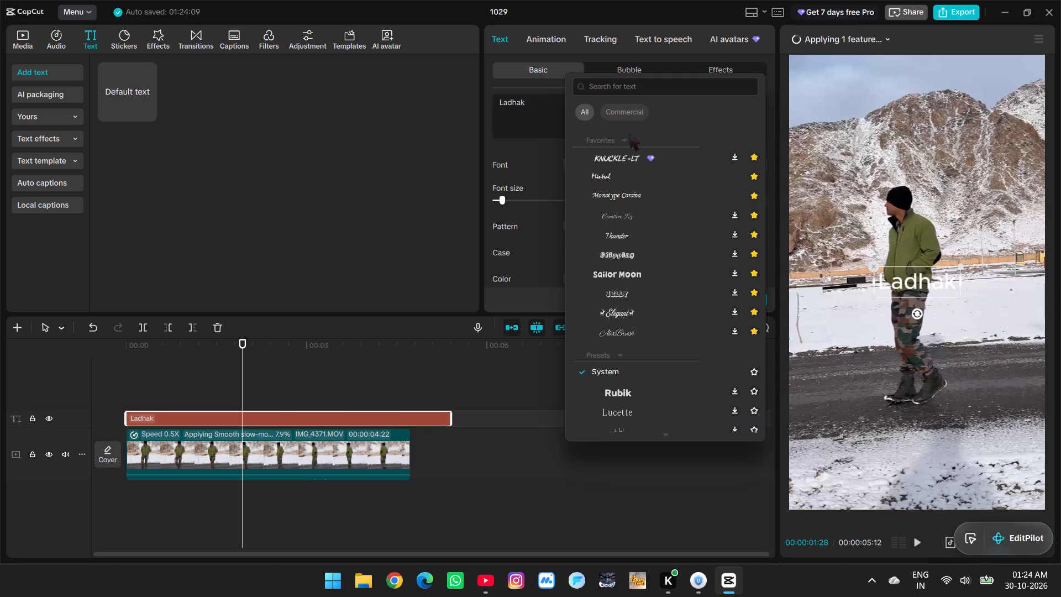
pyautogui.scroll(-2, 622, 292)
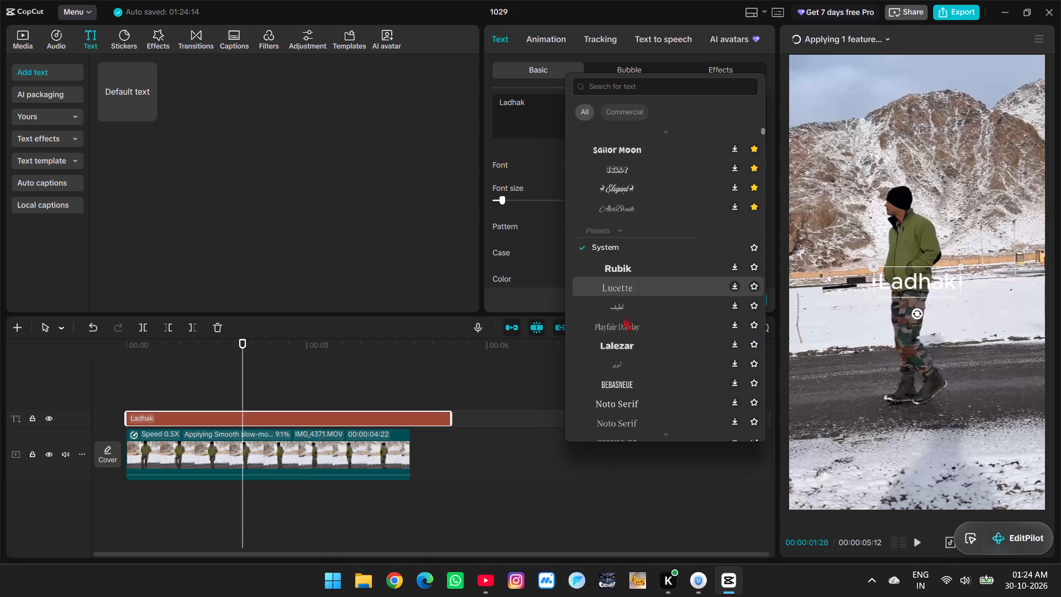
pyautogui.scroll(-1, 622, 317)
pyautogui.click(634, 322)
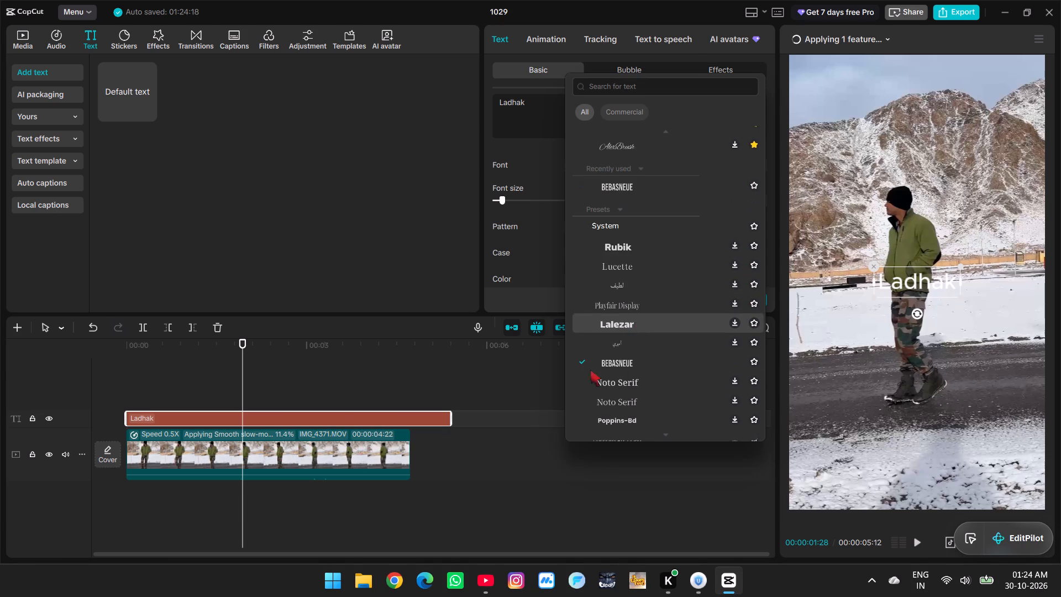
pyautogui.click(188, 397)
pyautogui.click(219, 417)
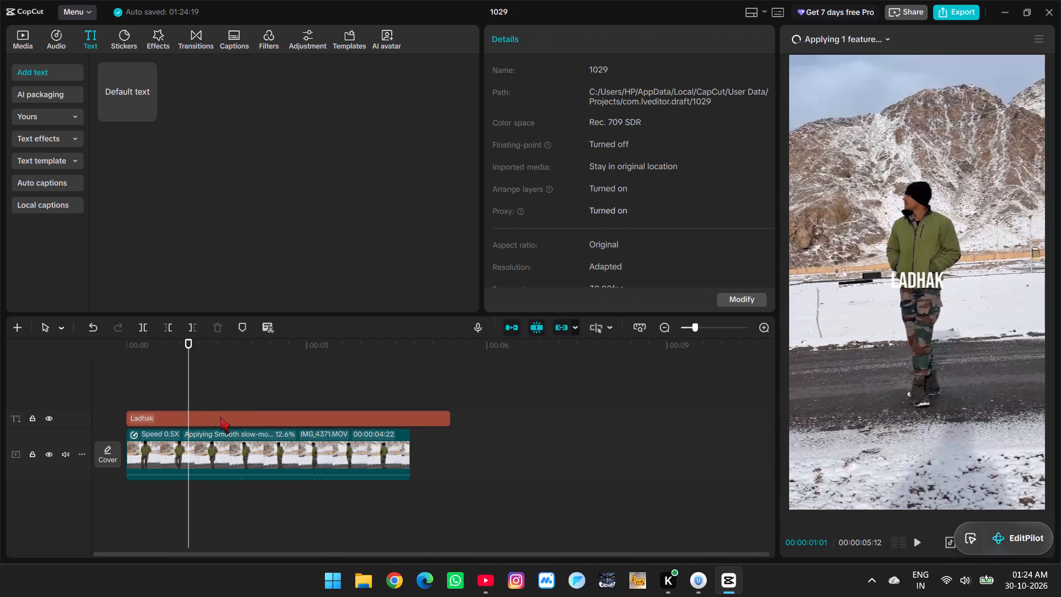
# Set the "Ladhak" title's text color to black, hex 000000.
pyautogui.scroll(-1, 620, 271)
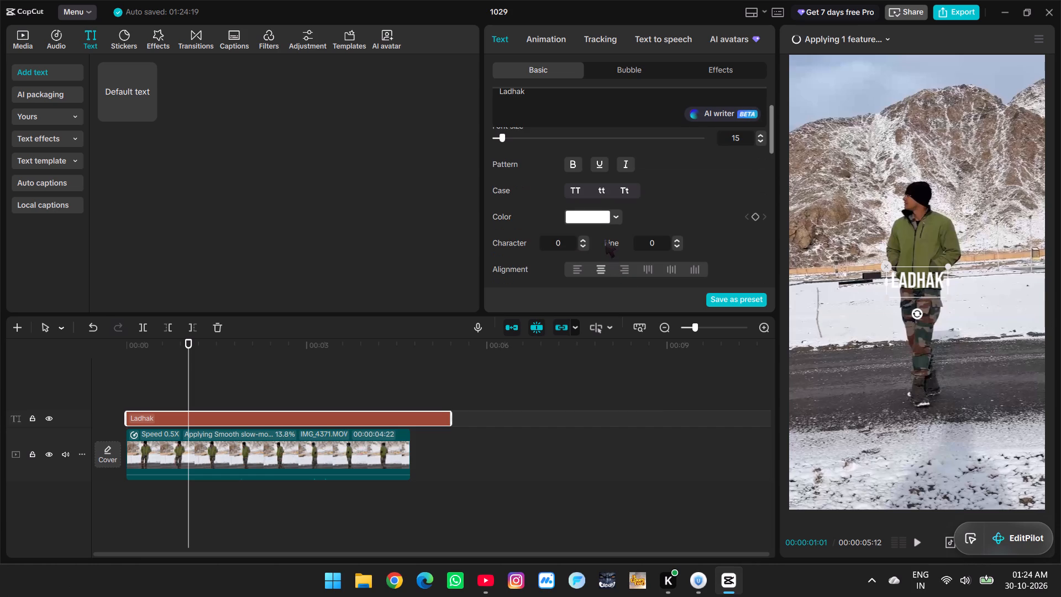
pyautogui.click(607, 220)
pyautogui.moveTo(583, 298); pyautogui.dragTo(614, 388)
pyautogui.click(725, 226)
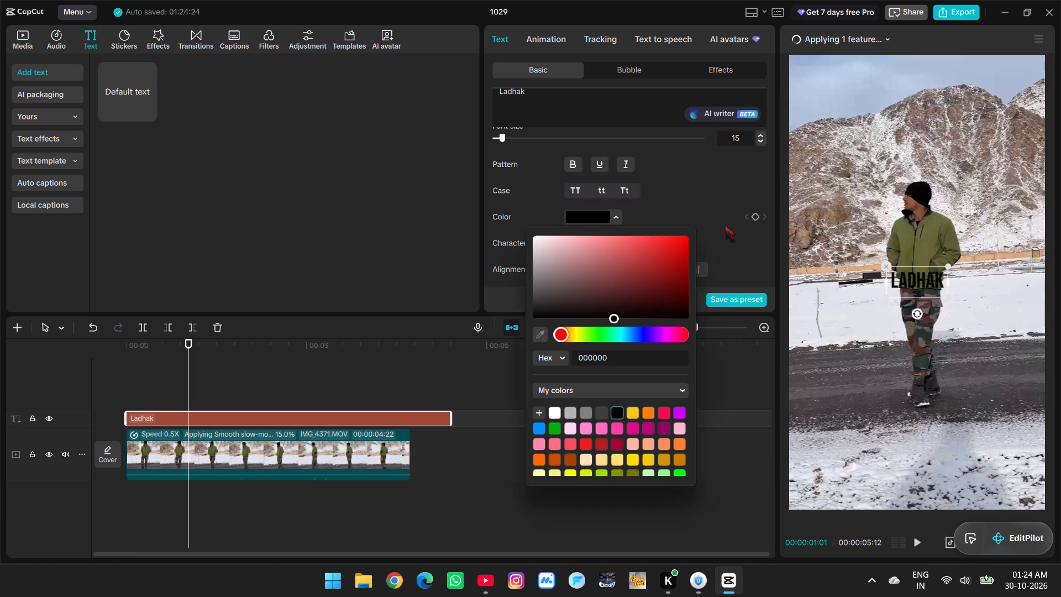
# Enlarge the "Ladhak" title so it spans about three quarters of the video frame's width.
pyautogui.moveTo(947, 296); pyautogui.dragTo(1023, 442)
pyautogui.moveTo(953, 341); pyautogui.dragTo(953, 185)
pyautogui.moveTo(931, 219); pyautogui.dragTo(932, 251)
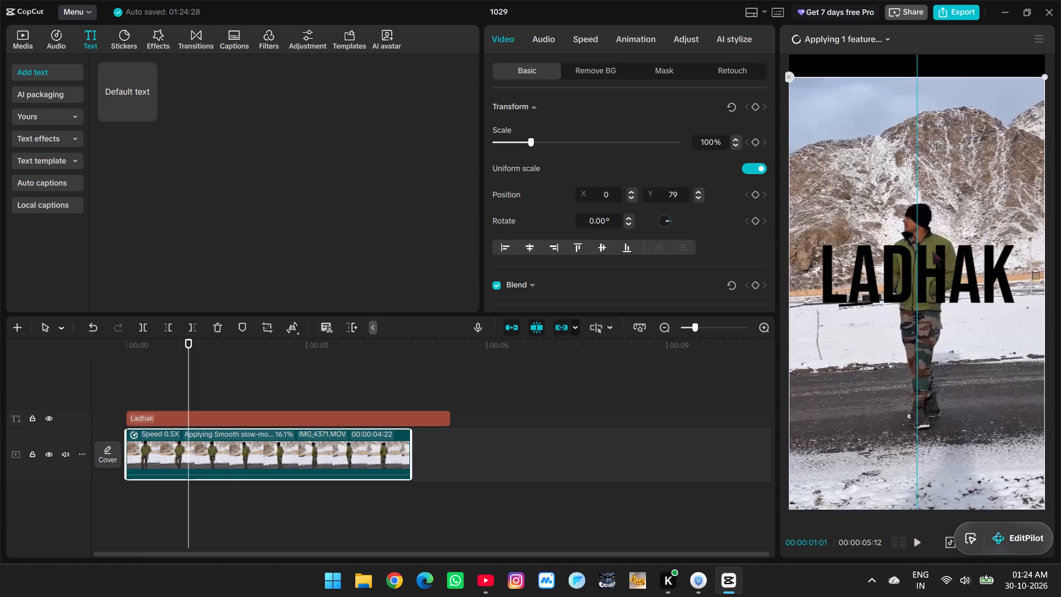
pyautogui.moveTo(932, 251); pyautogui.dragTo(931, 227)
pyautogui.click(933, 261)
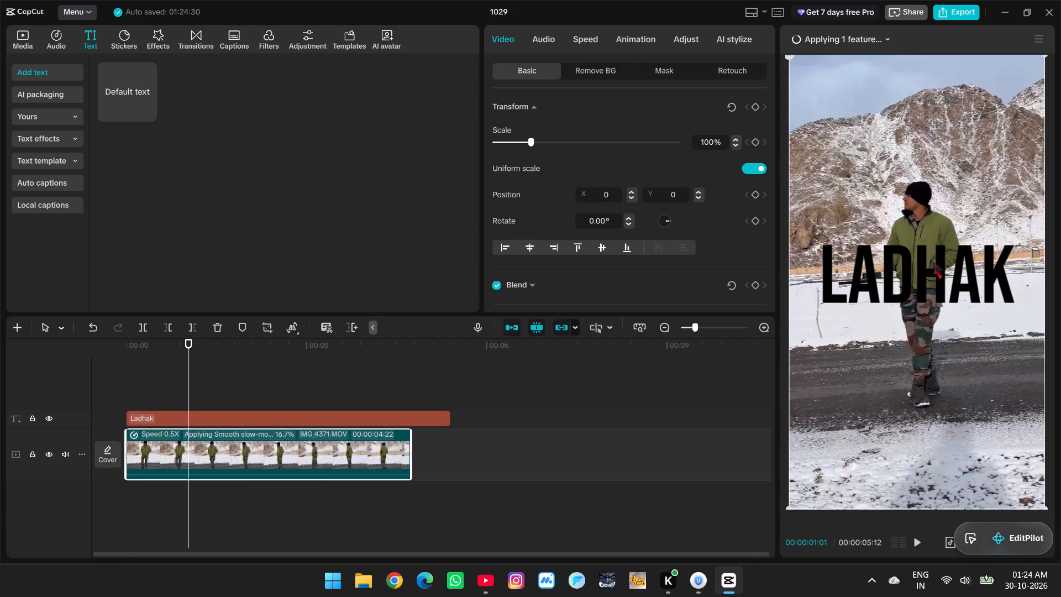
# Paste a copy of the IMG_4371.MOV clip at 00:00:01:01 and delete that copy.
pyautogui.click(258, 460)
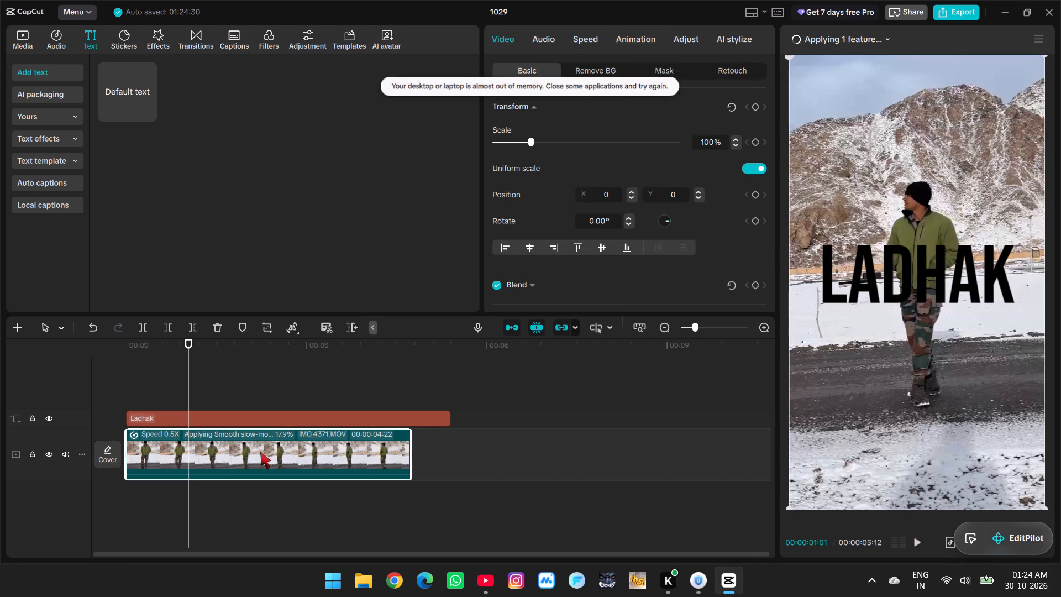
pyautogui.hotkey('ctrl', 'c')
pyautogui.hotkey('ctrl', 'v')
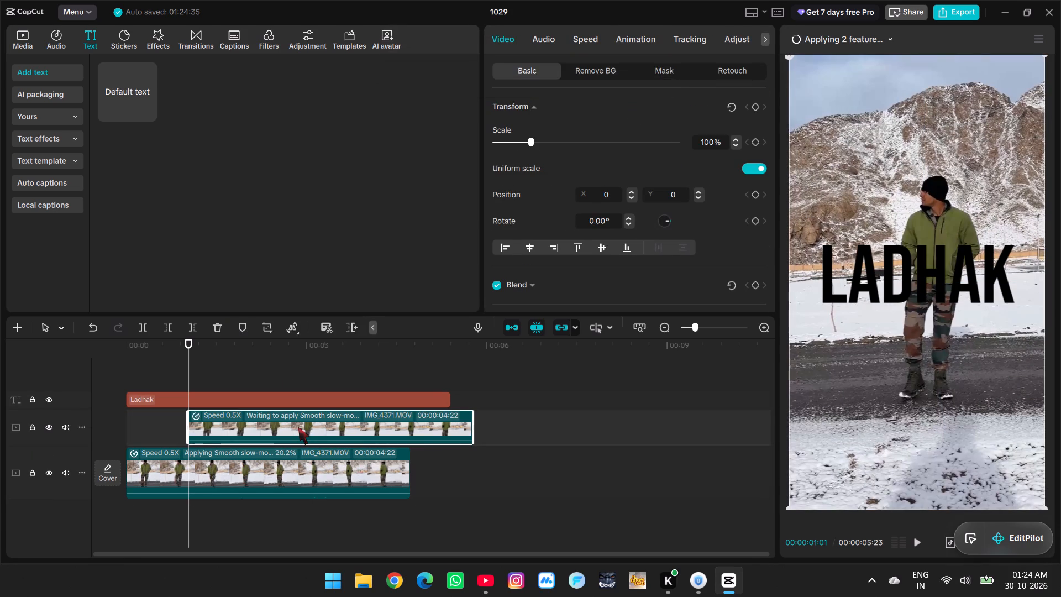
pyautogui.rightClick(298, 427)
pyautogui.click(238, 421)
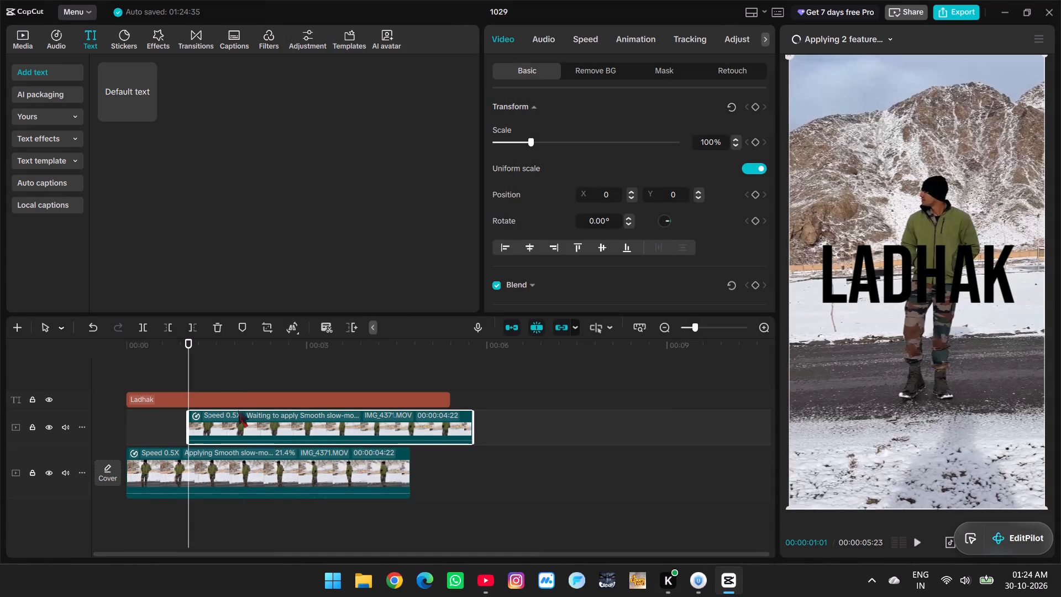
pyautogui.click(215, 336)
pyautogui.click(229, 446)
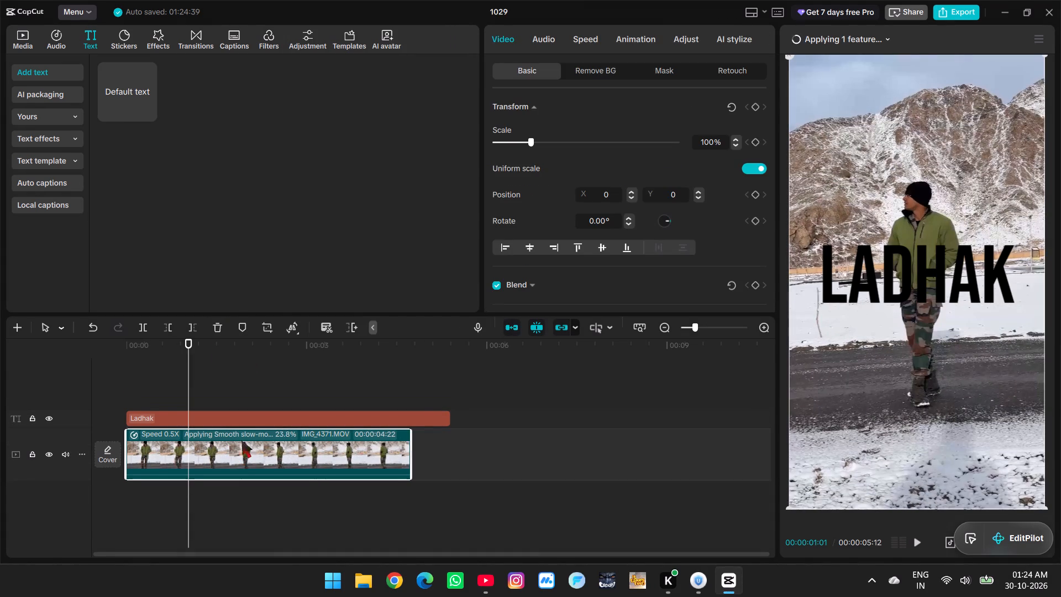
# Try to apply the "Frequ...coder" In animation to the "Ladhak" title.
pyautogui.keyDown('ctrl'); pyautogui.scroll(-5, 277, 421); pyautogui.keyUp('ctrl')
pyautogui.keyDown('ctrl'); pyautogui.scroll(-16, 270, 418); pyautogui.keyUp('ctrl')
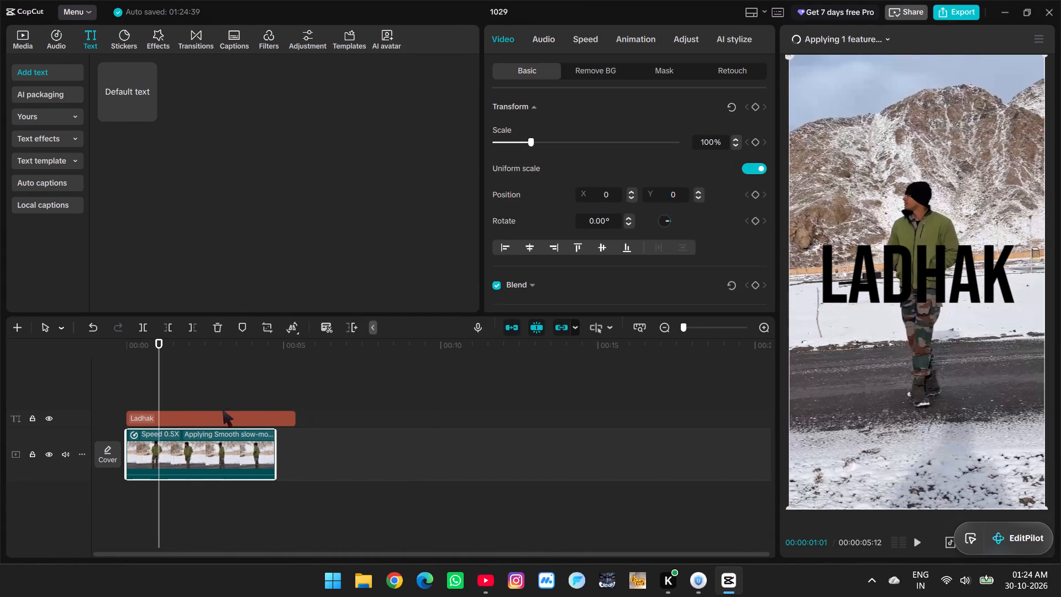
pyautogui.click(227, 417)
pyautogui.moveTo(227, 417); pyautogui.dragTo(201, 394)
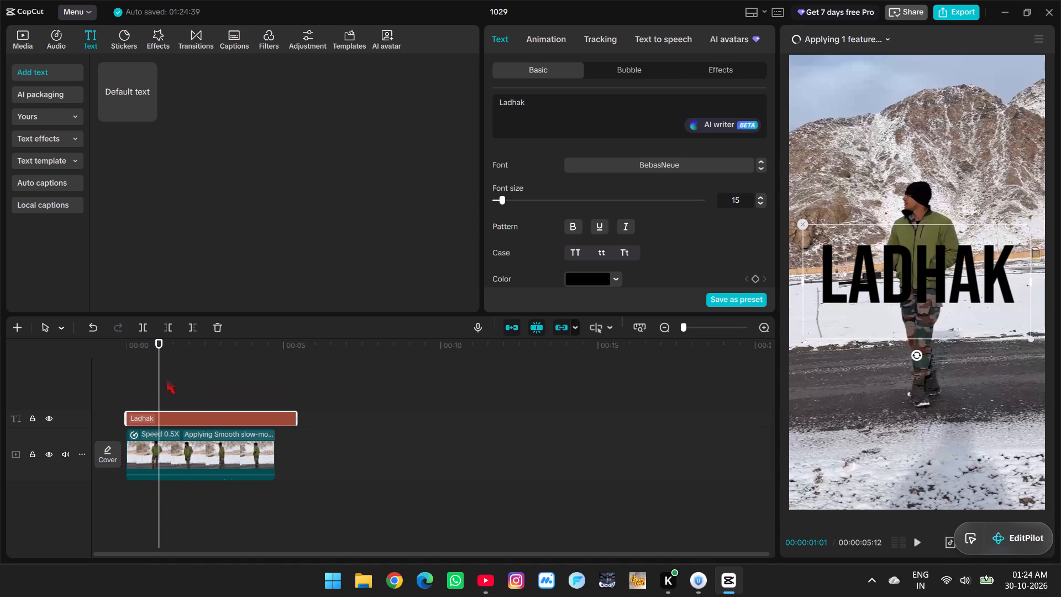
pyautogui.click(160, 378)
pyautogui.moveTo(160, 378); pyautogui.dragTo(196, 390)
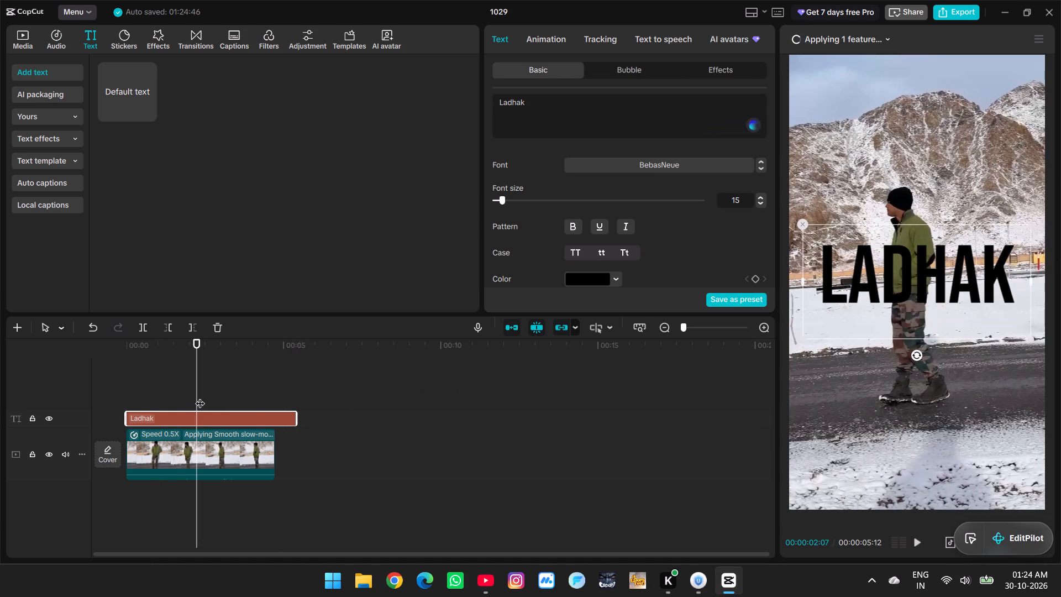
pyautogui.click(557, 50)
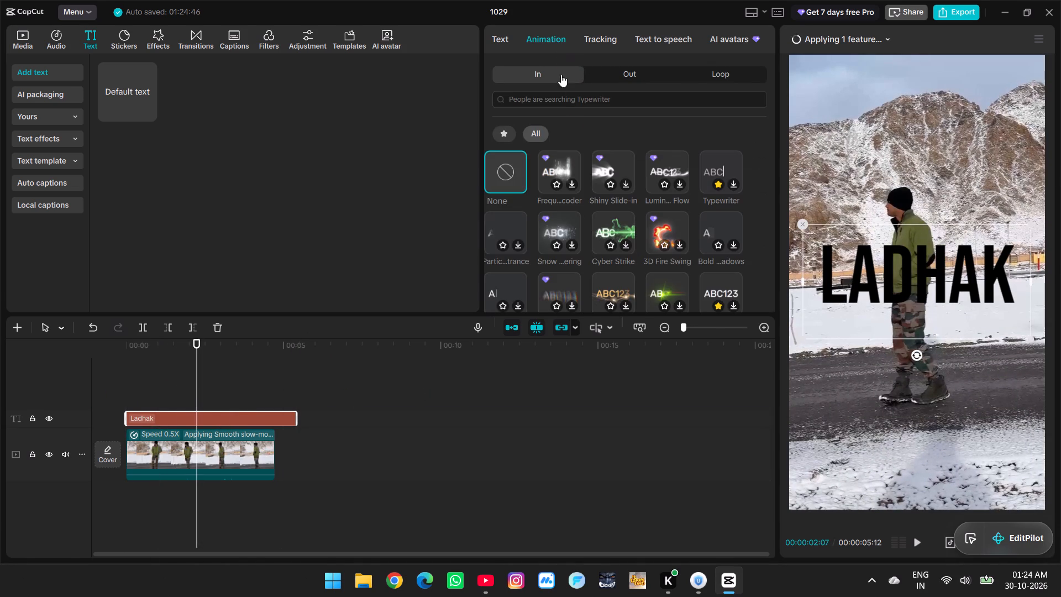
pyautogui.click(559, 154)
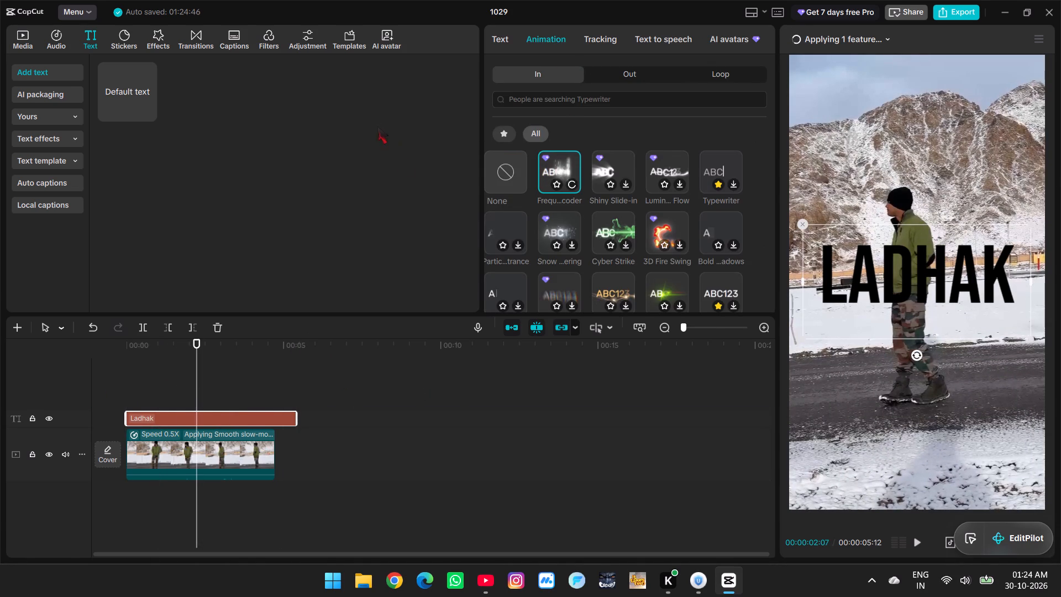
# Adjust the video clip's color to Temp -17 and Saturation 18.
pyautogui.click(223, 444)
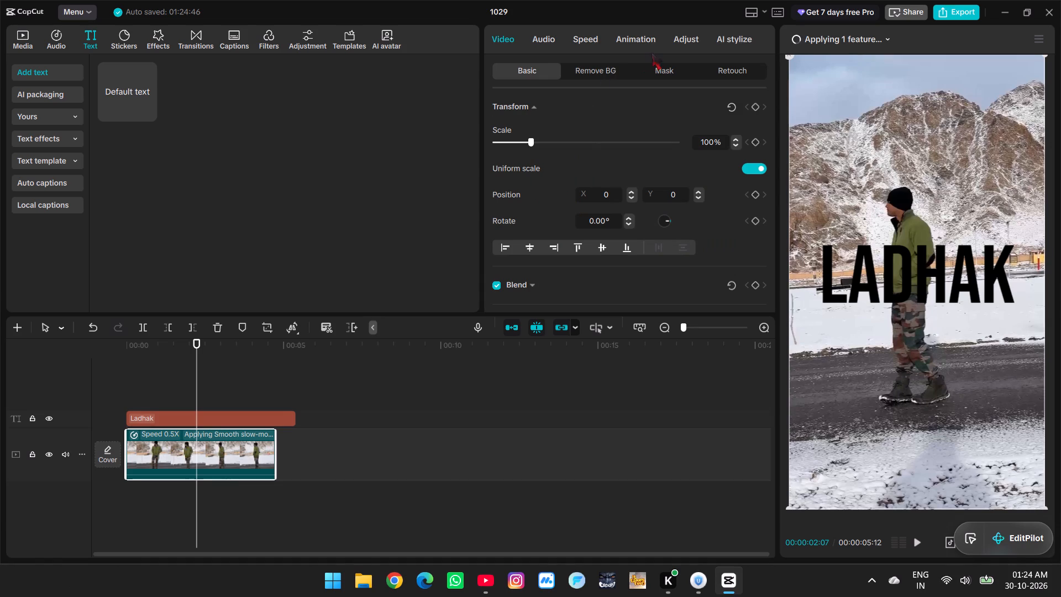
pyautogui.click(685, 45)
pyautogui.scroll(-3, 587, 159)
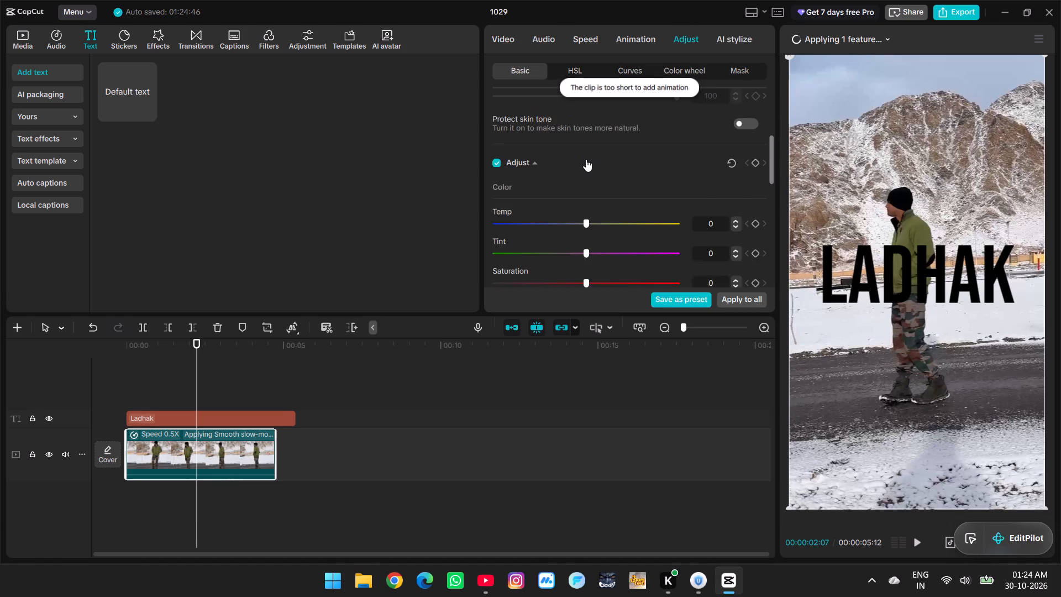
pyautogui.scroll(-1, 586, 159)
pyautogui.moveTo(585, 161); pyautogui.dragTo(612, 164)
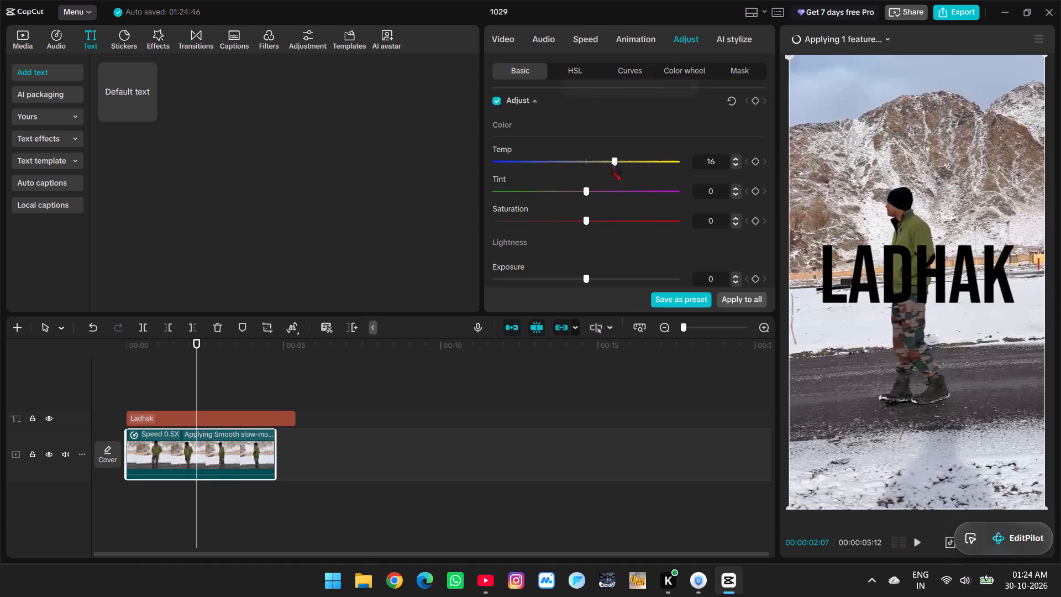
pyautogui.moveTo(612, 164); pyautogui.dragTo(553, 164)
pyautogui.moveTo(589, 224); pyautogui.dragTo(616, 228)
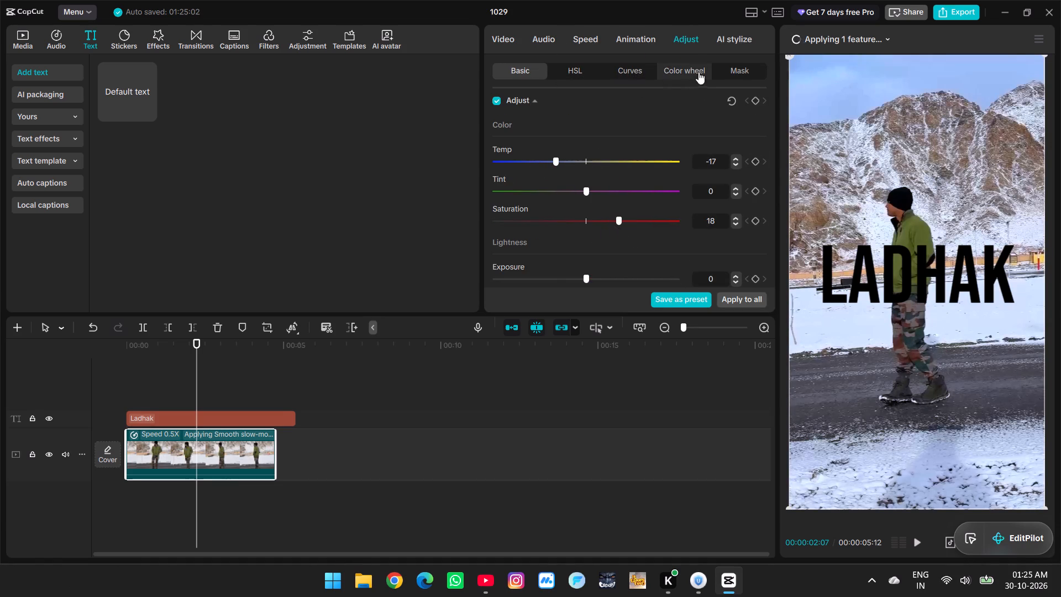
# Play part of the clip and enable Skin face retouching for it.
pyautogui.click(501, 38)
pyautogui.click(711, 68)
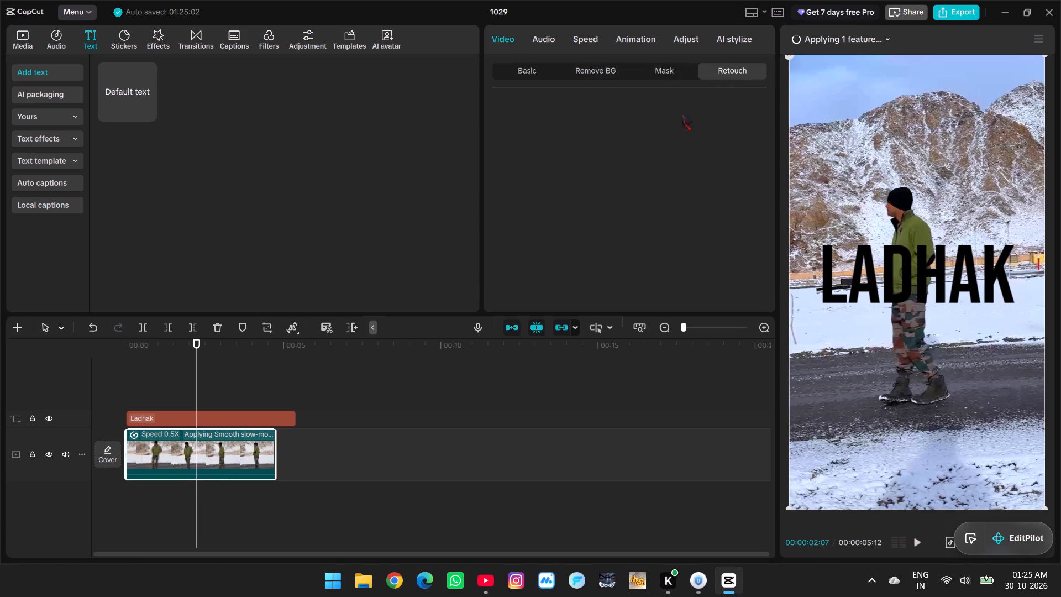
pyautogui.keyDown('ctrl'); pyautogui.scroll(3, 929, 209); pyautogui.keyUp('ctrl')
pyautogui.press('space')
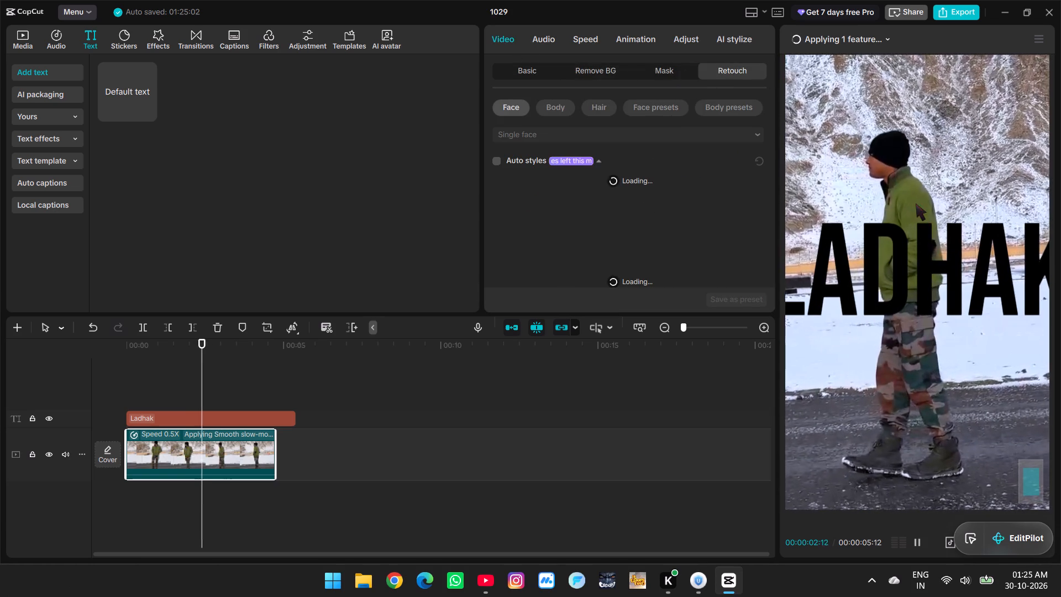
pyautogui.scroll(-2, 623, 196)
pyautogui.press('space')
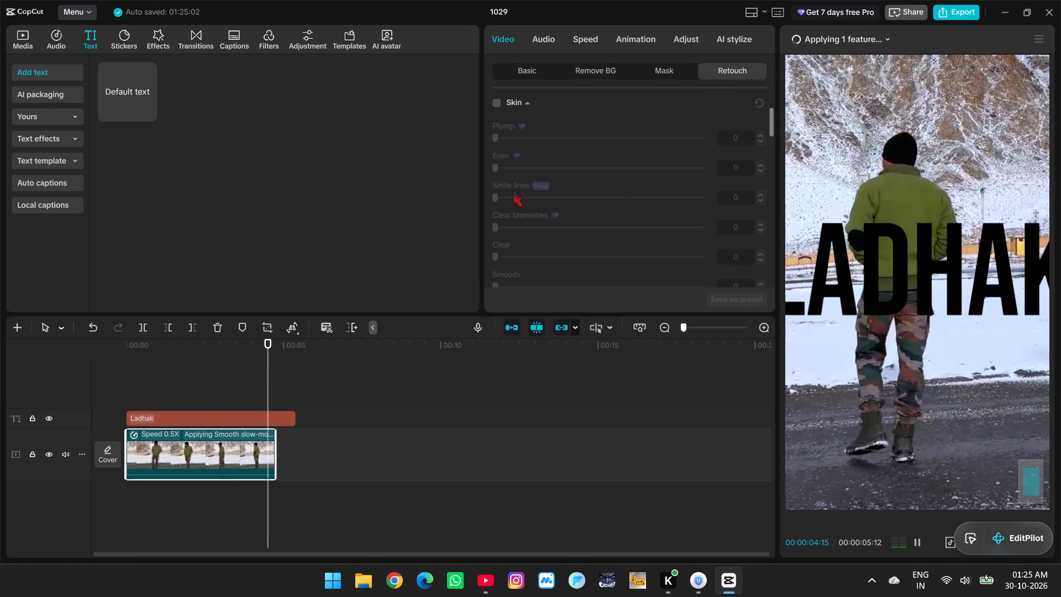
pyautogui.scroll(2, 506, 179)
pyautogui.click(500, 226)
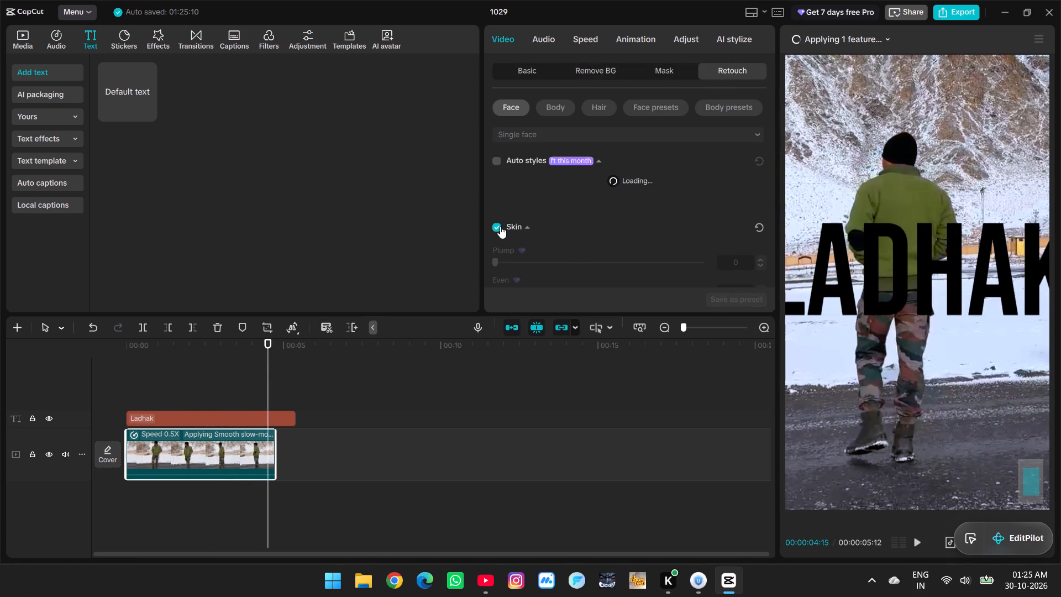
# Set the clip's Skin retouch Clear value to 100, comparing the picture at lower strengths.
pyautogui.scroll(-3, 508, 210)
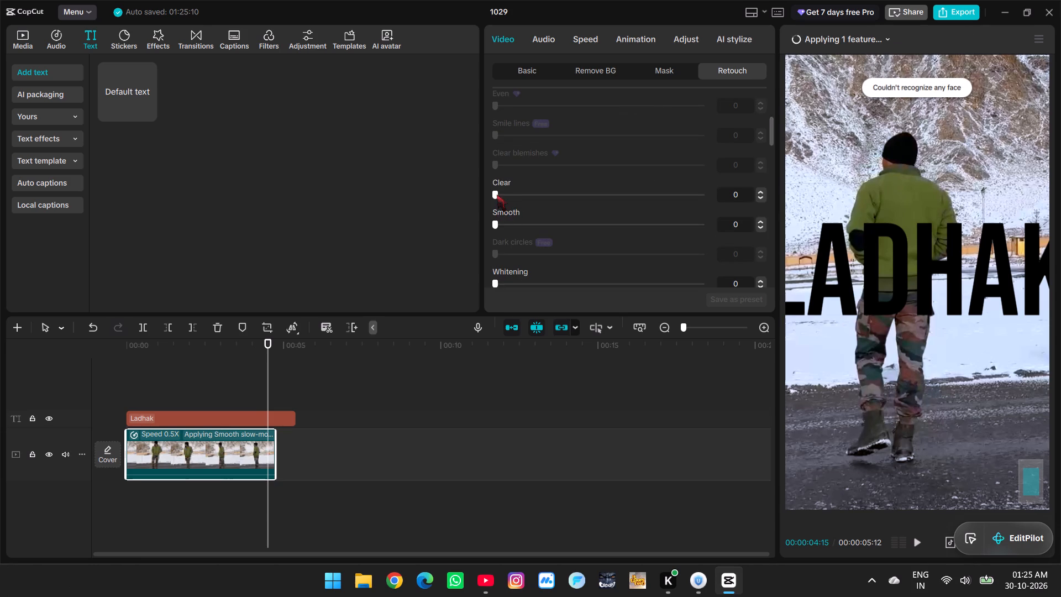
pyautogui.moveTo(497, 195); pyautogui.dragTo(689, 198)
pyautogui.keyDown('ctrl'); pyautogui.scroll(-2, 816, 216); pyautogui.keyUp('ctrl')
pyautogui.keyDown('ctrl'); pyautogui.scroll(-2, 890, 221); pyautogui.keyUp('ctrl')
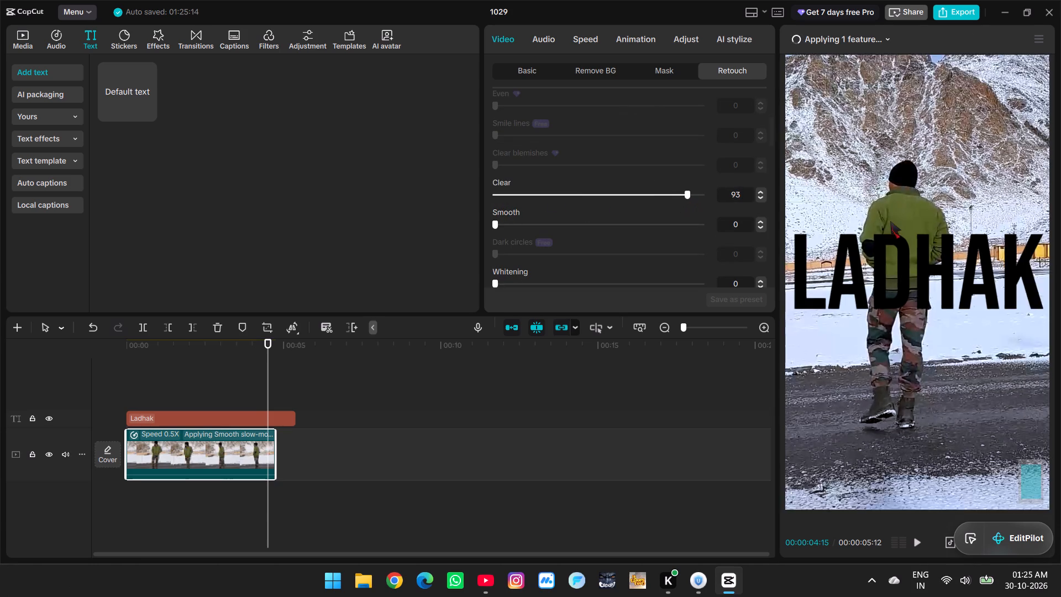
pyautogui.keyDown('ctrl'); pyautogui.scroll(-2, 890, 221); pyautogui.keyUp('ctrl')
pyautogui.keyDown('ctrl'); pyautogui.scroll(2, 886, 223); pyautogui.keyUp('ctrl')
pyautogui.moveTo(689, 198); pyautogui.dragTo(230, 223)
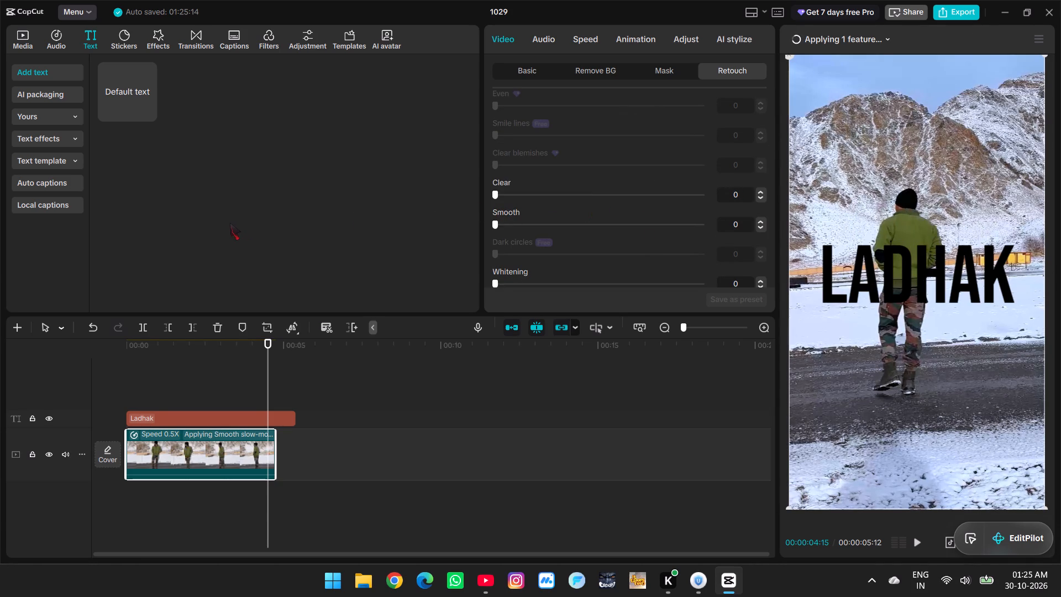
pyautogui.moveTo(230, 223); pyautogui.dragTo(1060, 214)
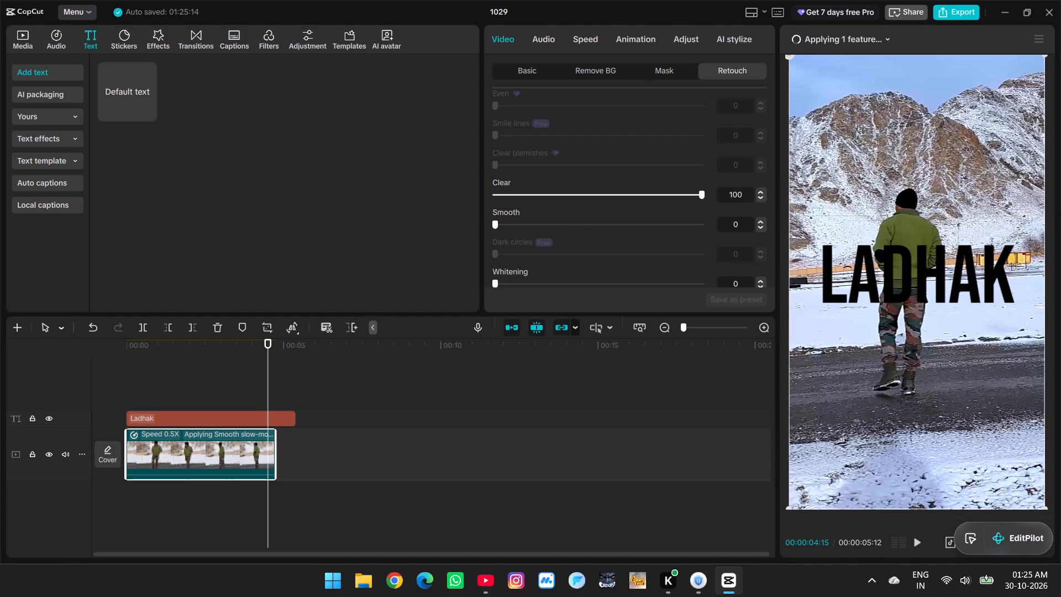
pyautogui.moveTo(1060, 214); pyautogui.dragTo(884, 210)
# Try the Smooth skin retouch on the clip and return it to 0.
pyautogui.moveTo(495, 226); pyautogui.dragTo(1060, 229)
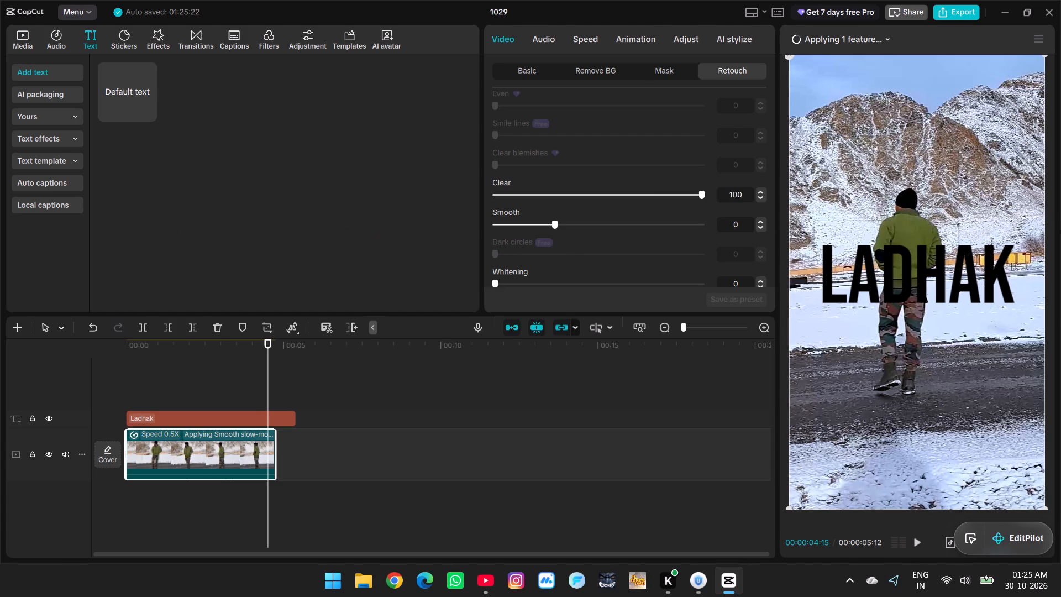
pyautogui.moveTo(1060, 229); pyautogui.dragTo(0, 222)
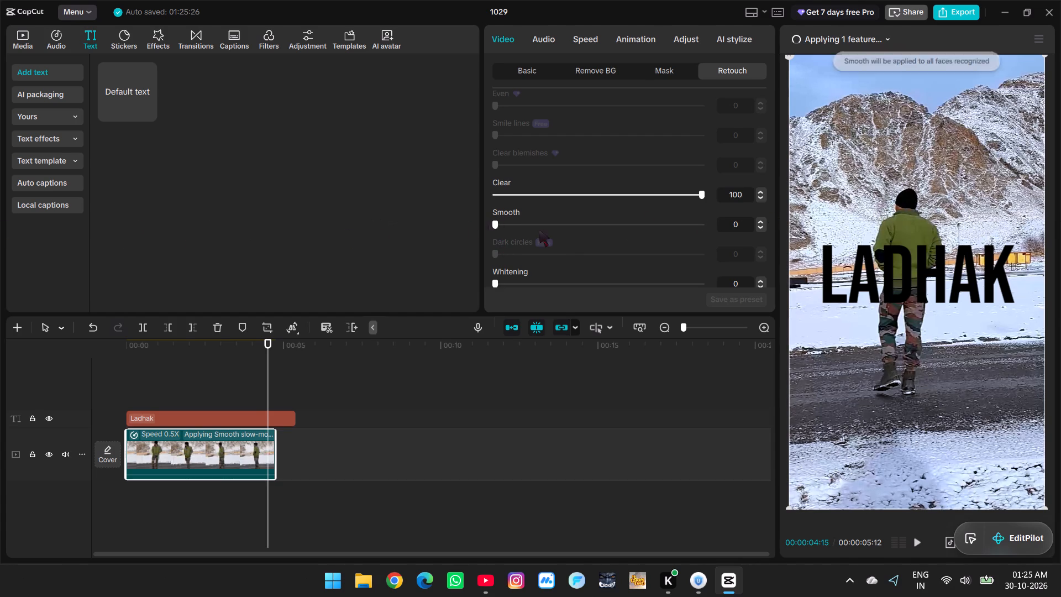
# Play back the opening of the video to review the color and retouch adjustments.
pyautogui.scroll(6, 546, 229)
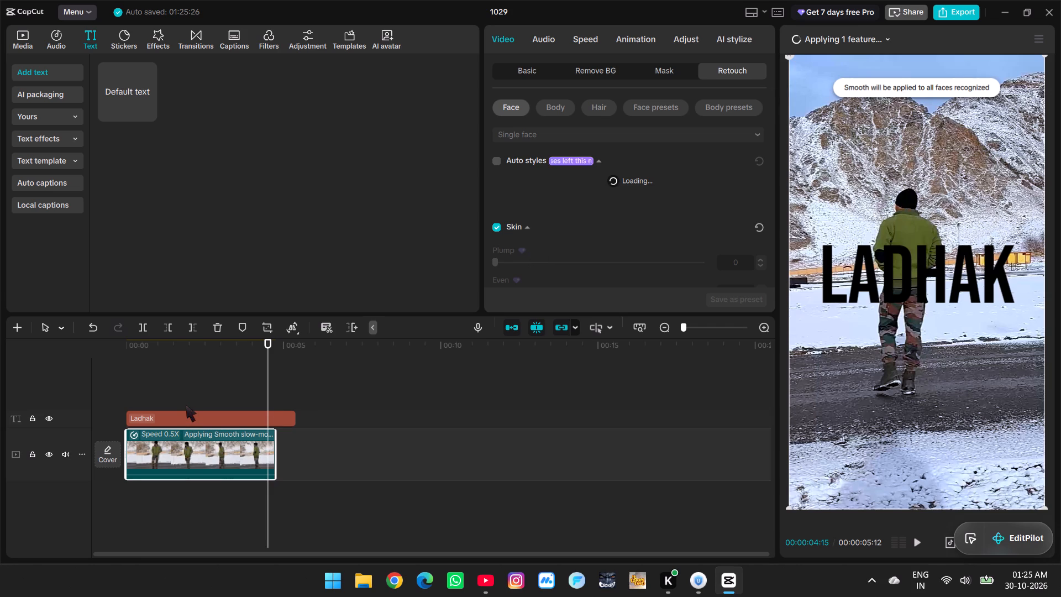
pyautogui.click(141, 387)
pyautogui.moveTo(140, 387); pyautogui.dragTo(100, 387)
pyautogui.press('space')
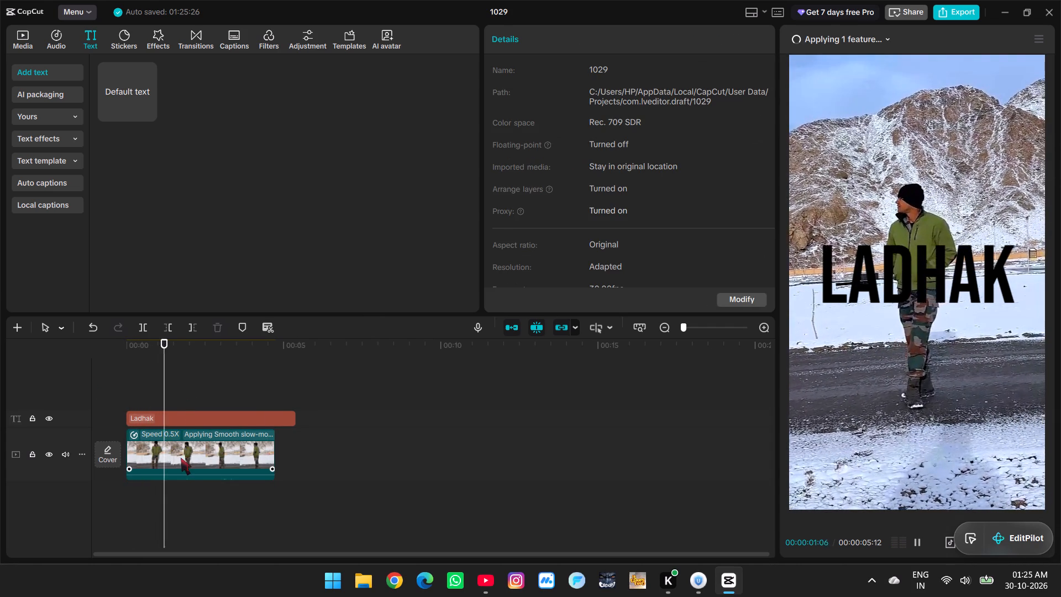
pyautogui.press('space')
# Turn off Smooth slow-mo for the video clip.
pyautogui.click(184, 462)
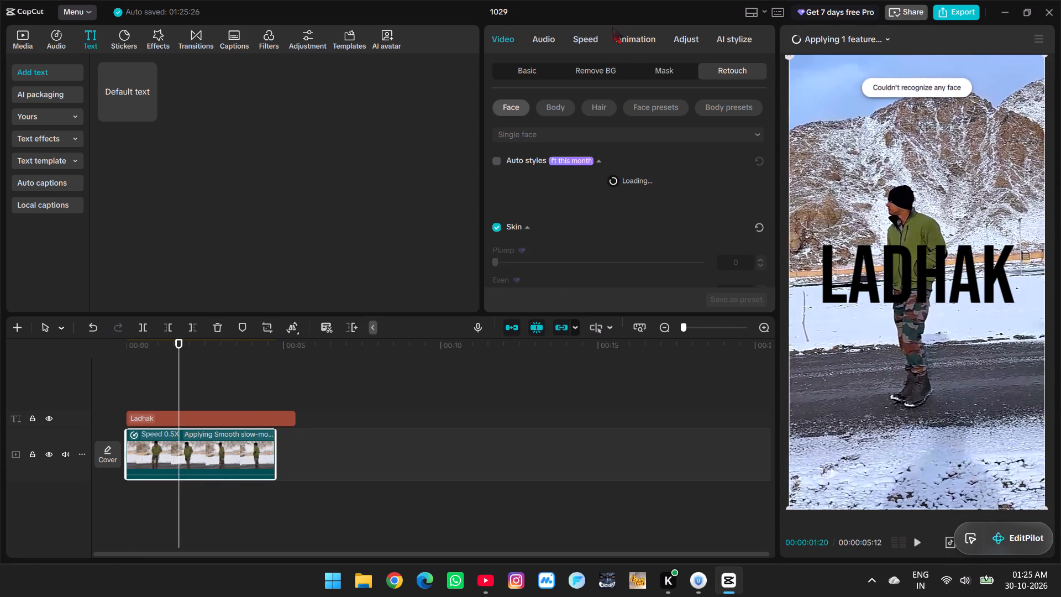
pyautogui.click(612, 27)
pyautogui.click(572, 39)
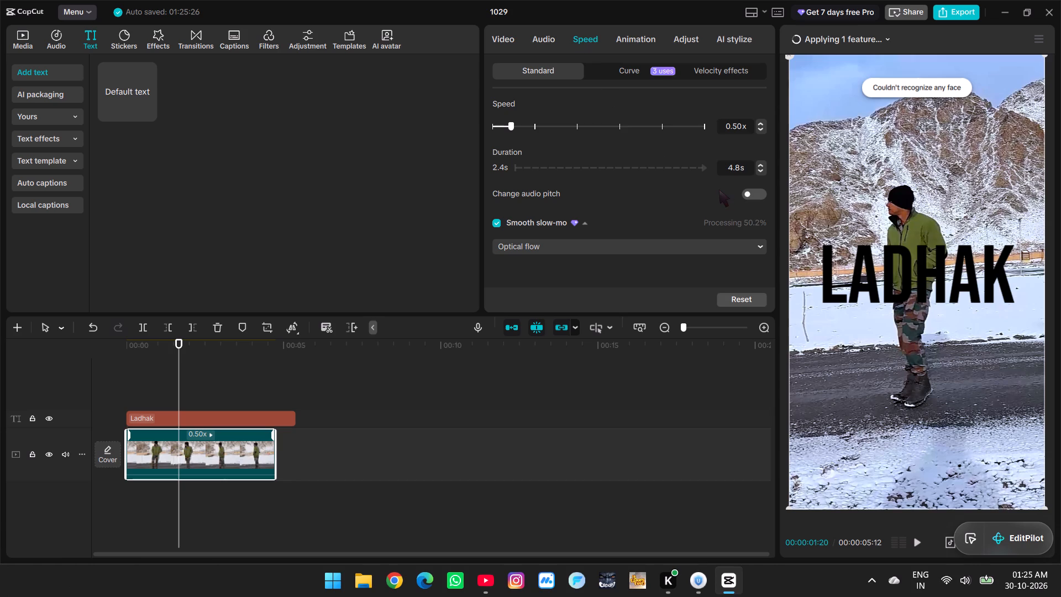
pyautogui.click(495, 224)
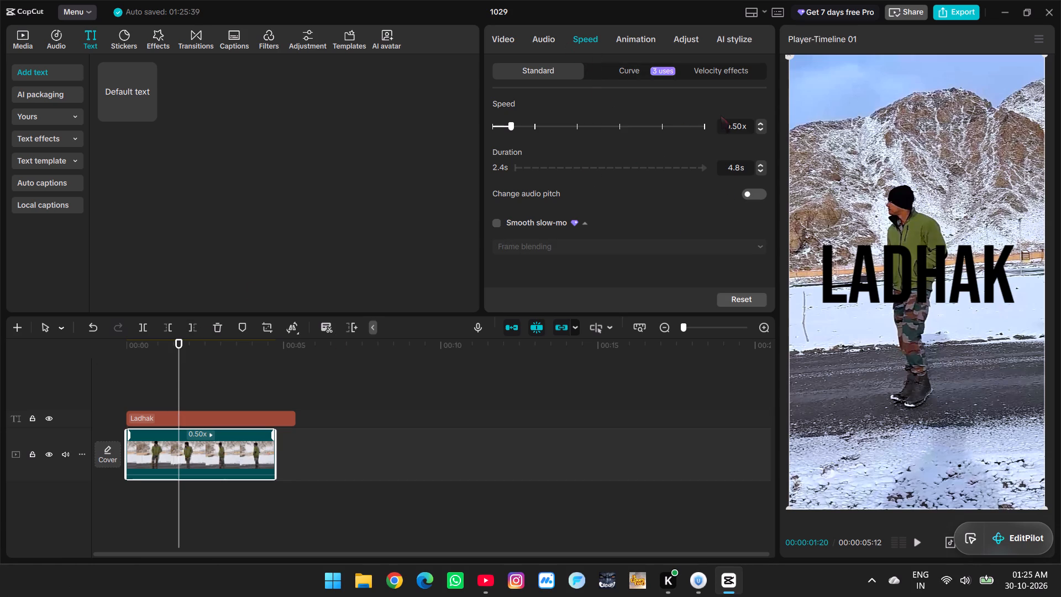
# Set the video clip's standard speed to 1.00x.
pyautogui.tripleClick(756, 124)
pyautogui.click(757, 124)
pyautogui.click(757, 124)
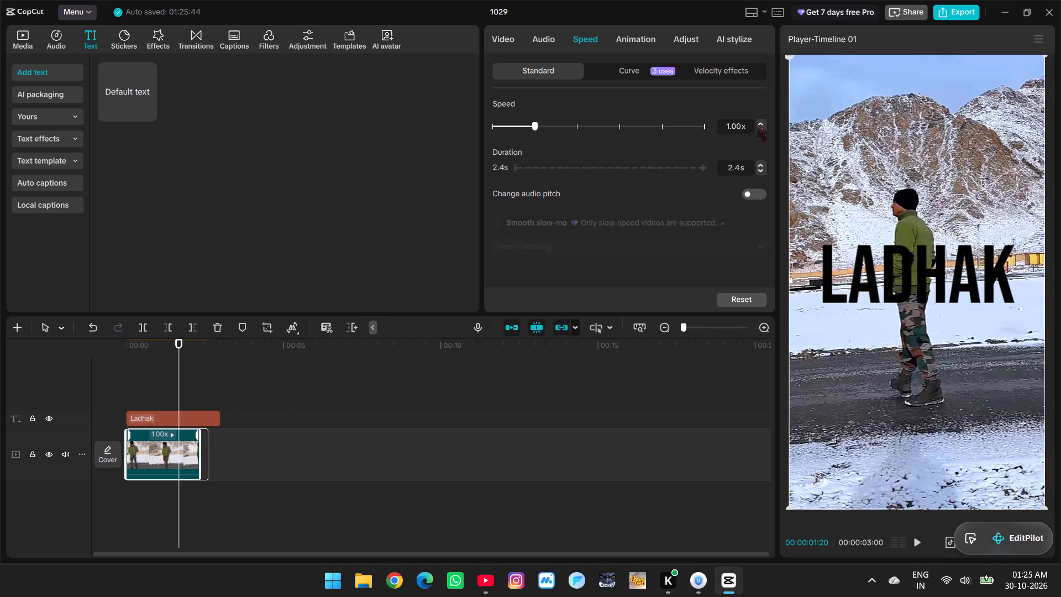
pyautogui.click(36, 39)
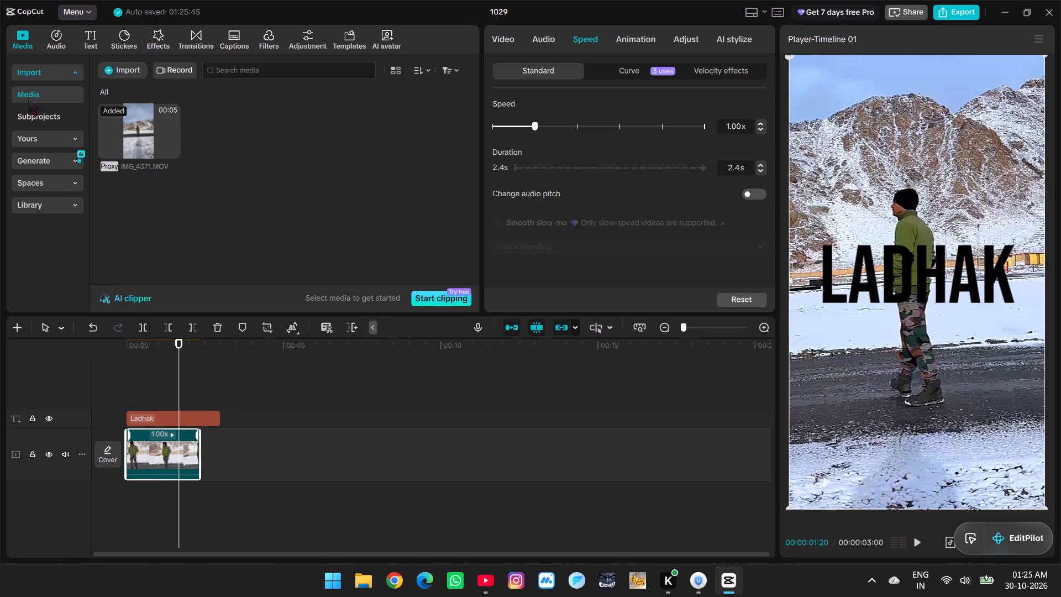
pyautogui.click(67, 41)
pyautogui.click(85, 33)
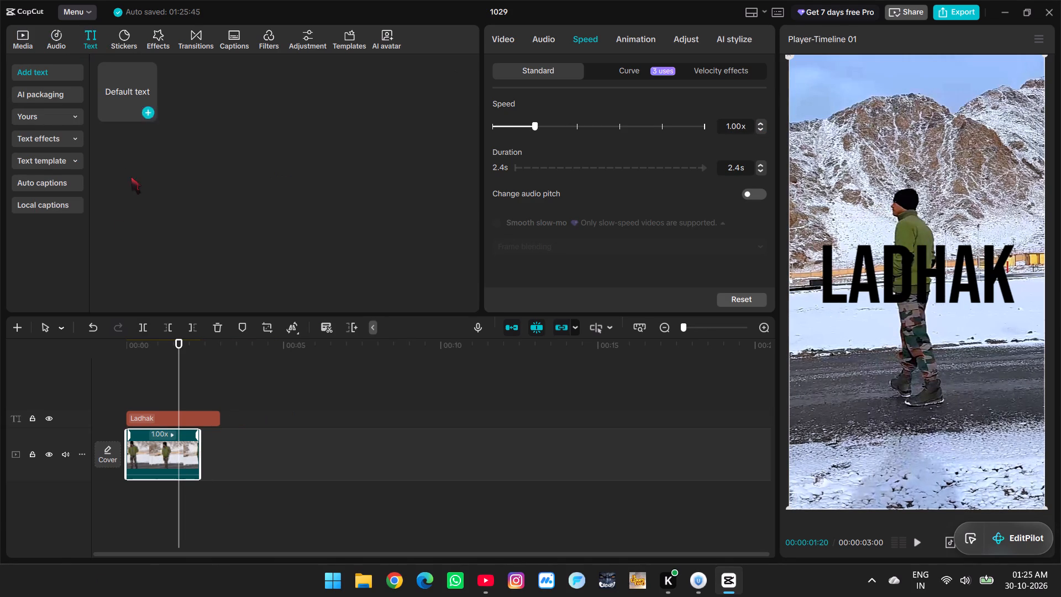
# Apply the first preset, "Frequ...coder", as the In animation of the Ladhak title.
pyautogui.click(162, 415)
pyautogui.click(206, 401)
pyautogui.click(206, 412)
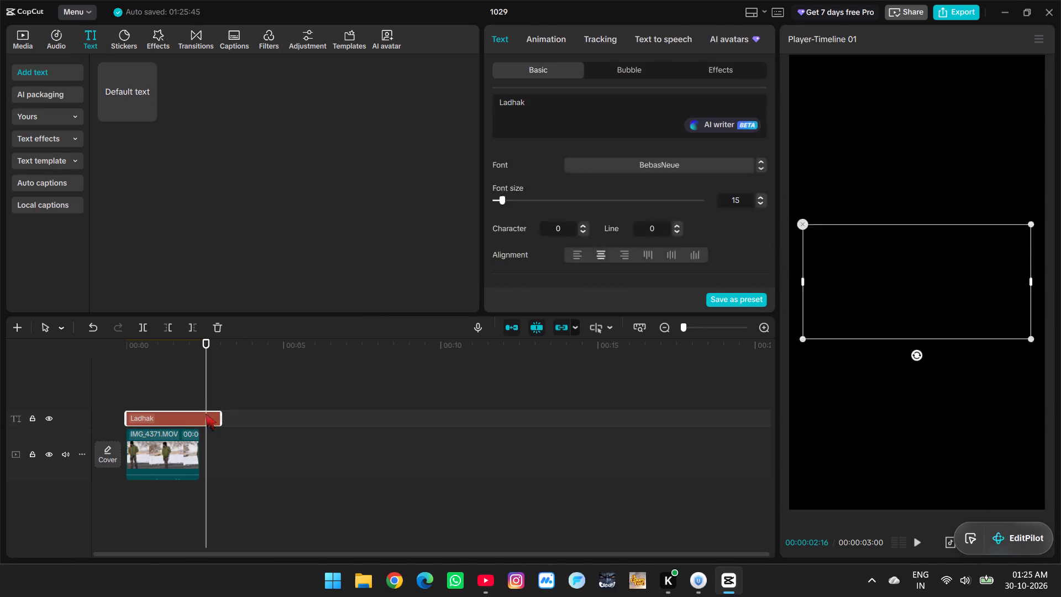
pyautogui.click(549, 45)
pyautogui.click(547, 165)
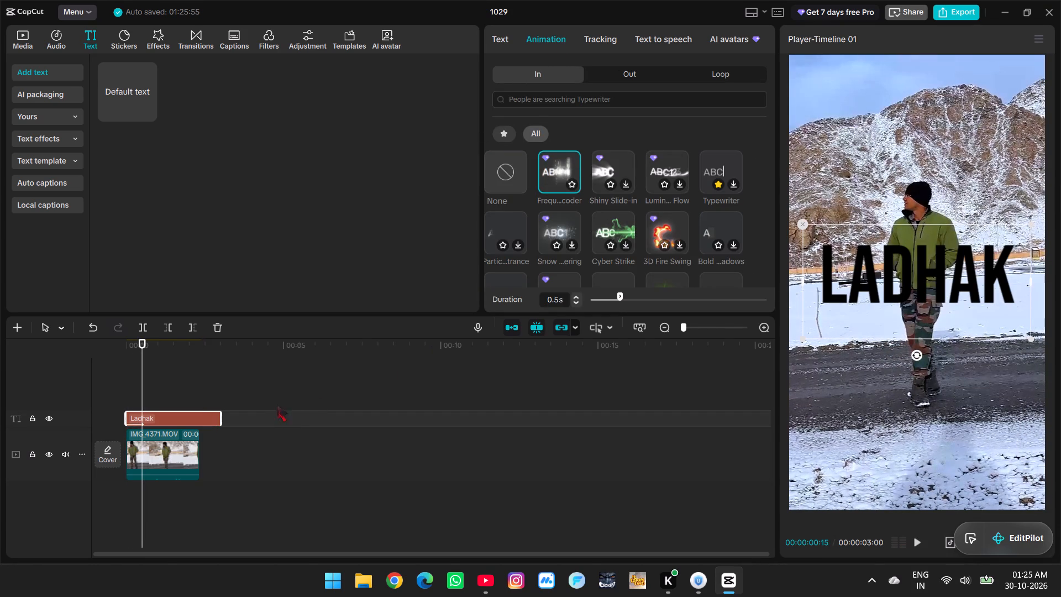
# Duplicate the video clip and place the copy on a track above the Ladhak title, aligned with the timeline's start.
pyautogui.click(188, 443)
pyautogui.hotkey('ctrl', 'c')
pyautogui.hotkey('ctrl', 'v')
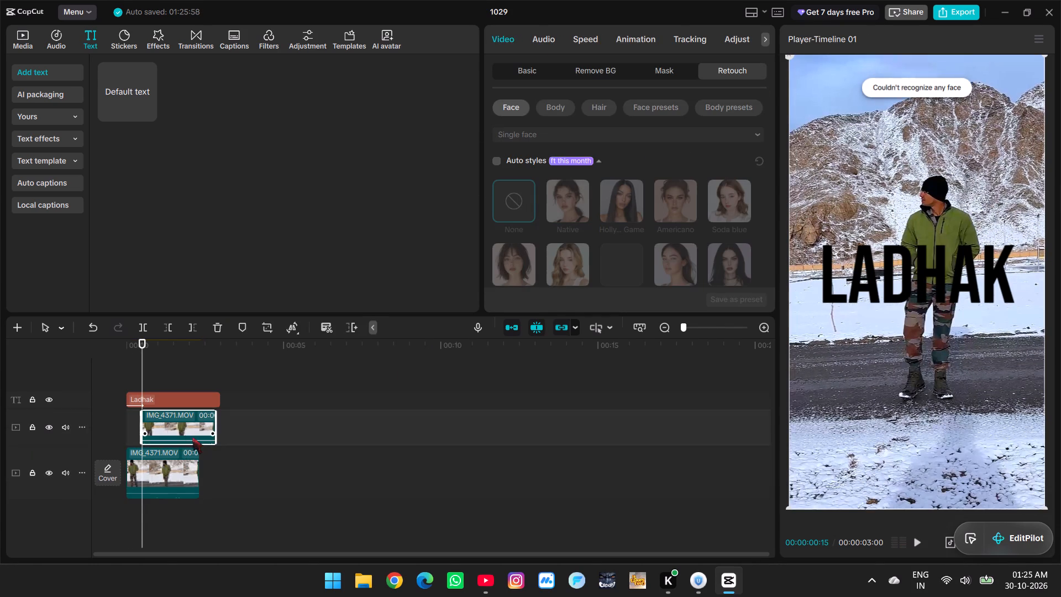
pyautogui.moveTo(185, 435); pyautogui.dragTo(181, 381)
pyautogui.moveTo(175, 406); pyautogui.dragTo(145, 405)
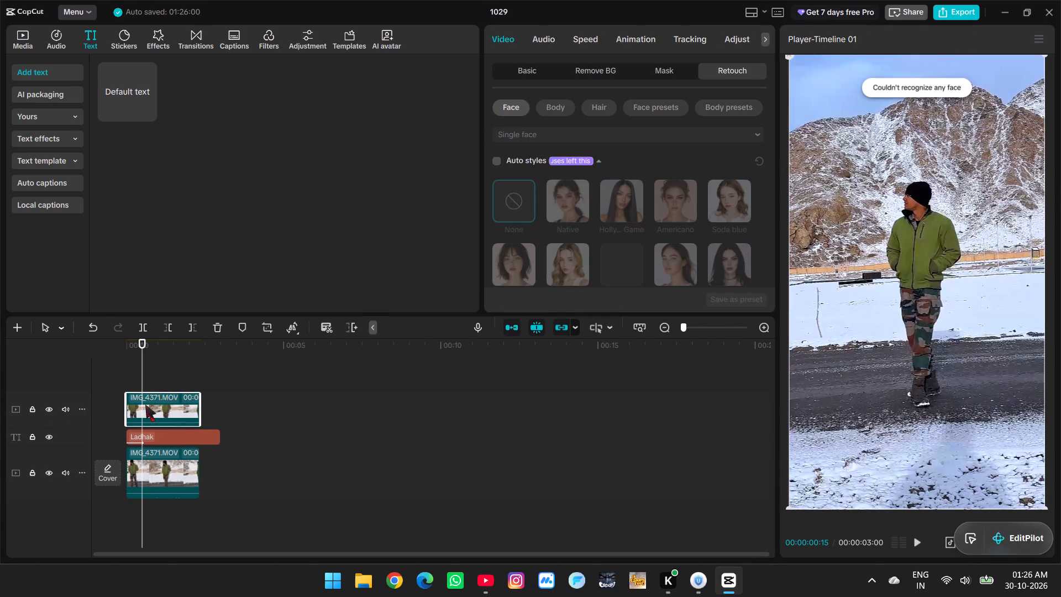
# Turn on Auto removal of the background for the upper copy of the video clip.
pyautogui.click(149, 367)
pyautogui.click(159, 402)
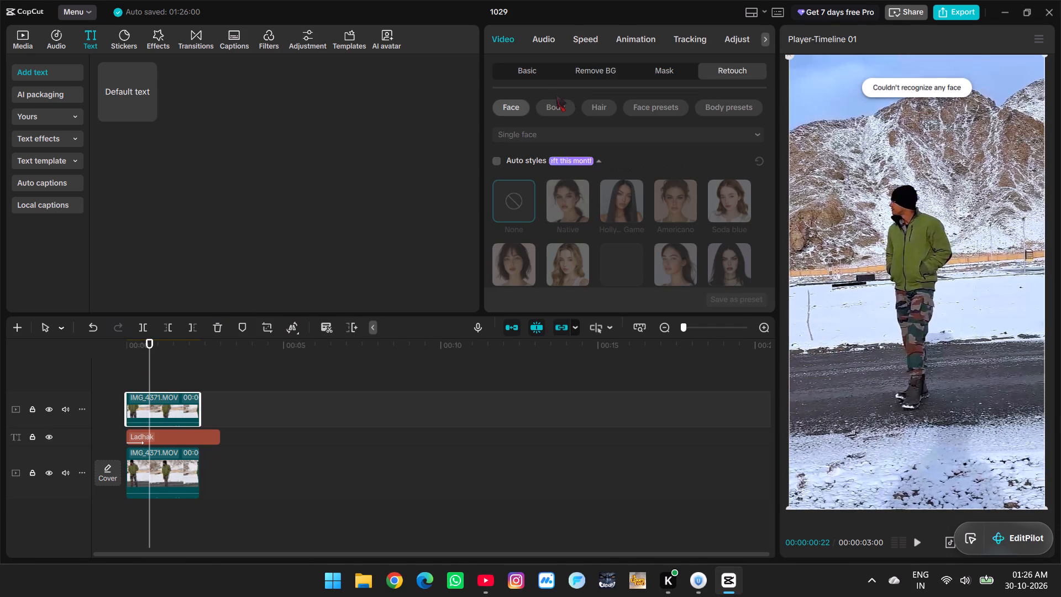
pyautogui.click(576, 67)
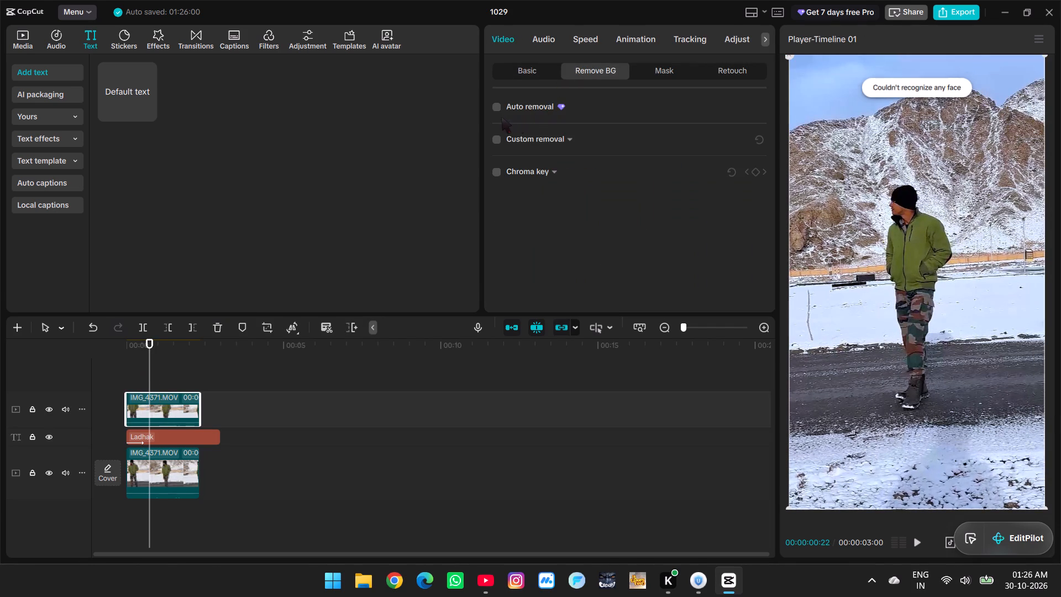
pyautogui.click(494, 106)
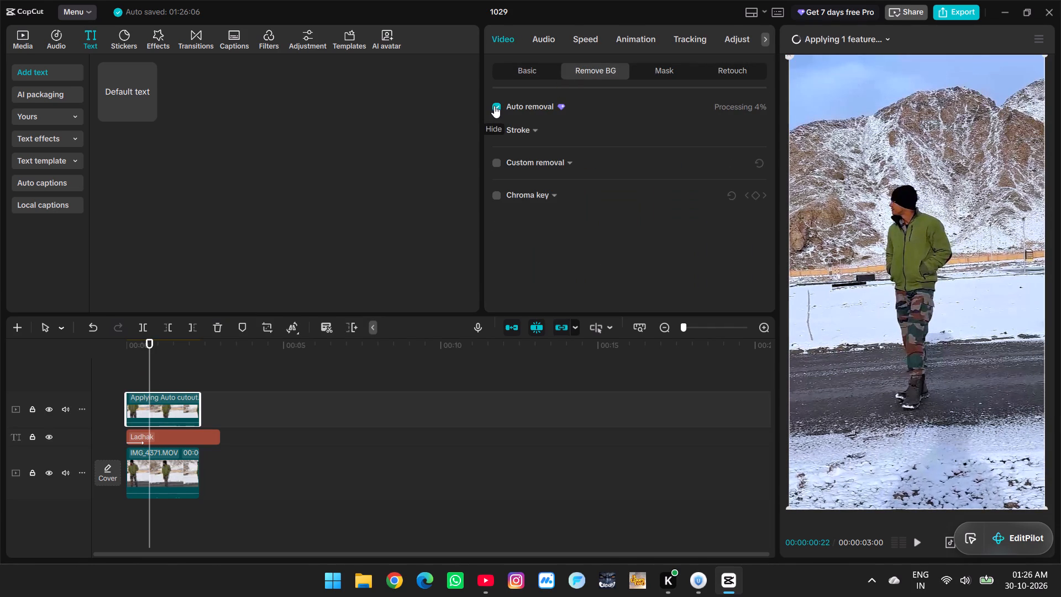
# Scrub and play back the layered clips to examine the upper clip's background removal.
pyautogui.keyDown('ctrl'); pyautogui.scroll(8, 208, 470); pyautogui.keyUp('ctrl')
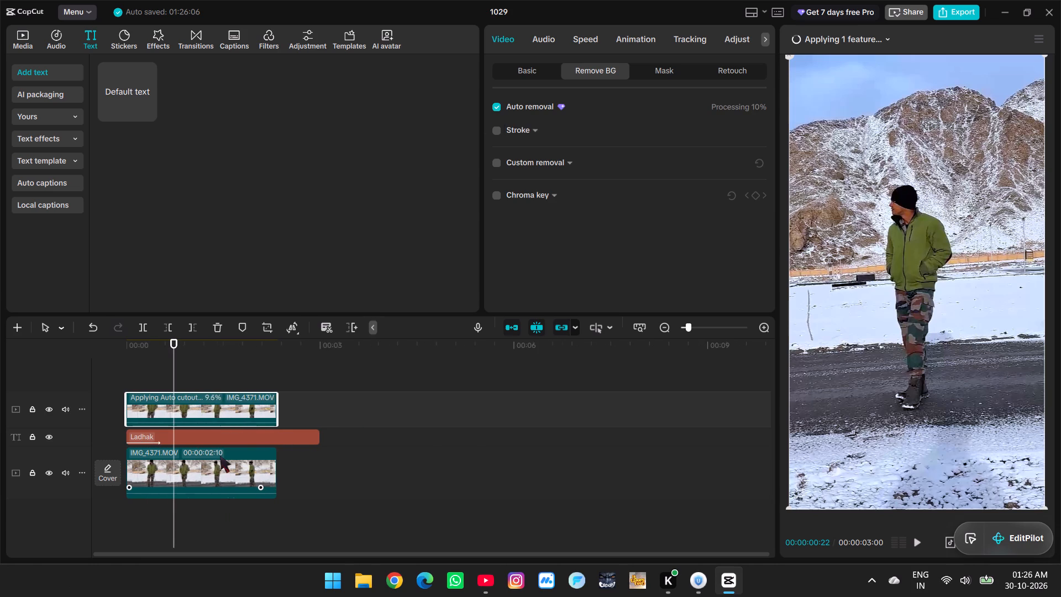
pyautogui.click(213, 374)
pyautogui.moveTo(213, 374); pyautogui.dragTo(221, 374)
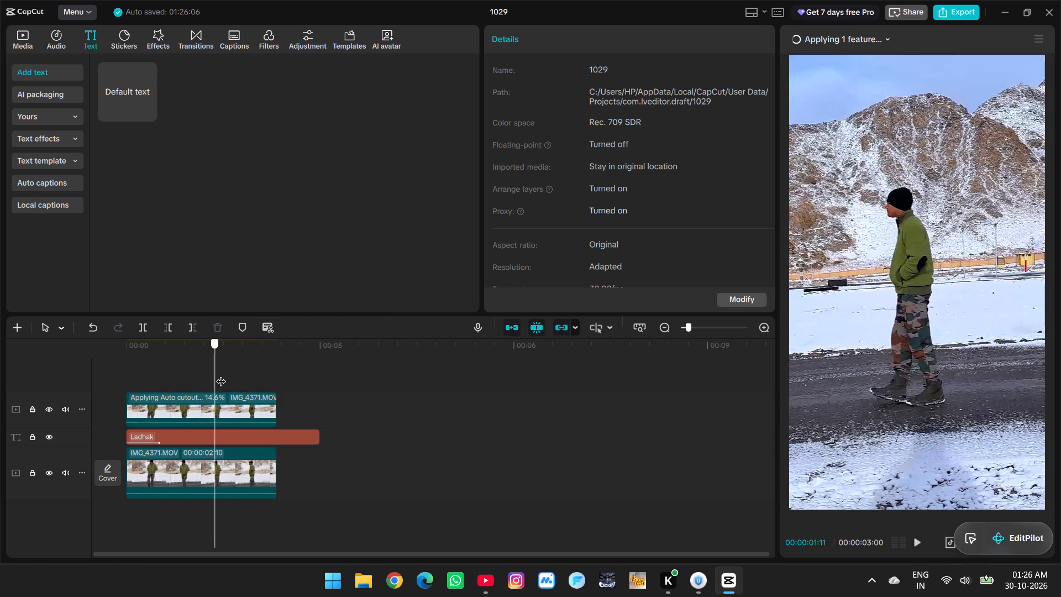
pyautogui.moveTo(221, 374); pyautogui.dragTo(227, 375)
pyautogui.click(219, 403)
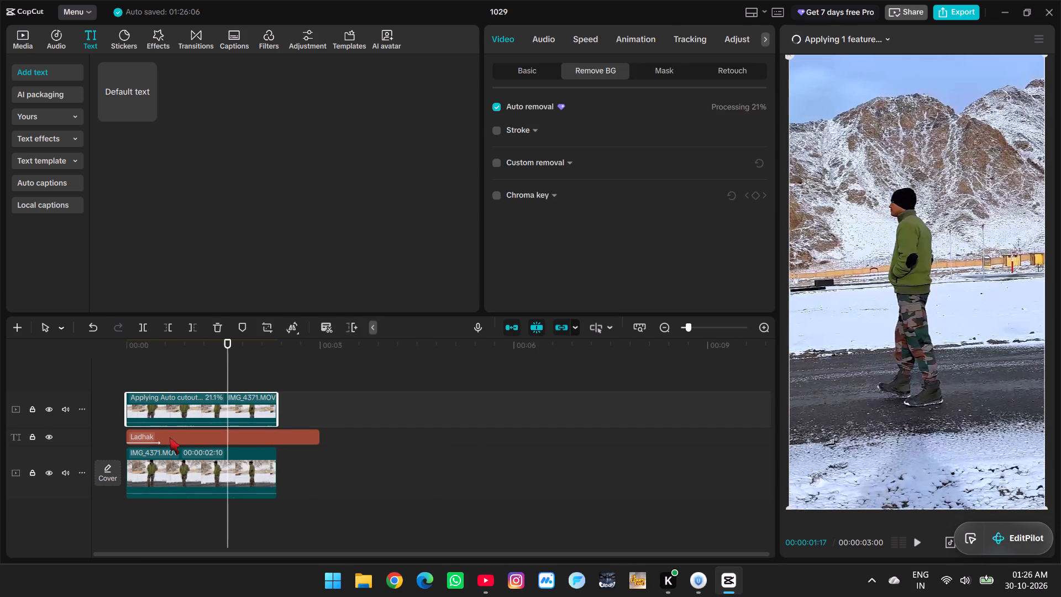
pyautogui.moveTo(170, 437); pyautogui.dragTo(160, 437)
pyautogui.click(138, 369)
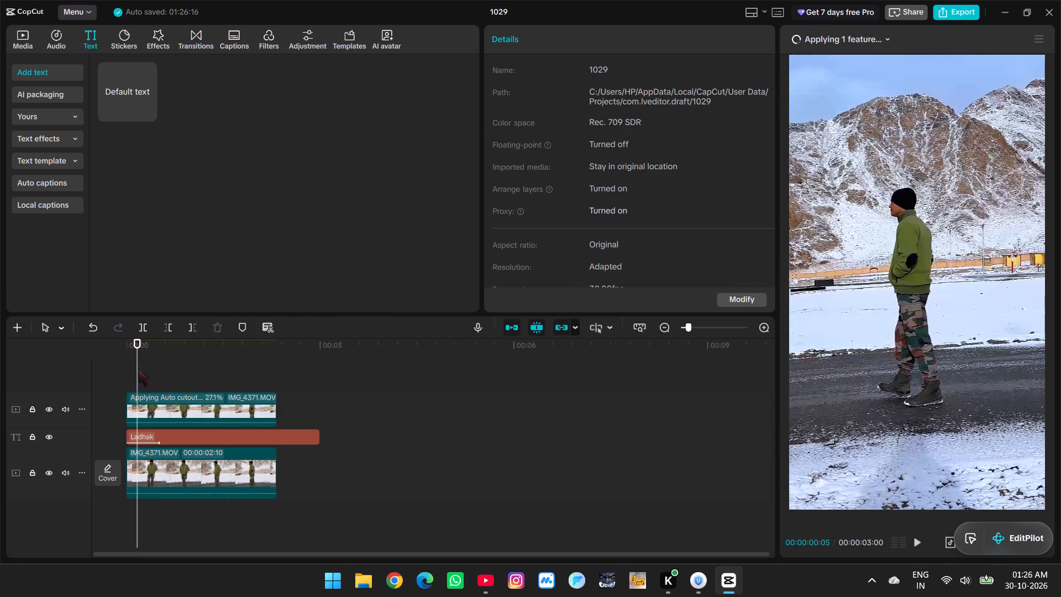
pyautogui.press('space')
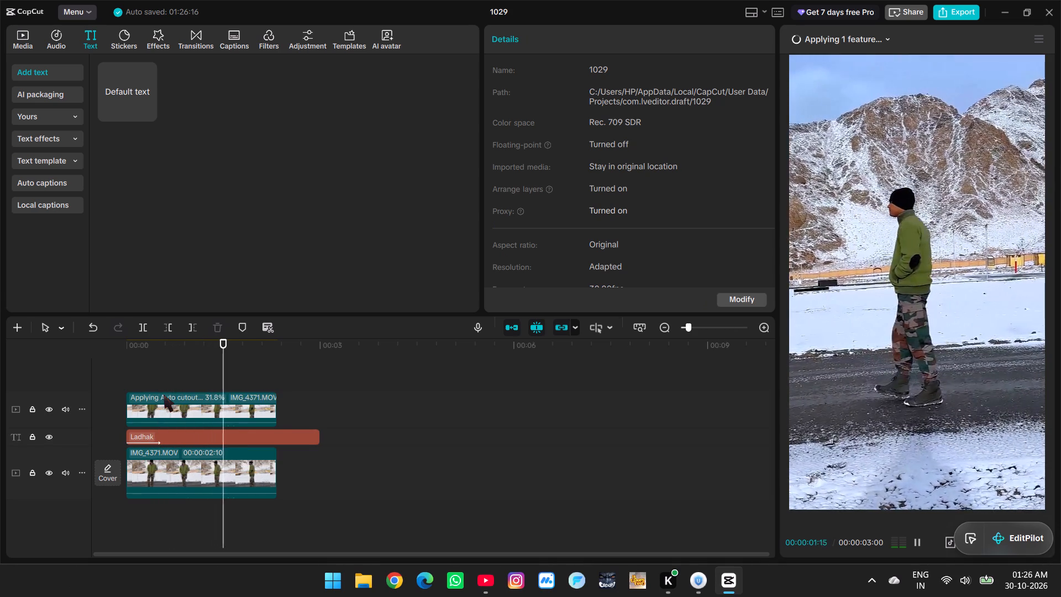
pyautogui.press('space')
pyautogui.click(183, 374)
pyautogui.click(186, 405)
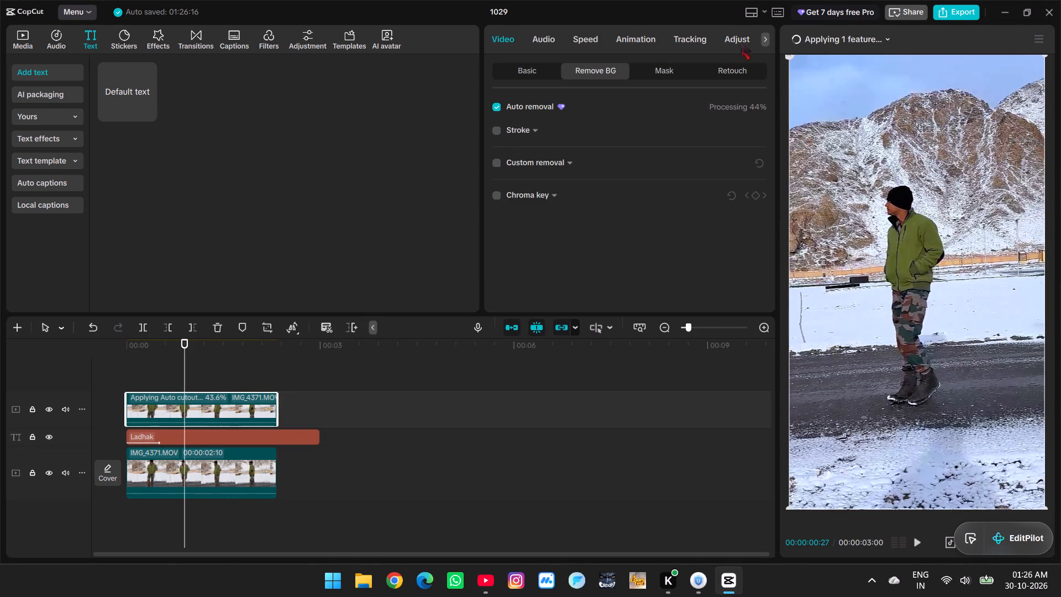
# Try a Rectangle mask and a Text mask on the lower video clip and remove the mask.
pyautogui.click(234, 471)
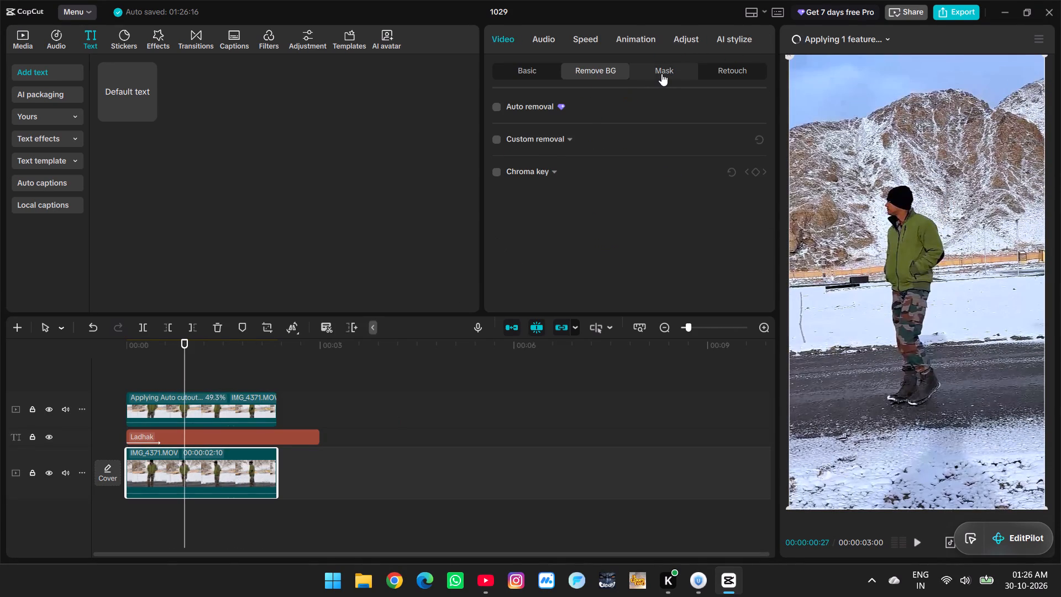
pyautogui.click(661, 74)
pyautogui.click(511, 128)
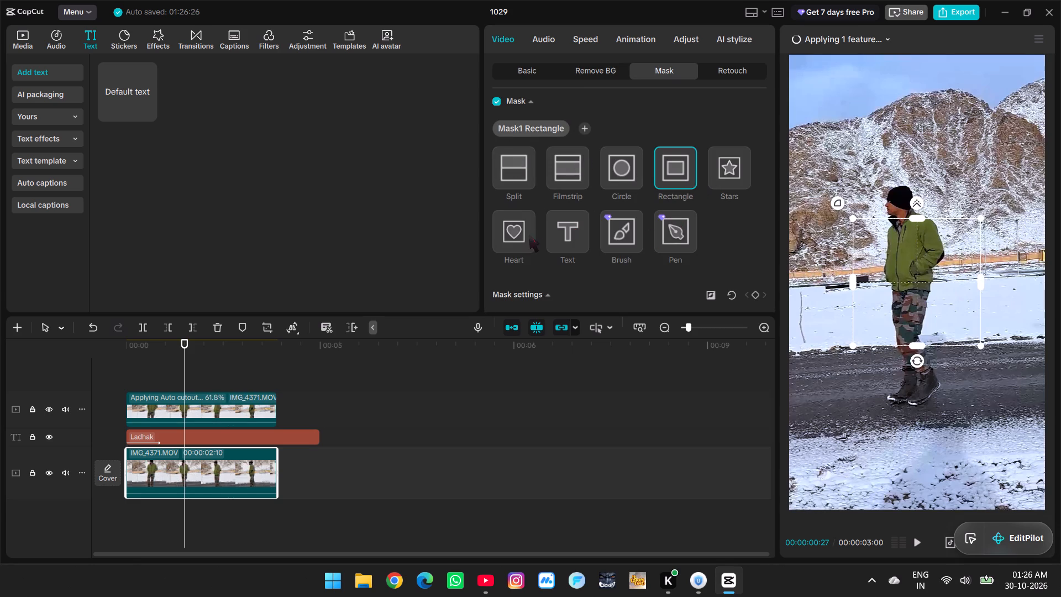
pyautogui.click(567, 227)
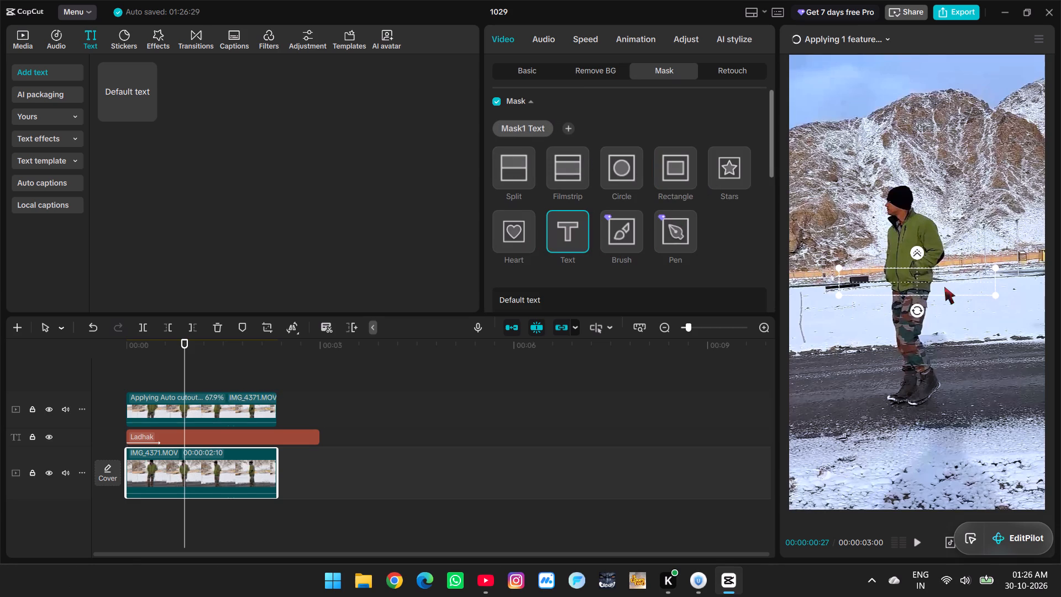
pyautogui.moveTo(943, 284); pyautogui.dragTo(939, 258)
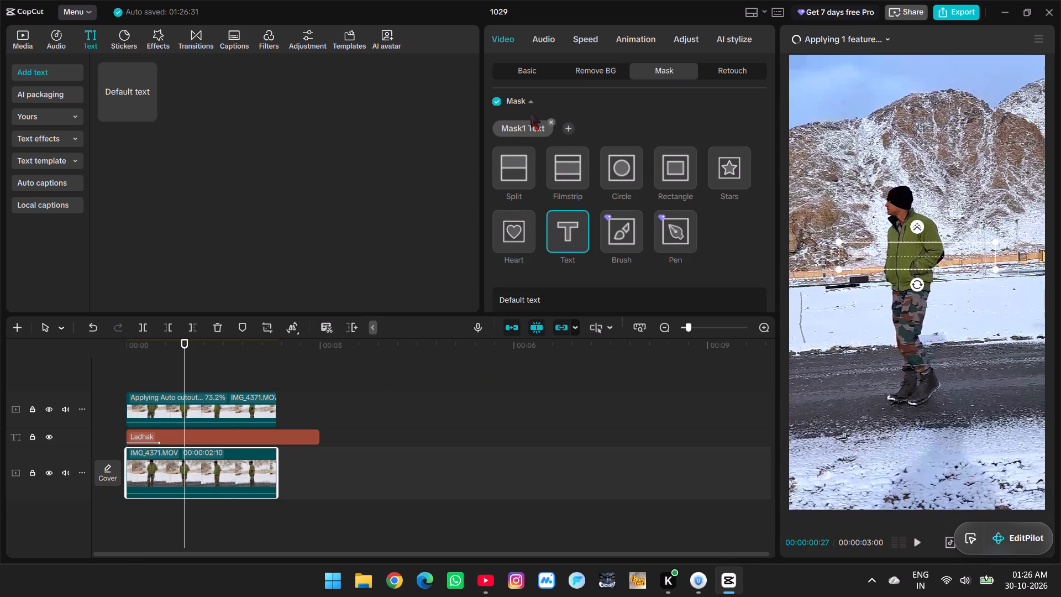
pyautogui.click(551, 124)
# Check the progress of the background removal on the upper video clip.
pyautogui.click(187, 413)
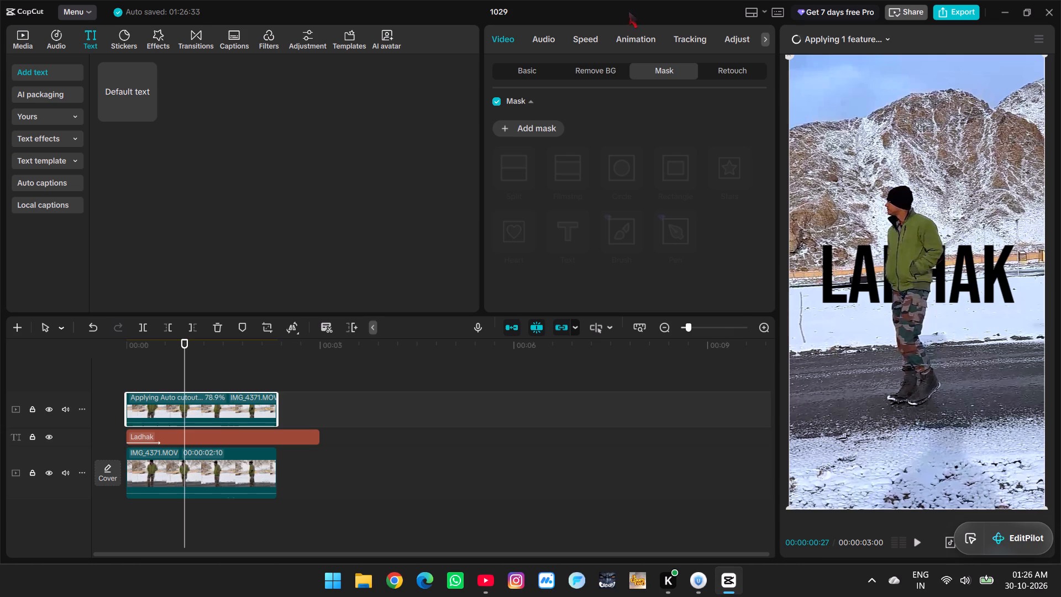
pyautogui.click(584, 71)
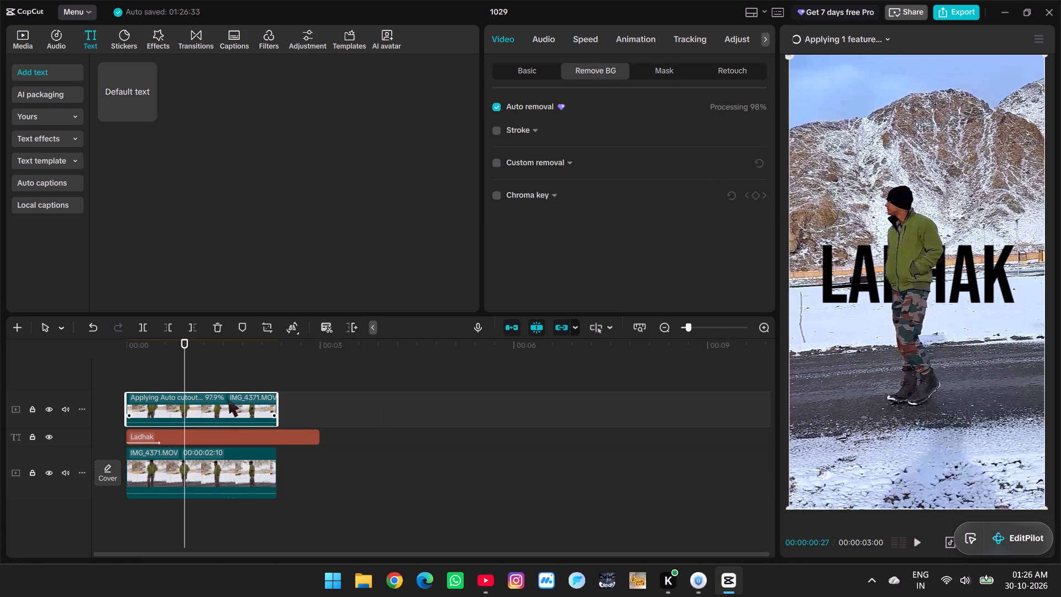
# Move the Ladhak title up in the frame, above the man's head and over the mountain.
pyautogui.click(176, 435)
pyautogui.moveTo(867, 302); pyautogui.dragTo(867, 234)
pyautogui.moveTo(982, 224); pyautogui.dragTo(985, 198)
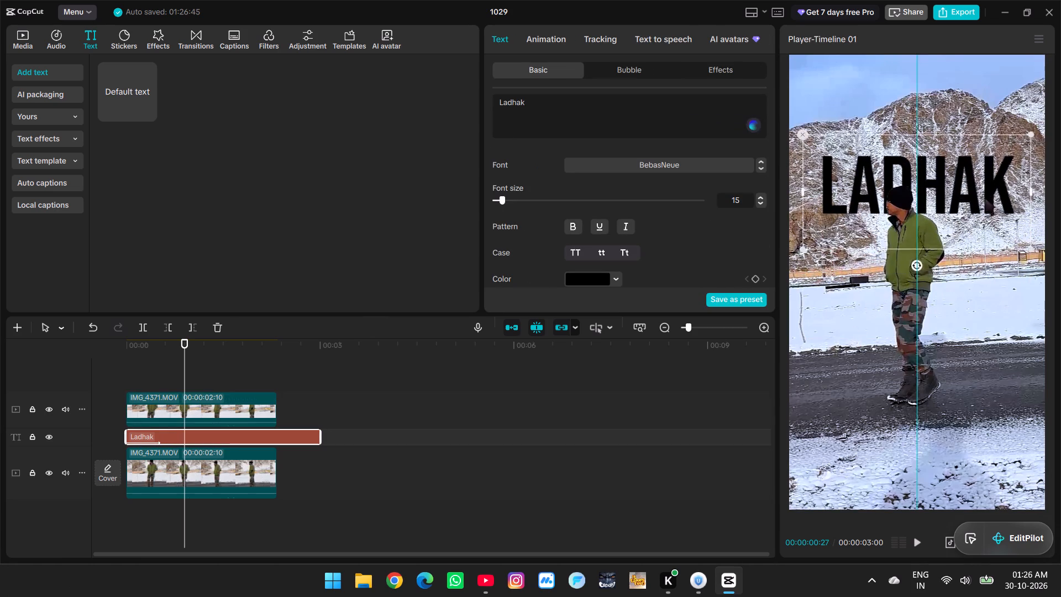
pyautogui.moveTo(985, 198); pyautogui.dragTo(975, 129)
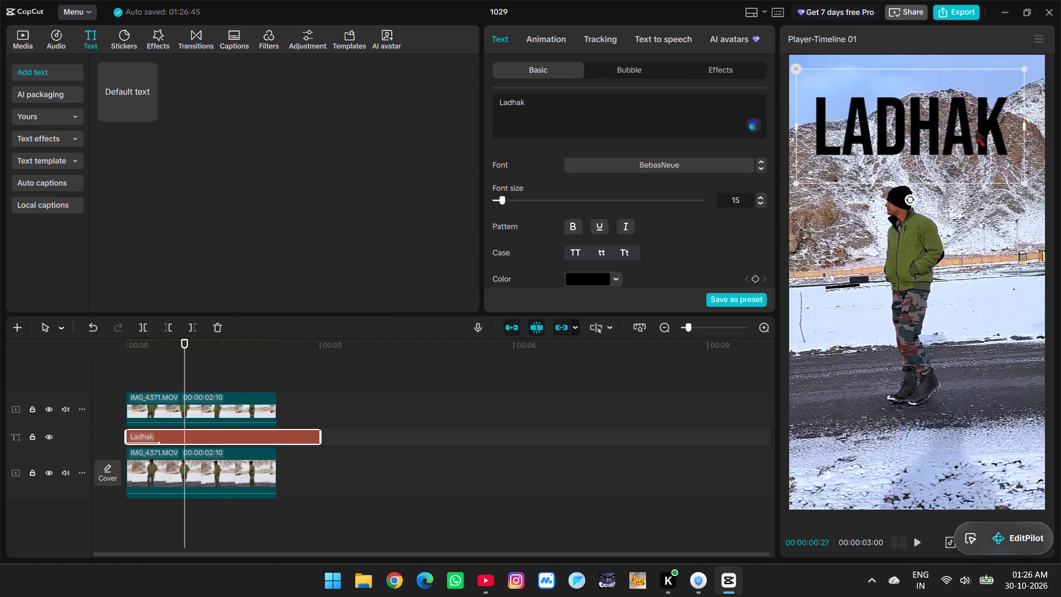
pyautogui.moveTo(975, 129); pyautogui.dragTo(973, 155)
# Play back the video to review the raised Ladhak title.
pyautogui.press('space')
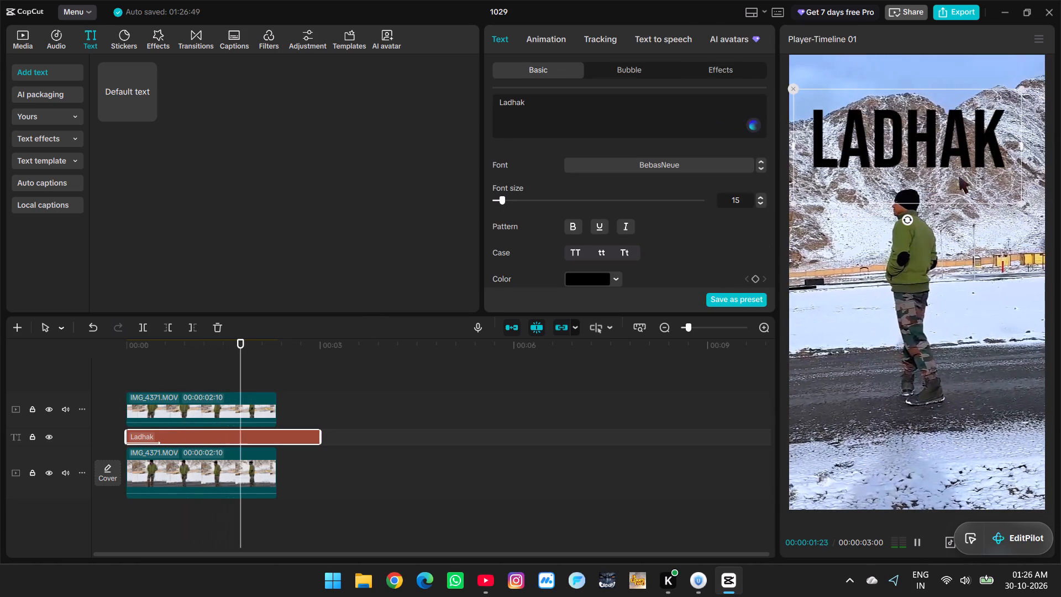
pyautogui.press('space')
pyautogui.click(158, 380)
pyautogui.press('space')
pyautogui.press('space')
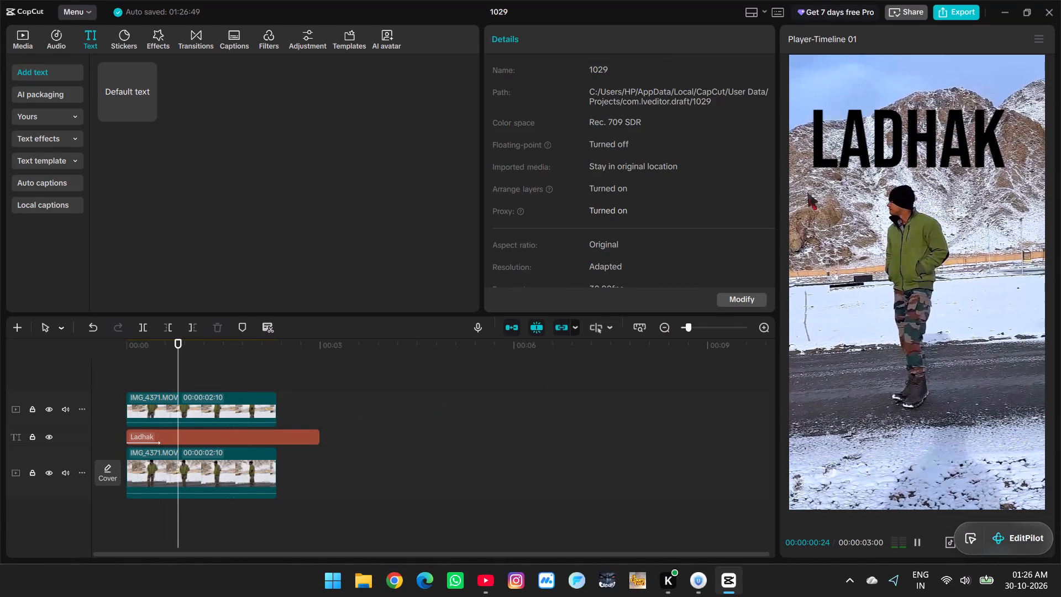
pyautogui.click(879, 156)
# Enlarge the Ladhak title to nearly the frame's full width and center it behind the man's head and shoulders.
pyautogui.click(269, 434)
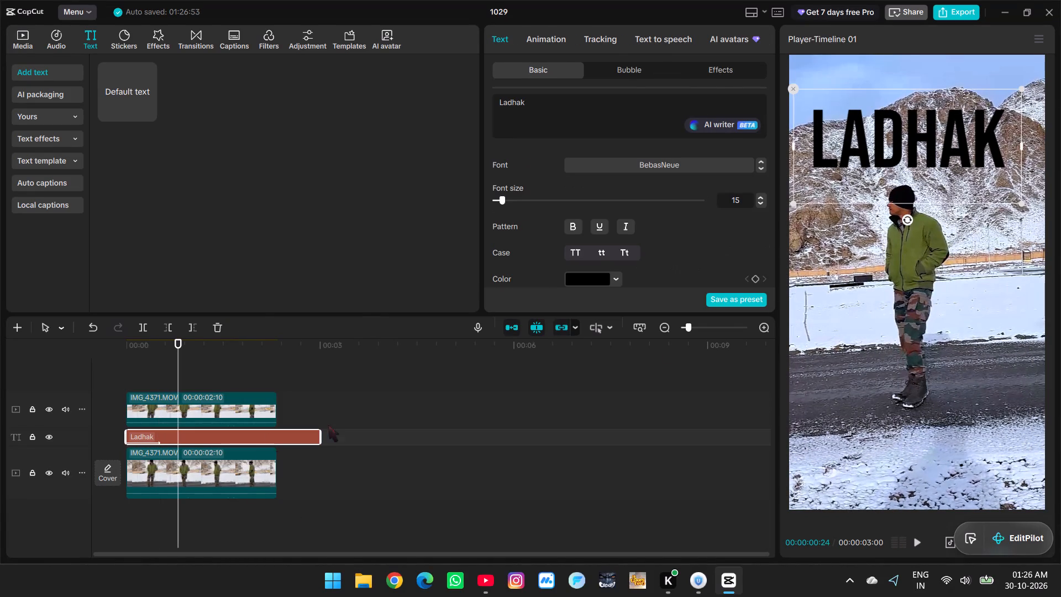
pyautogui.moveTo(858, 160); pyautogui.dragTo(858, 268)
pyautogui.moveTo(1020, 324); pyautogui.dragTo(1045, 369)
pyautogui.moveTo(983, 315); pyautogui.dragTo(992, 313)
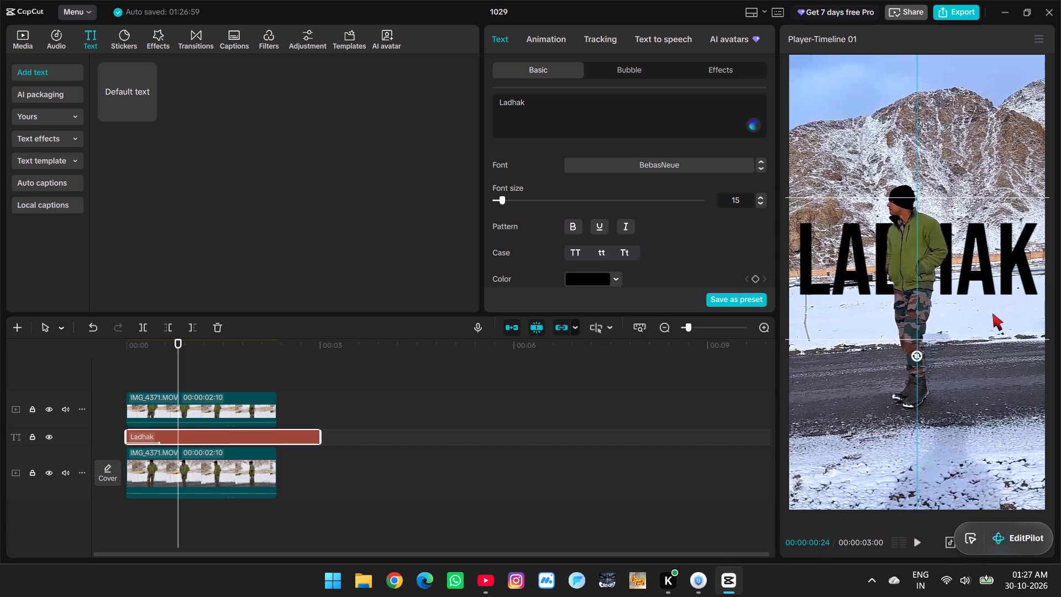
pyautogui.moveTo(992, 313); pyautogui.dragTo(994, 253)
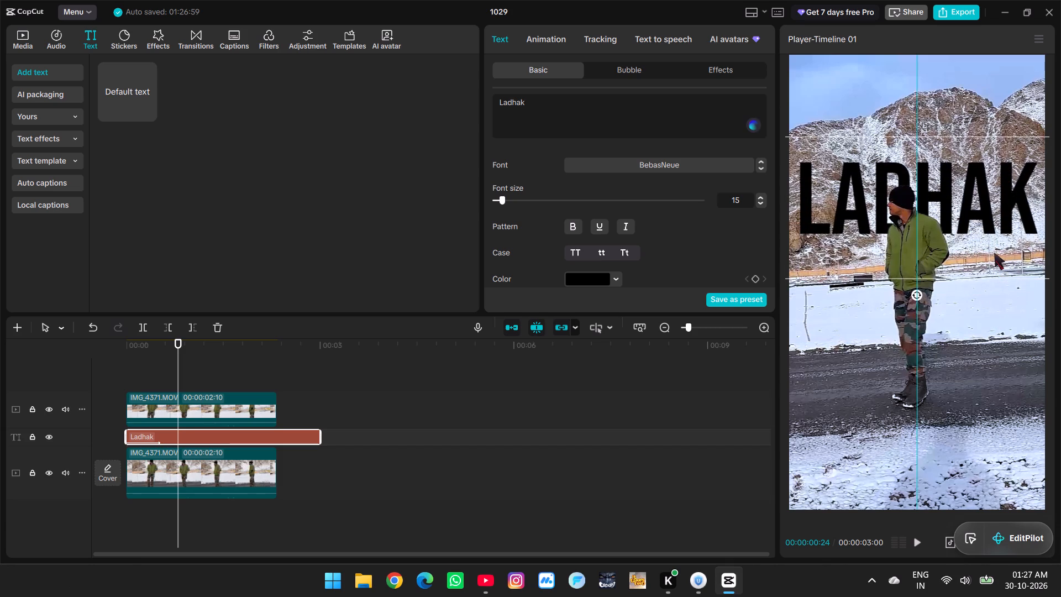
pyautogui.moveTo(994, 253); pyautogui.dragTo(994, 295)
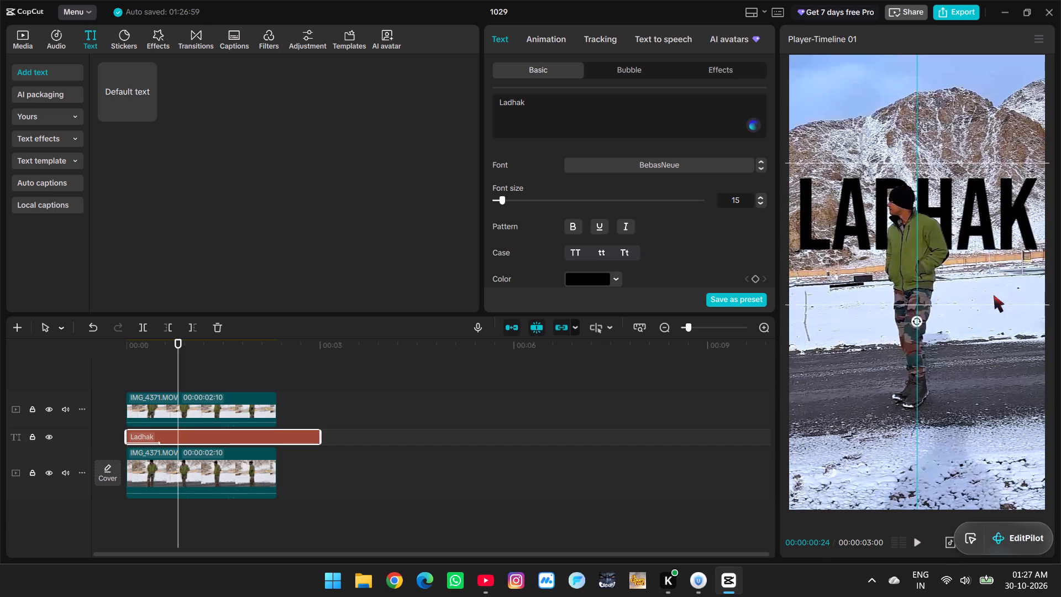
pyautogui.moveTo(994, 295); pyautogui.dragTo(995, 274)
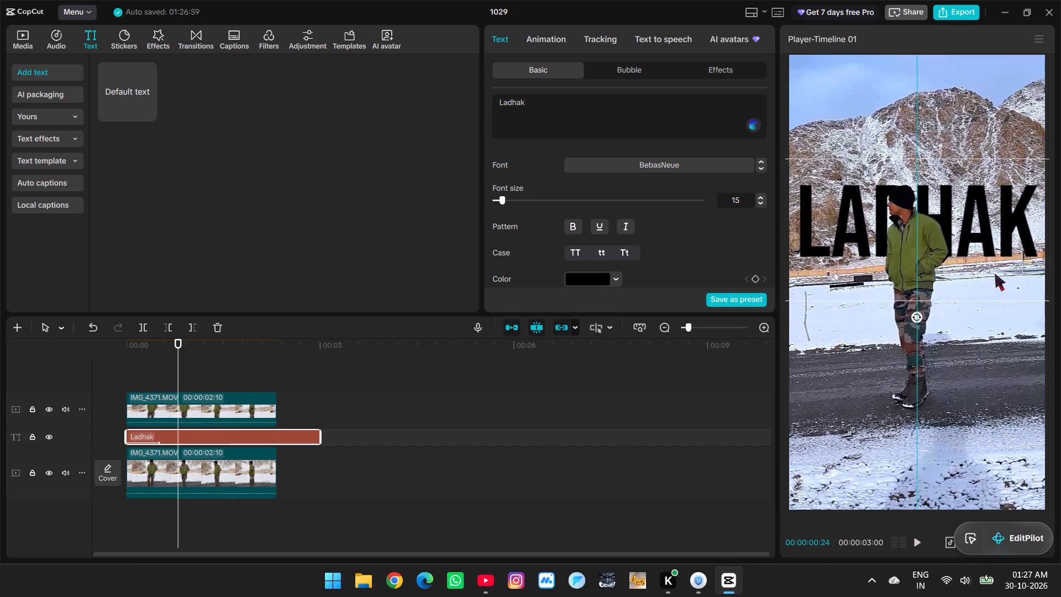
pyautogui.moveTo(995, 274); pyautogui.dragTo(989, 266)
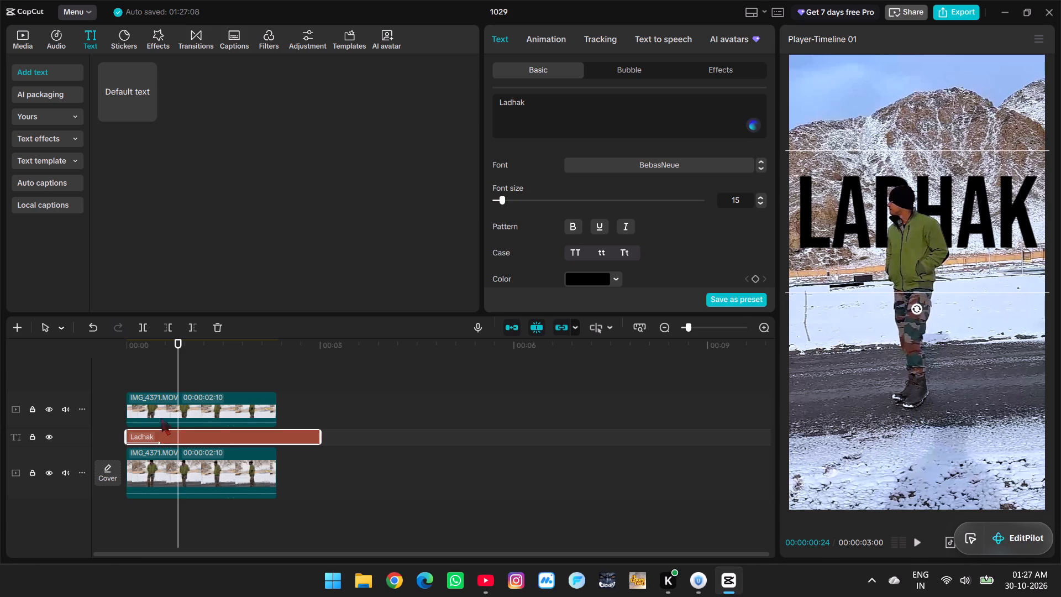
# Play back the video from the start and scrub towards the clips' end to review the title behind the man.
pyautogui.click(152, 379)
pyautogui.moveTo(152, 379); pyautogui.dragTo(77, 382)
pyautogui.press('space')
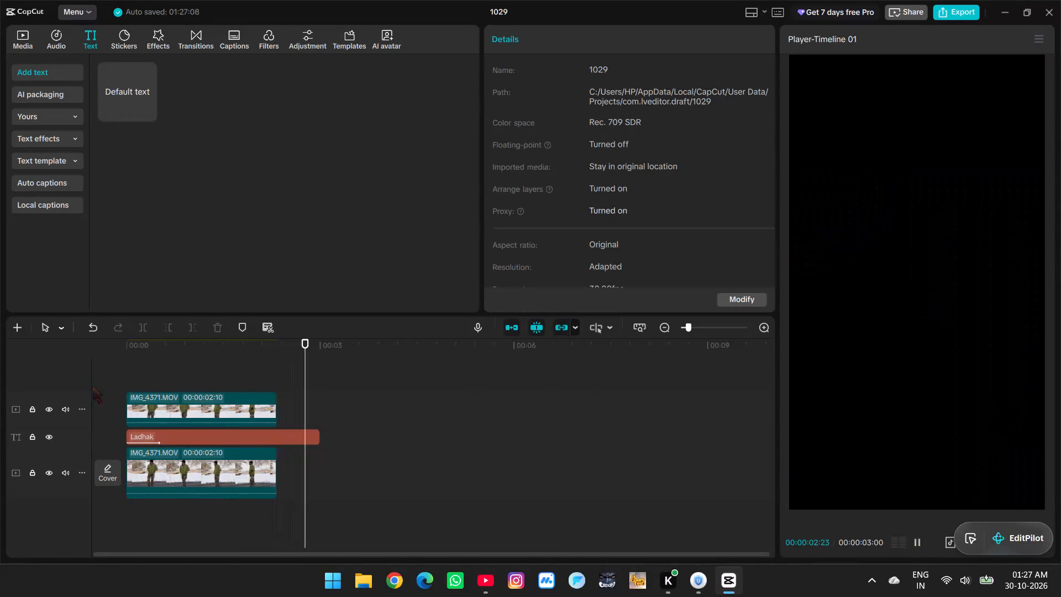
pyautogui.press('space')
pyautogui.click(161, 370)
pyautogui.moveTo(161, 369); pyautogui.dragTo(256, 373)
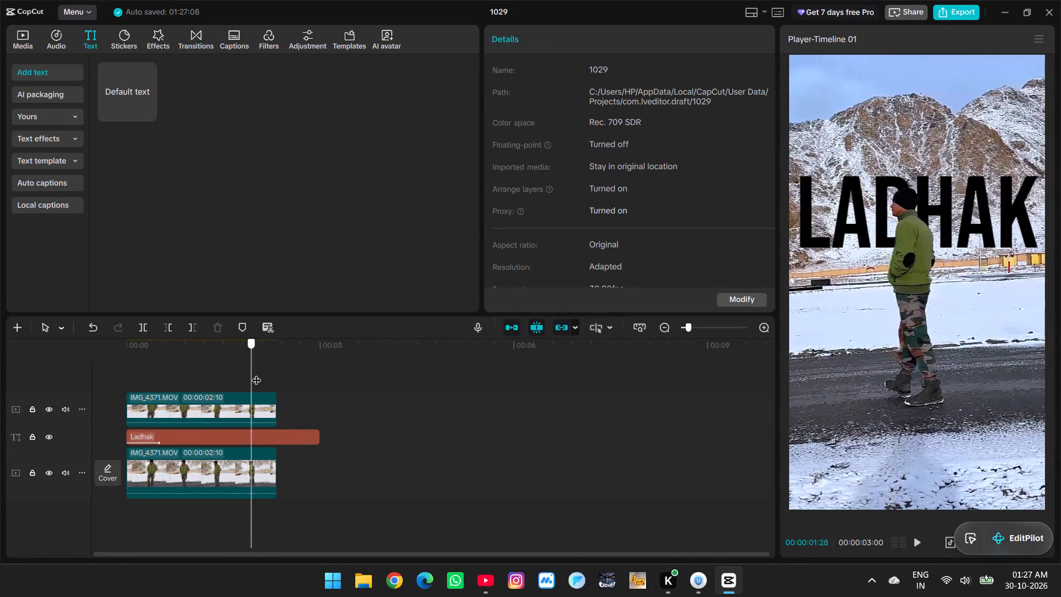
pyautogui.moveTo(256, 373); pyautogui.dragTo(267, 373)
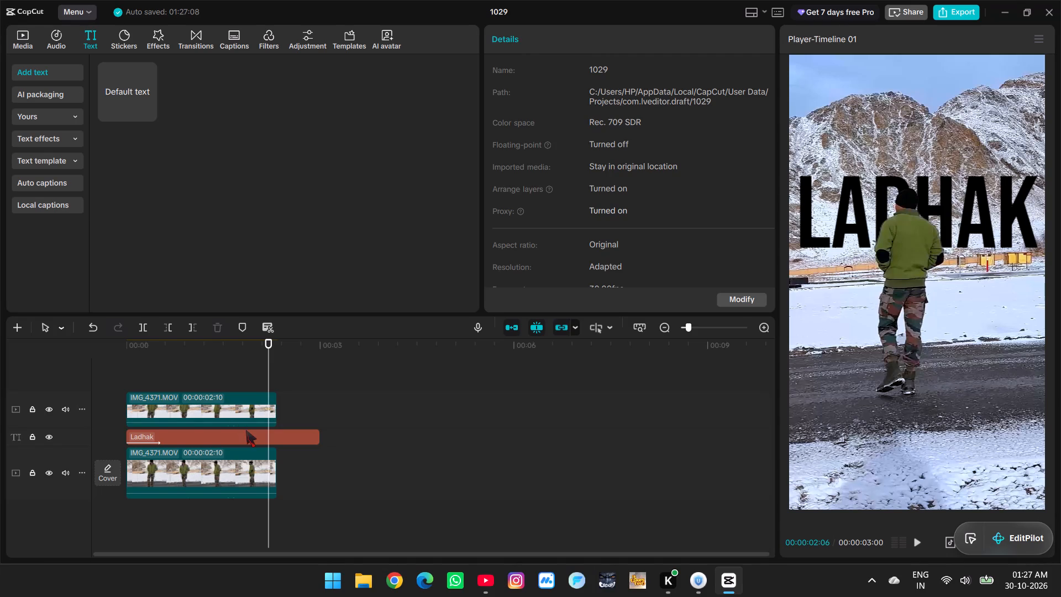
# Trim the Ladhak title's end to match the end of the two video clips at 00:00:02:10.
pyautogui.click(246, 430)
pyautogui.moveTo(270, 376); pyautogui.dragTo(277, 379)
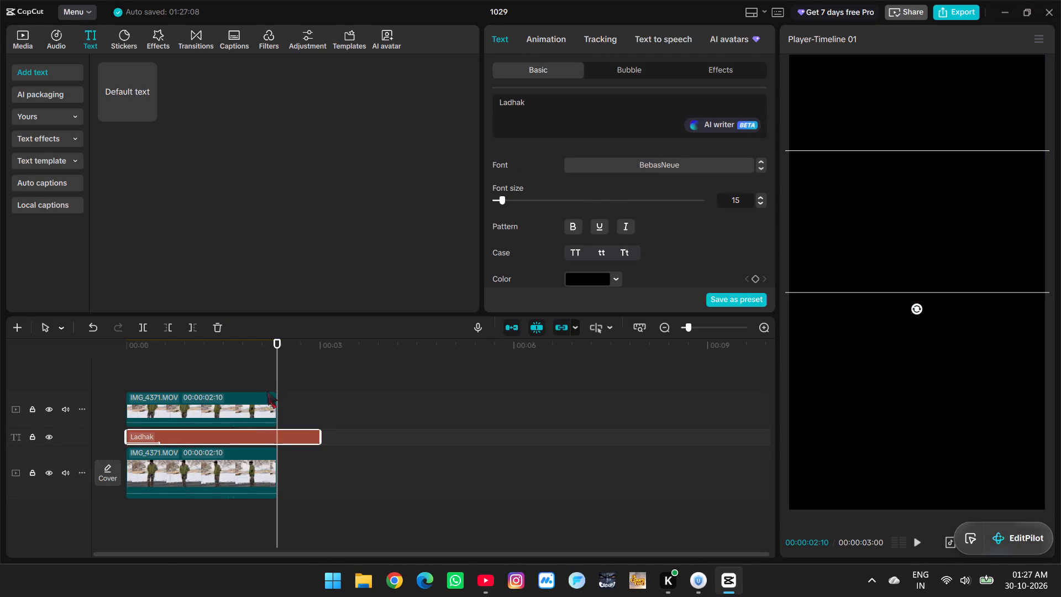
pyautogui.click(187, 327)
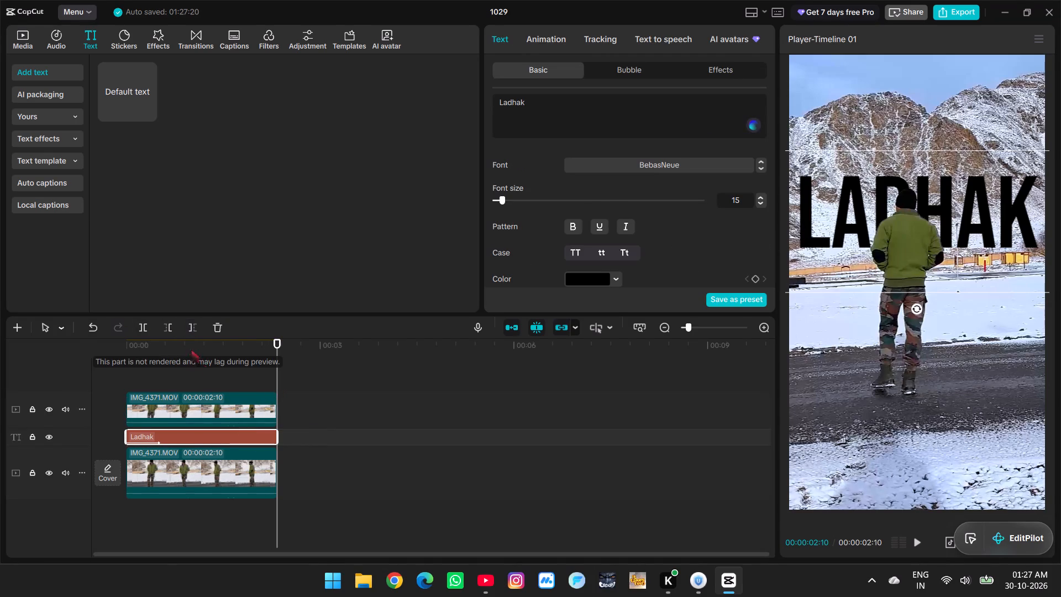
# Play back part of the video to review the trimmed Ladhak title.
pyautogui.click(221, 368)
pyautogui.press('space')
pyautogui.press('space')
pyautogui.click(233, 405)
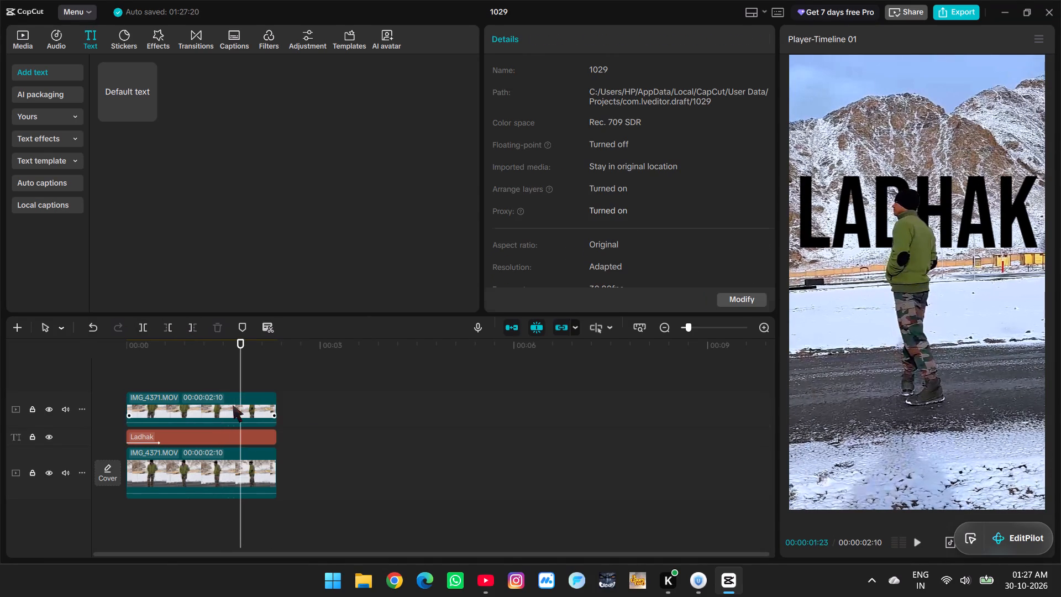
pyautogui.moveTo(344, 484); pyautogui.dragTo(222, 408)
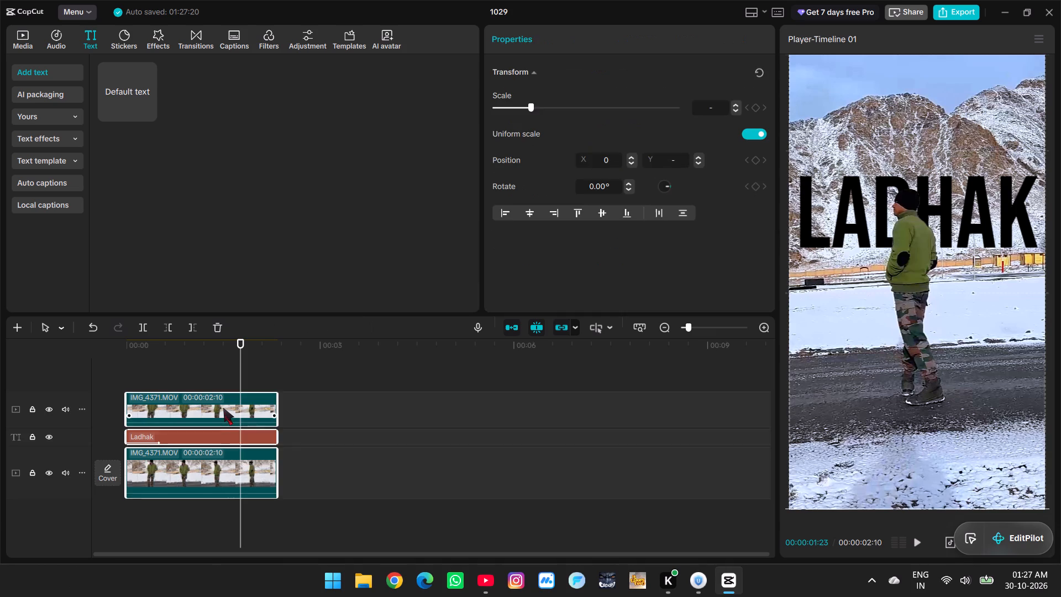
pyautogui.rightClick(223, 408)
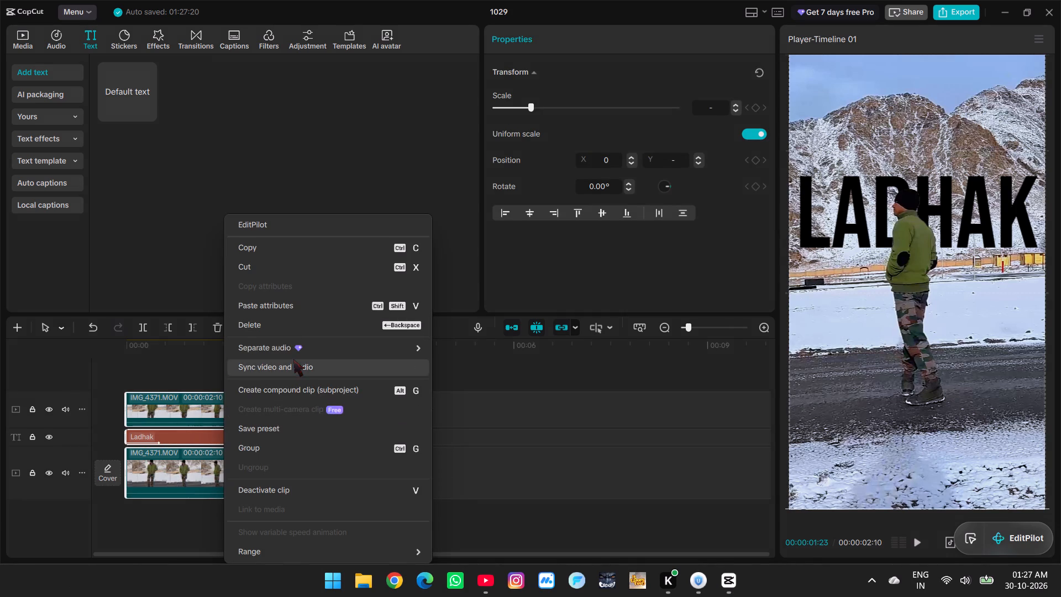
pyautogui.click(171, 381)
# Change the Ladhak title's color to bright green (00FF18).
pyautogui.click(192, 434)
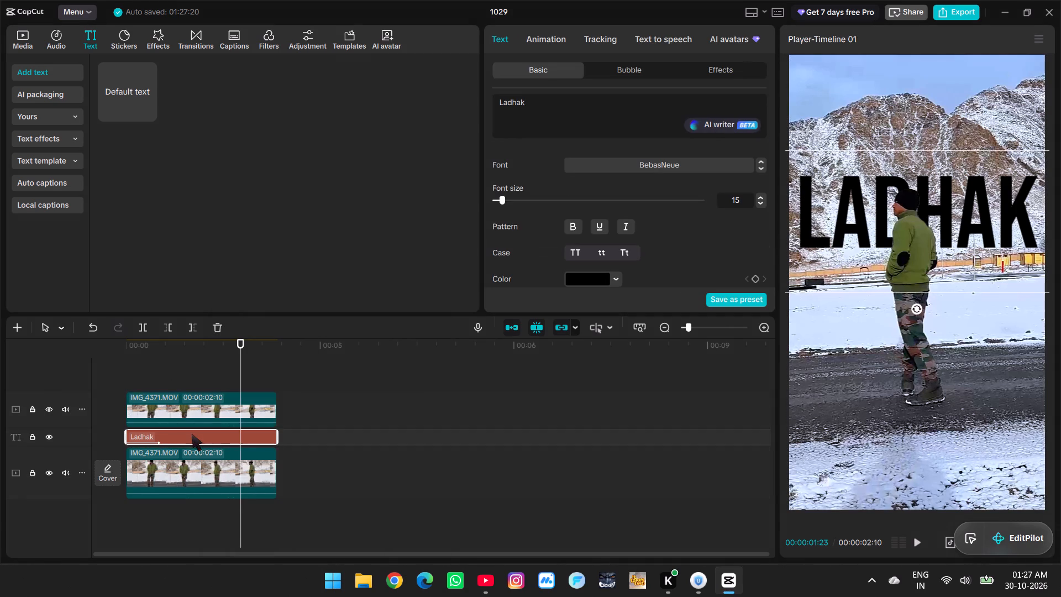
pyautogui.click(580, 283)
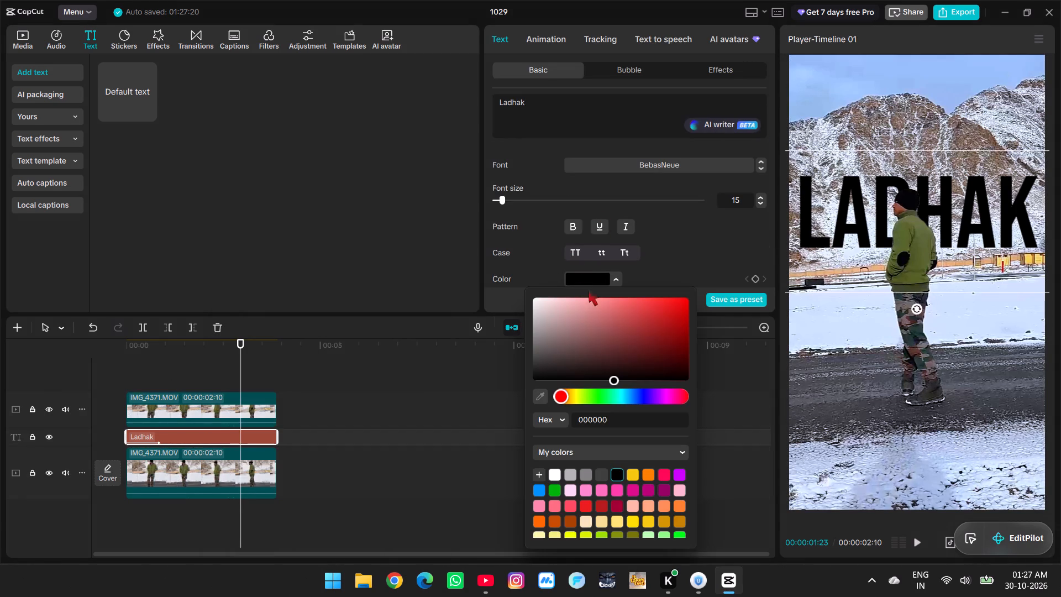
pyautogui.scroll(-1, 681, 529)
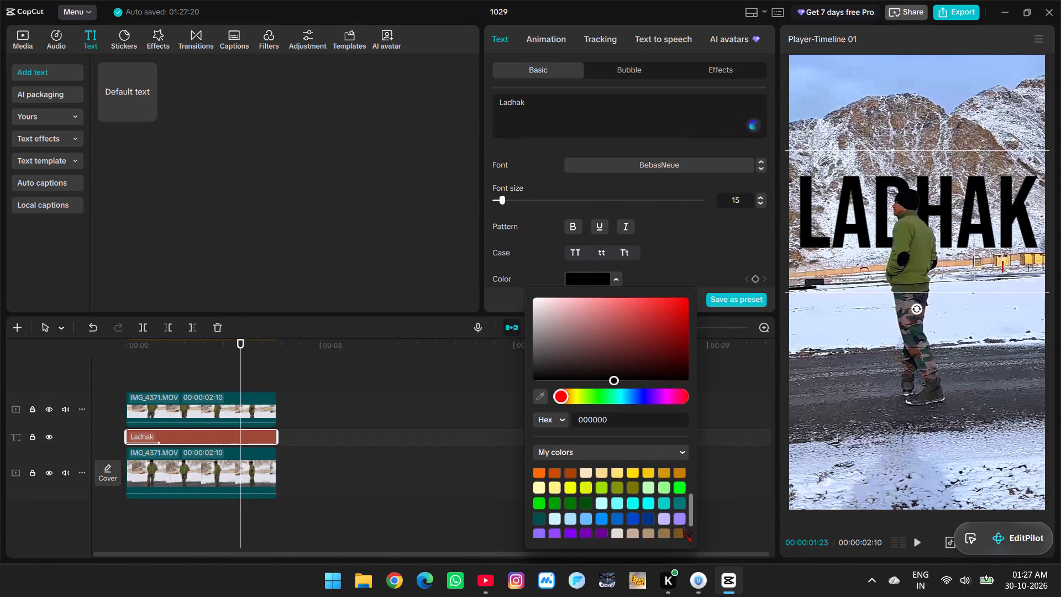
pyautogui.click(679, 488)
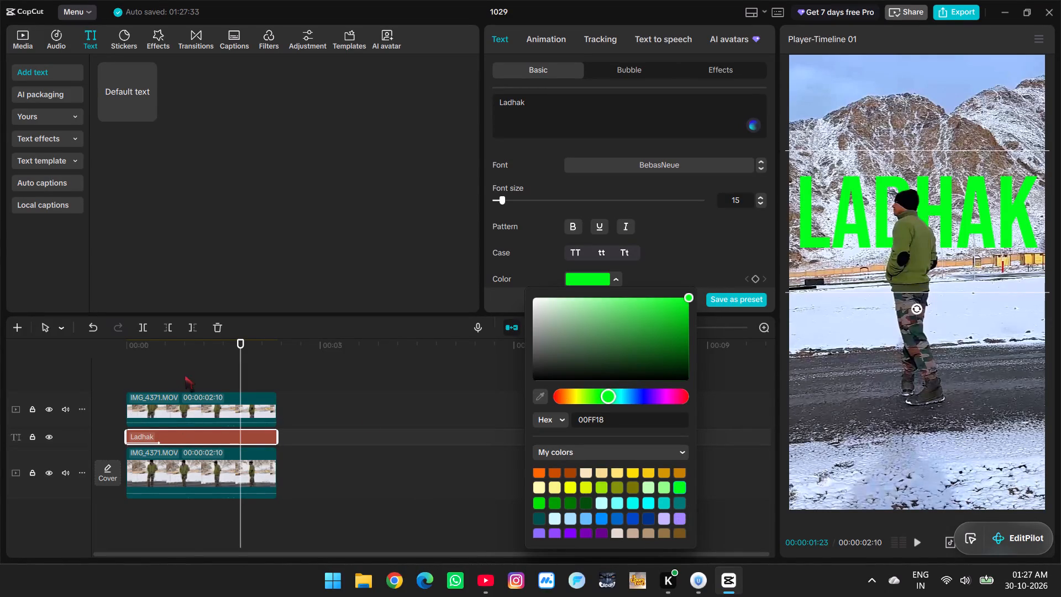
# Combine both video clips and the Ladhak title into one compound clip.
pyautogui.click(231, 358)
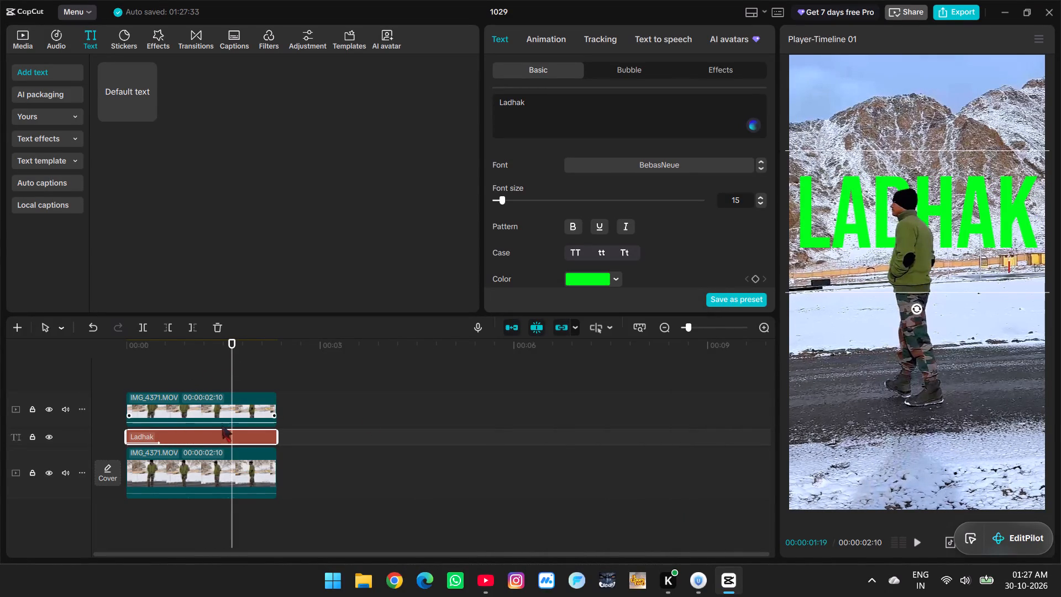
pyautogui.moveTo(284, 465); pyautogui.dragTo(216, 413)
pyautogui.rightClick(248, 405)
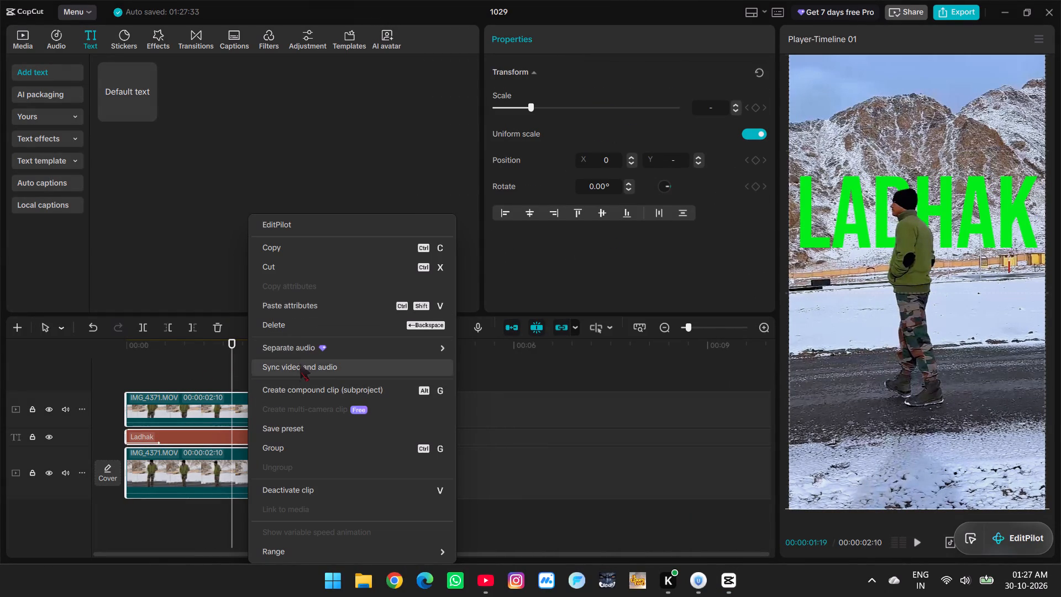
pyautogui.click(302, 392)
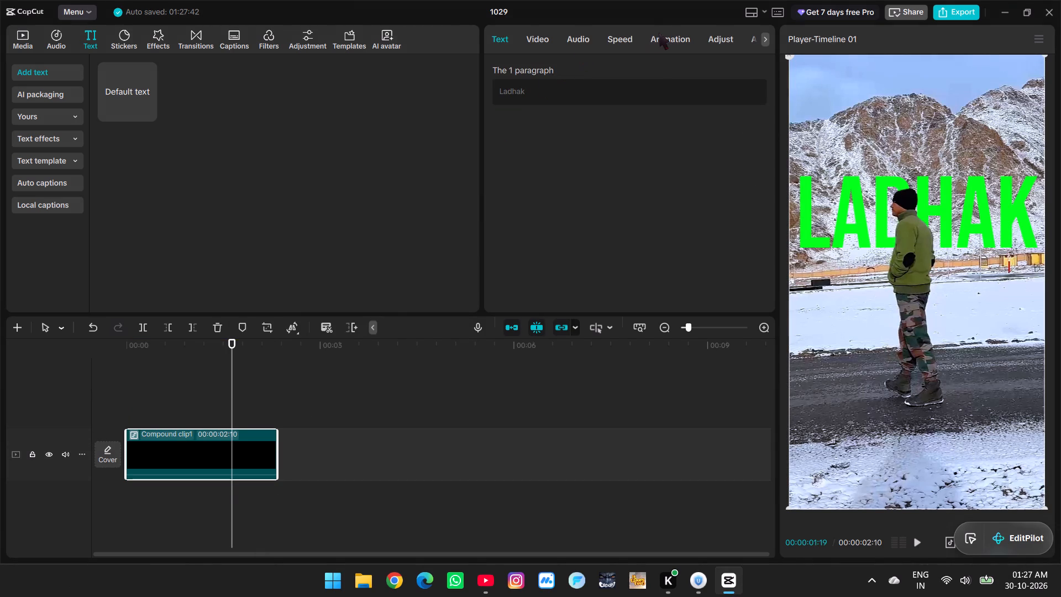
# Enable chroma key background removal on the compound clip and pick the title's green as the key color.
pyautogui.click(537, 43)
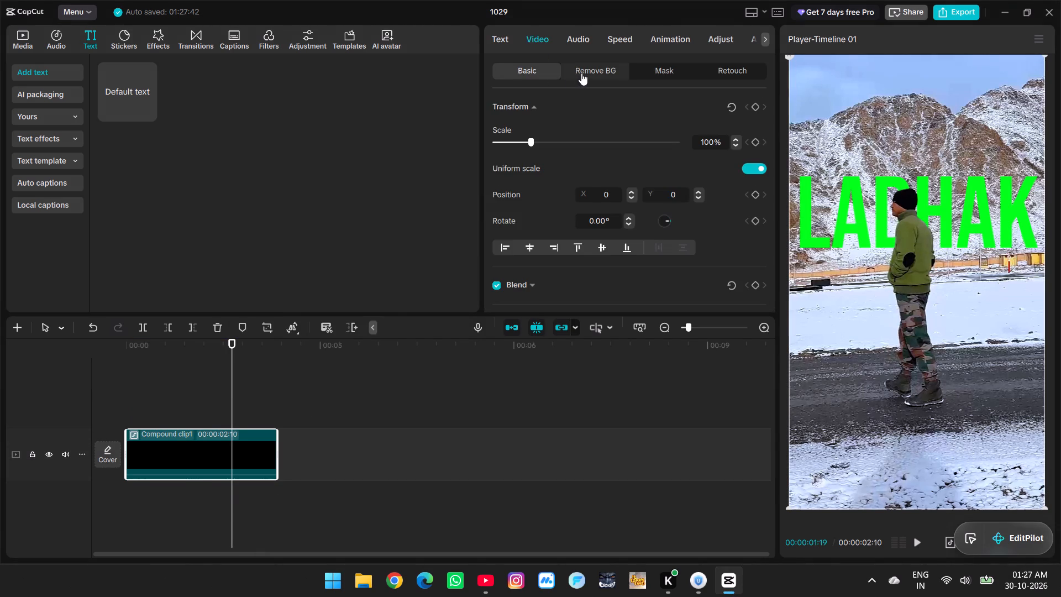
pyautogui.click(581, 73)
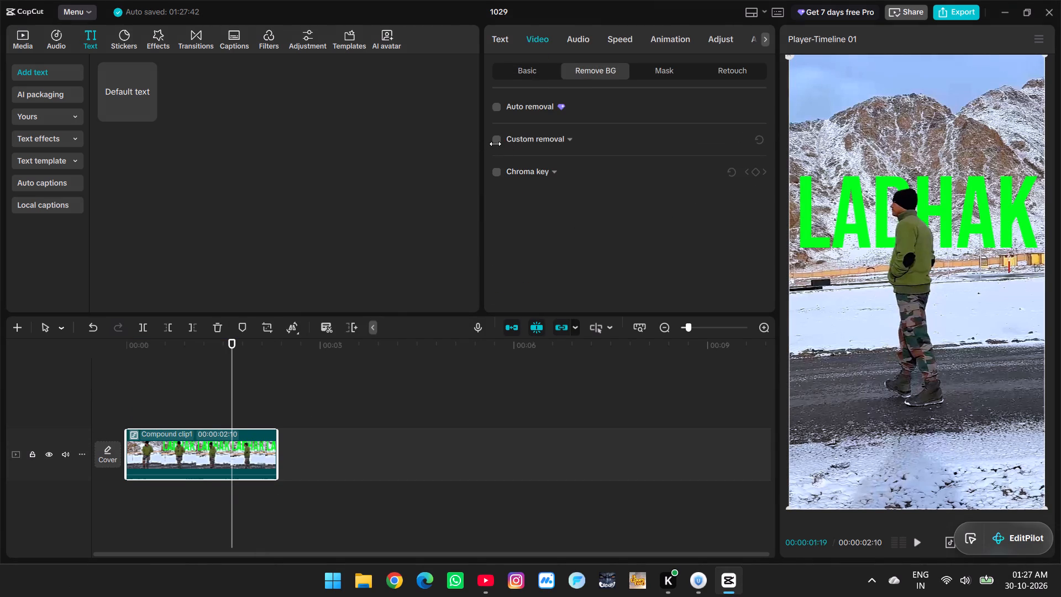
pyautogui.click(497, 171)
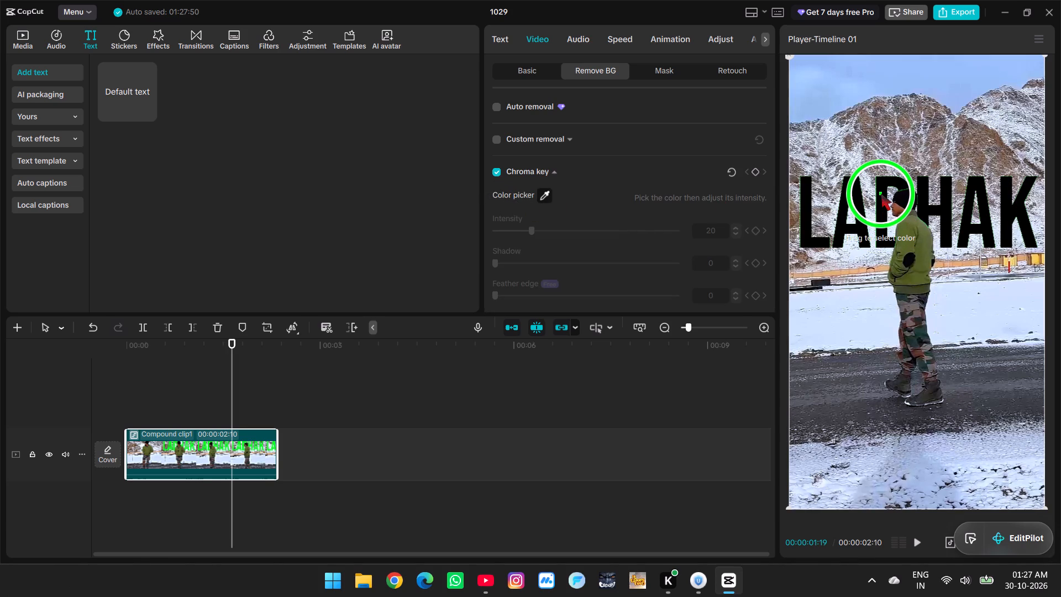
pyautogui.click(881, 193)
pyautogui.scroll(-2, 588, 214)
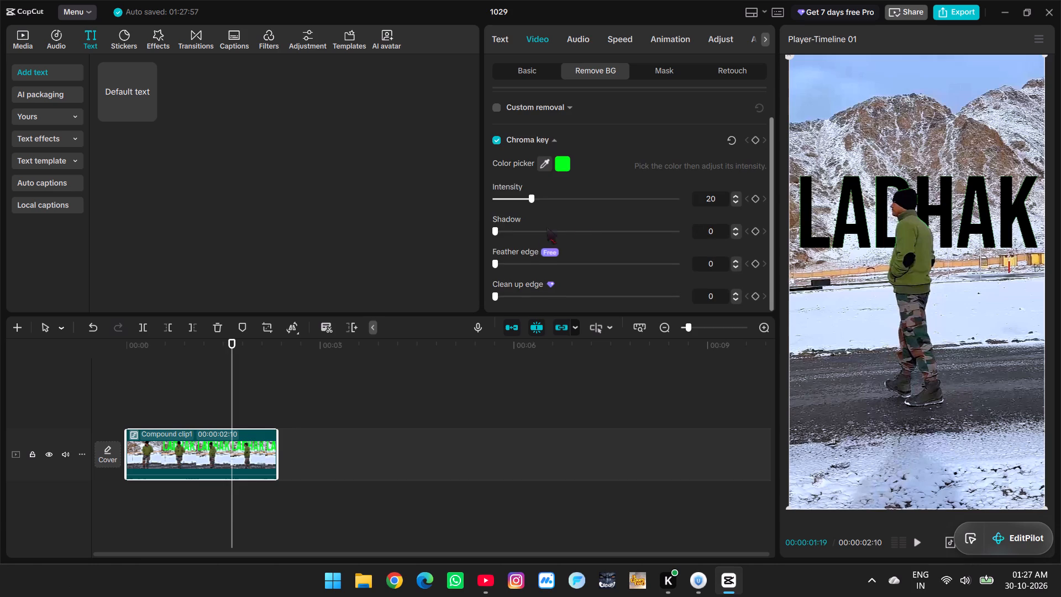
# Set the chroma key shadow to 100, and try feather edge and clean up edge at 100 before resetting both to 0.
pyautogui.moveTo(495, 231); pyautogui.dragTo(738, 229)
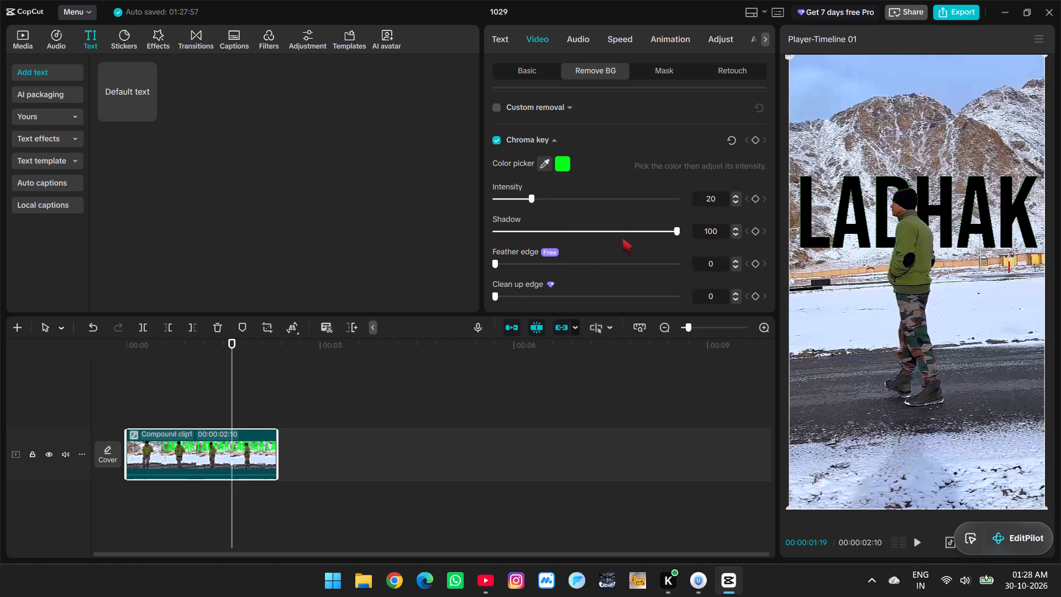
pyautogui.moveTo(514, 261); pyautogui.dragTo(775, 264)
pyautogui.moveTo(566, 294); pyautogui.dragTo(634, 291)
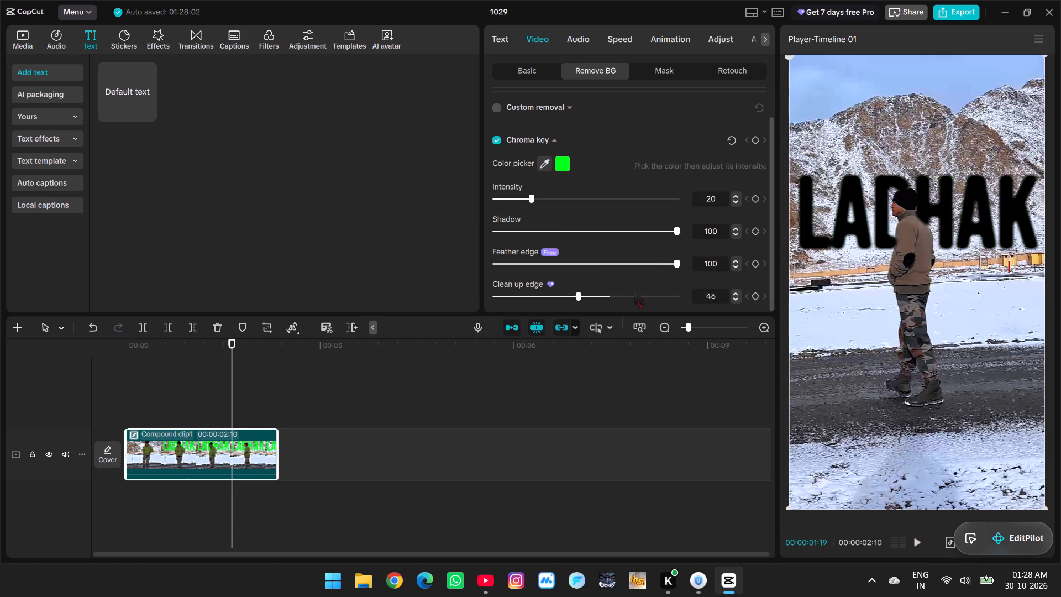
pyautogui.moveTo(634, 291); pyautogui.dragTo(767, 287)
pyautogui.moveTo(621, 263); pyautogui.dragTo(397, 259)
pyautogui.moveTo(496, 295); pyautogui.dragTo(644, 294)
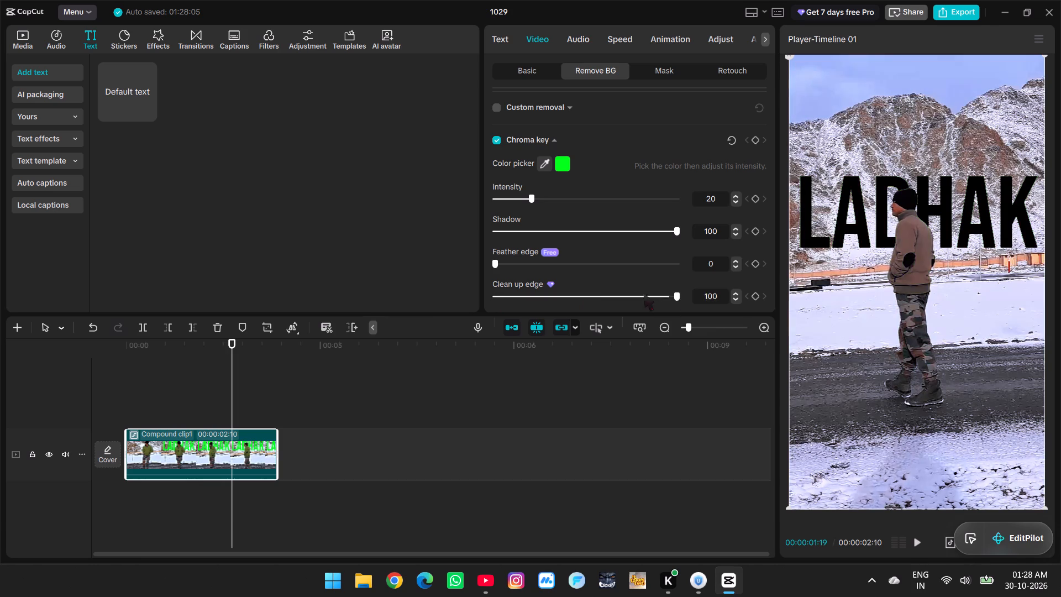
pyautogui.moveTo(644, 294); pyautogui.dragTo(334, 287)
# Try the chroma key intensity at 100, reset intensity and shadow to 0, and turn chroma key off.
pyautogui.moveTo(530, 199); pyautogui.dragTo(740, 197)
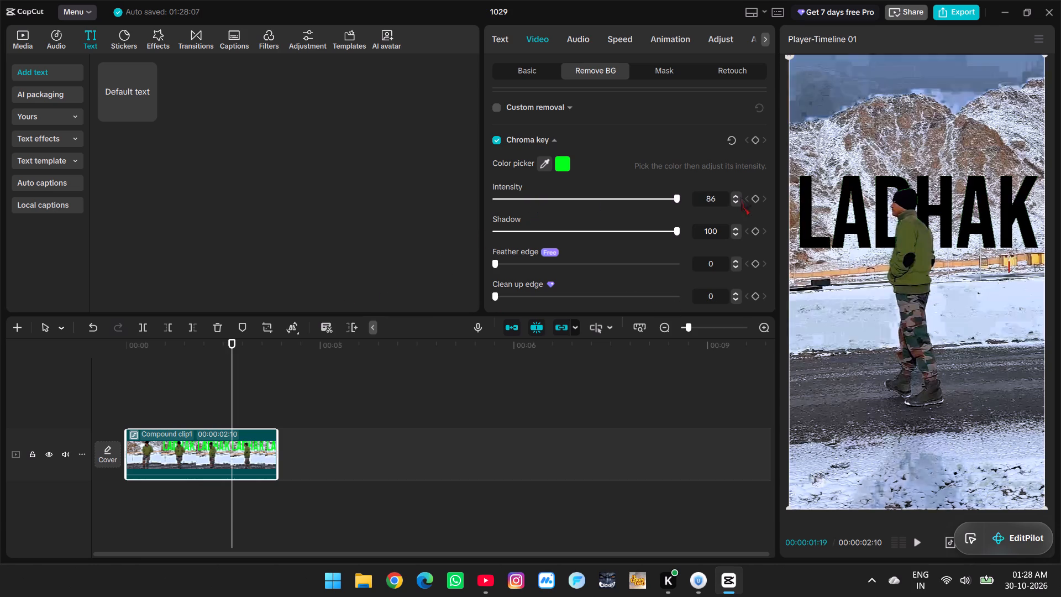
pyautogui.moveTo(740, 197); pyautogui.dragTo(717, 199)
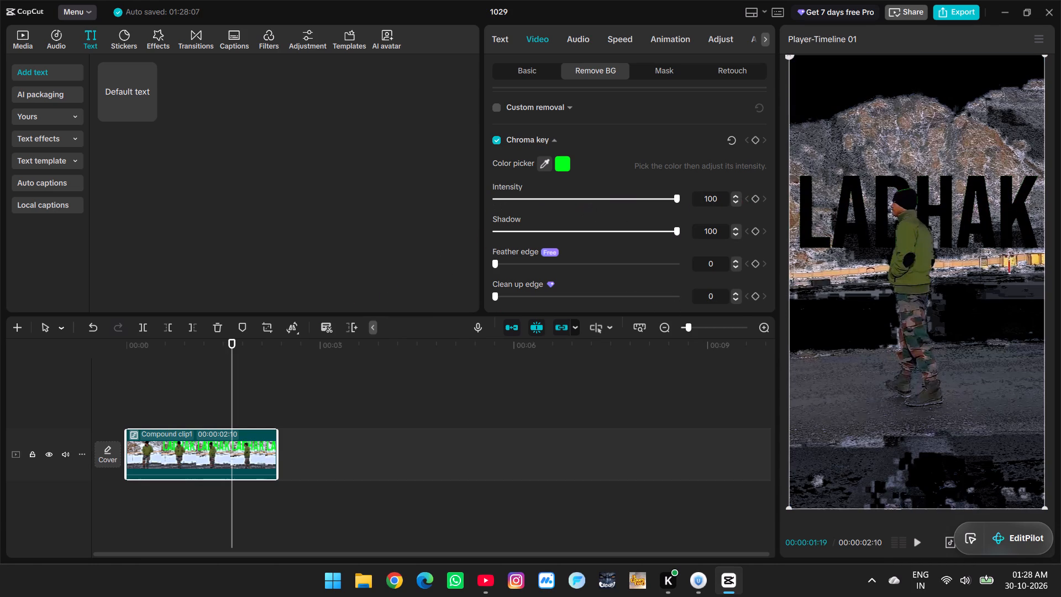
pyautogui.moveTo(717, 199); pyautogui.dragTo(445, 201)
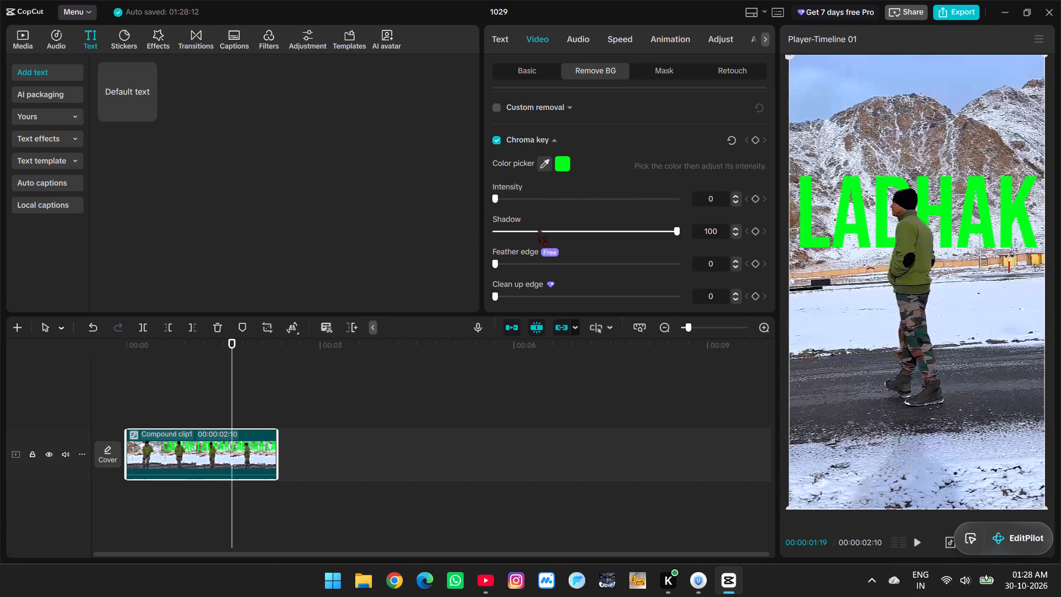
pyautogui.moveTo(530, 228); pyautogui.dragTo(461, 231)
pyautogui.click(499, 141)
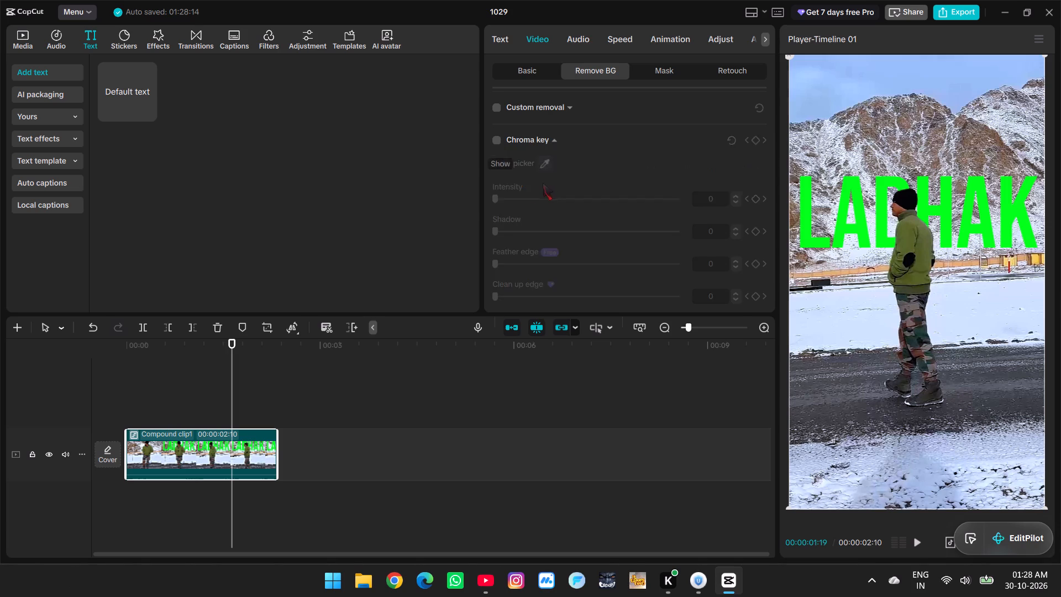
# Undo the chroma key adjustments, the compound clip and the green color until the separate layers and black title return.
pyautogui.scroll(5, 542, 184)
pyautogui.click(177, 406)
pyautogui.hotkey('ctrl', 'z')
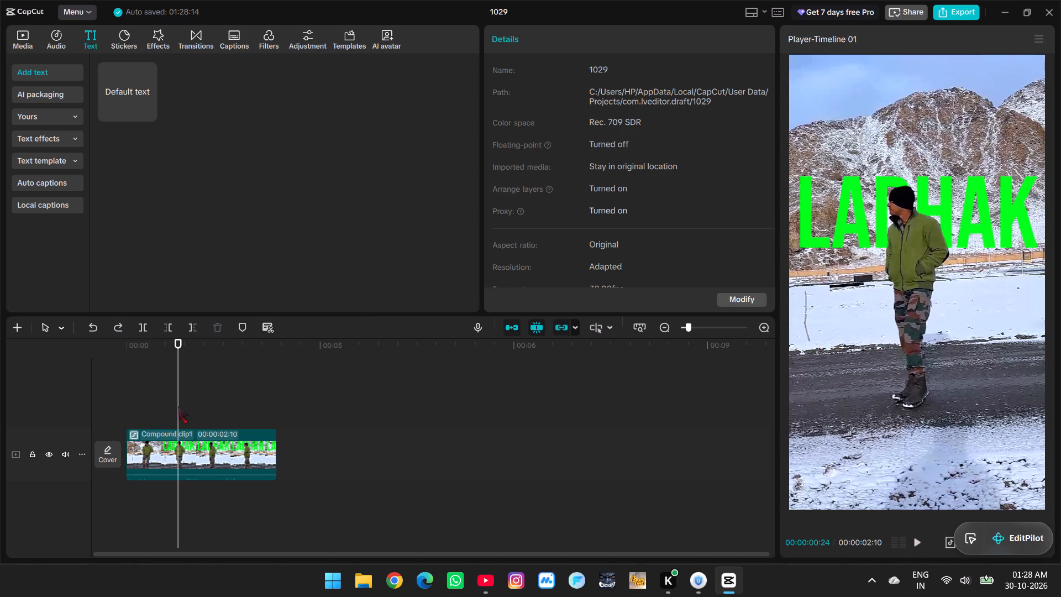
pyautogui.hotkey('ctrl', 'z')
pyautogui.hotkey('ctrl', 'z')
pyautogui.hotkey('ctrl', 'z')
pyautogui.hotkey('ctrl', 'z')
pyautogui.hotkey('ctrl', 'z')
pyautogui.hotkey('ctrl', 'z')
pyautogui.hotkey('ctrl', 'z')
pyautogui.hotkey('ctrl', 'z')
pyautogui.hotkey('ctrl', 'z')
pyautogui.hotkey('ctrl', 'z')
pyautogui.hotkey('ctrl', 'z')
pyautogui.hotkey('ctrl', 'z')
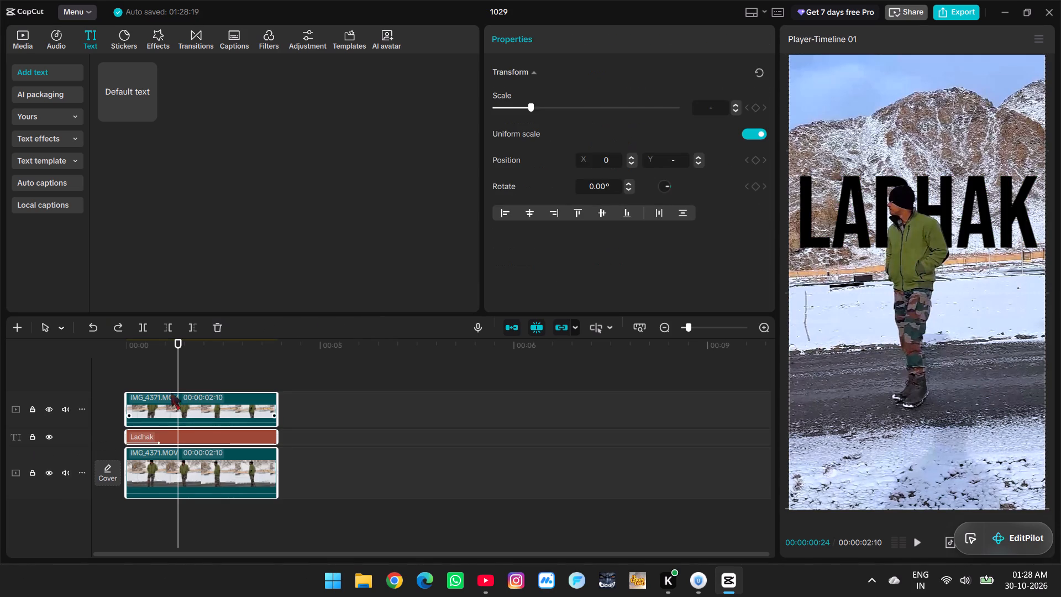
# Make the black Ladhak title semi-transparent by lowering its blend opacity to less than half.
pyautogui.click(176, 384)
pyautogui.moveTo(176, 384); pyautogui.dragTo(199, 385)
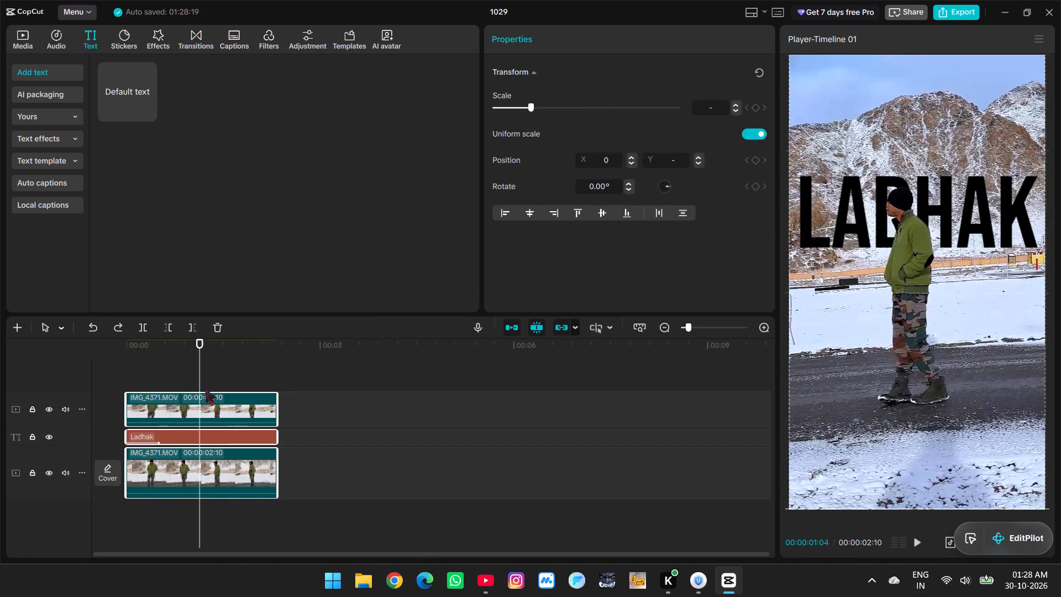
pyautogui.click(227, 444)
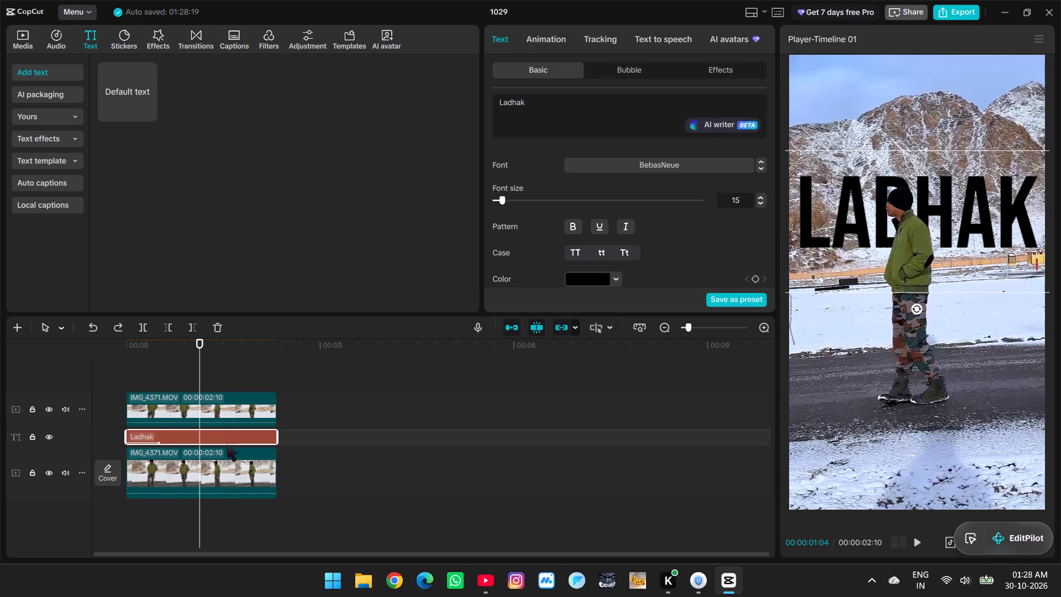
pyautogui.scroll(-3, 566, 232)
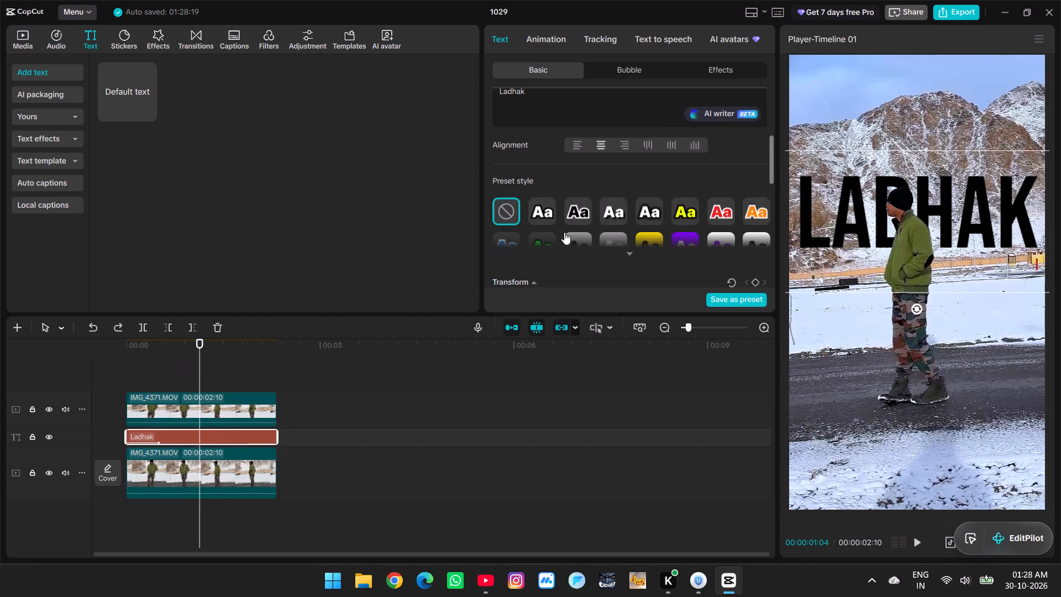
pyautogui.scroll(-4, 564, 232)
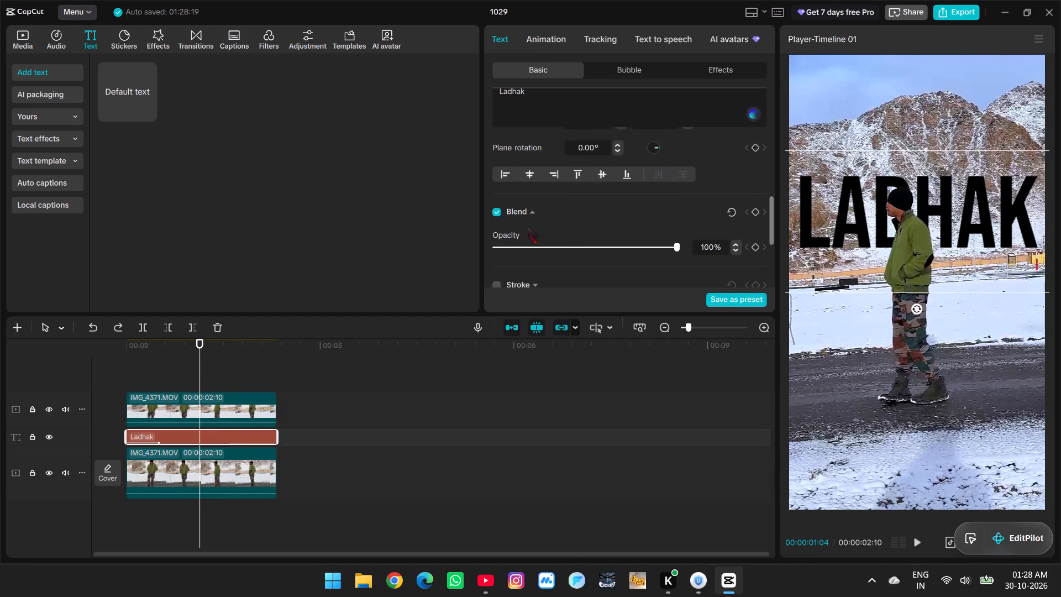
pyautogui.click(527, 214)
pyautogui.click(527, 214)
pyautogui.click(531, 211)
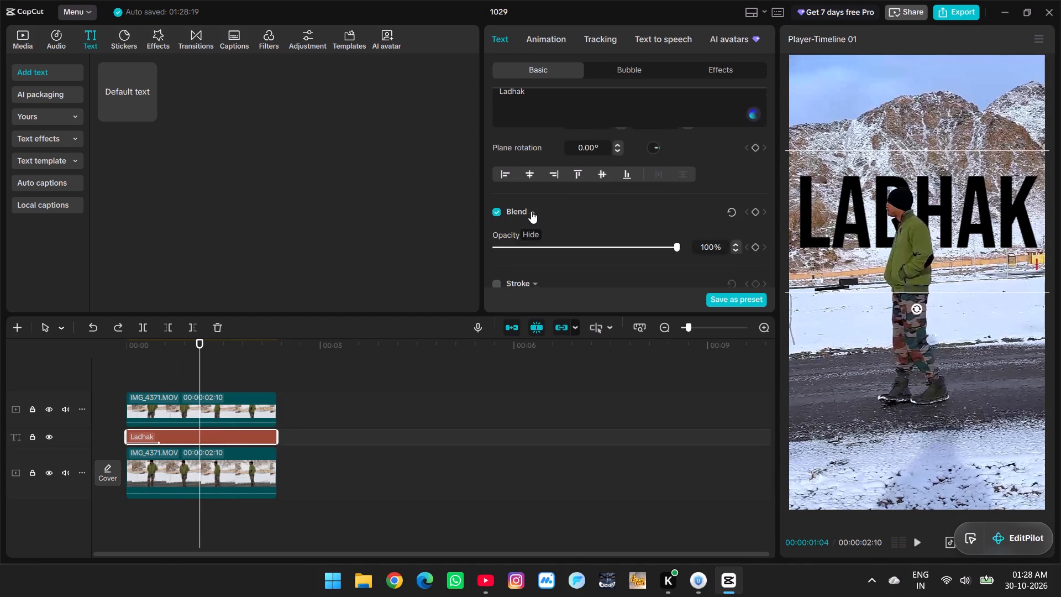
pyautogui.scroll(-1, 529, 212)
pyautogui.moveTo(676, 184); pyautogui.dragTo(497, 188)
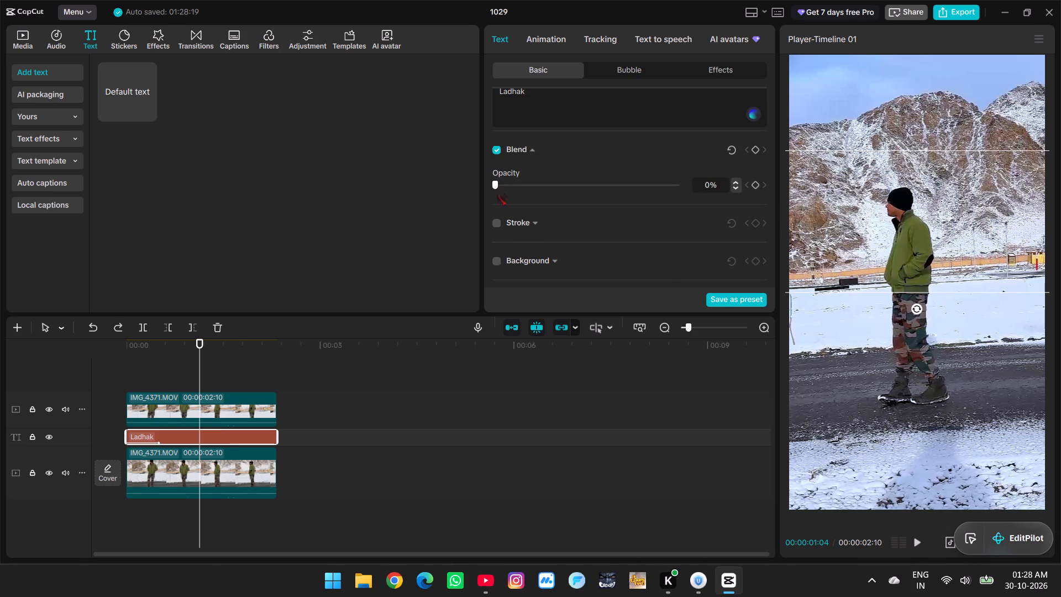
pyautogui.moveTo(497, 188); pyautogui.dragTo(560, 196)
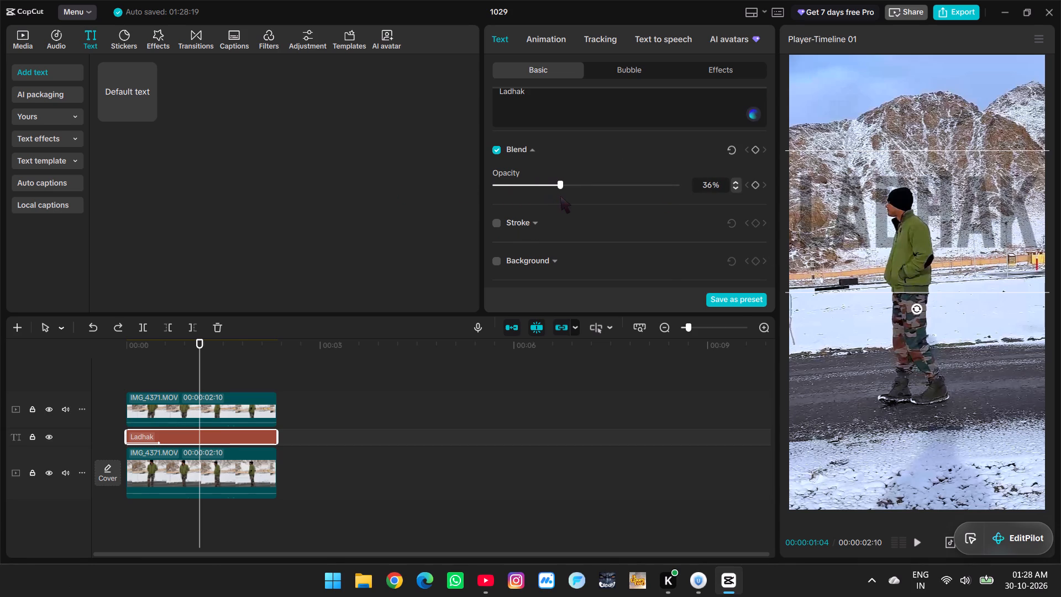
pyautogui.moveTo(560, 196); pyautogui.dragTo(564, 198)
pyautogui.moveTo(564, 198); pyautogui.dragTo(574, 198)
# Apply the white preset text style with a black outline to the Ladhak title.
pyautogui.scroll(-4, 574, 198)
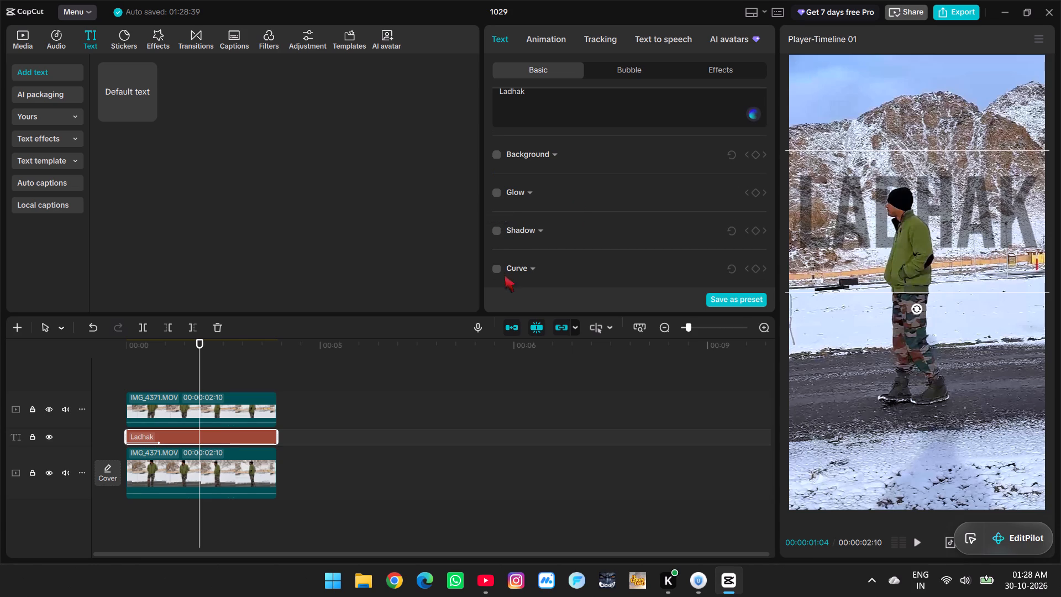
pyautogui.scroll(6, 505, 261)
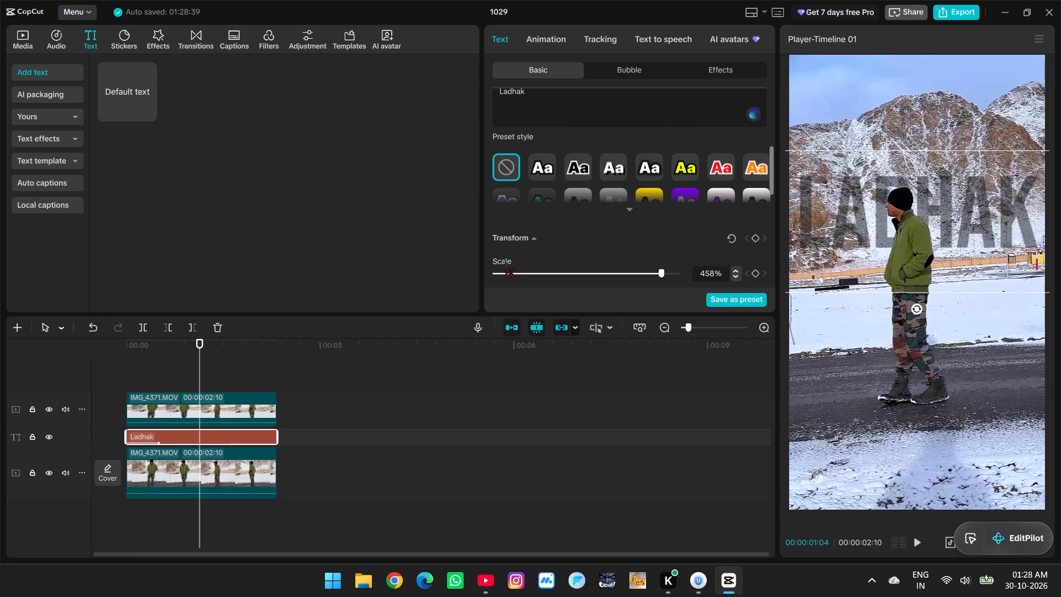
pyautogui.click(628, 206)
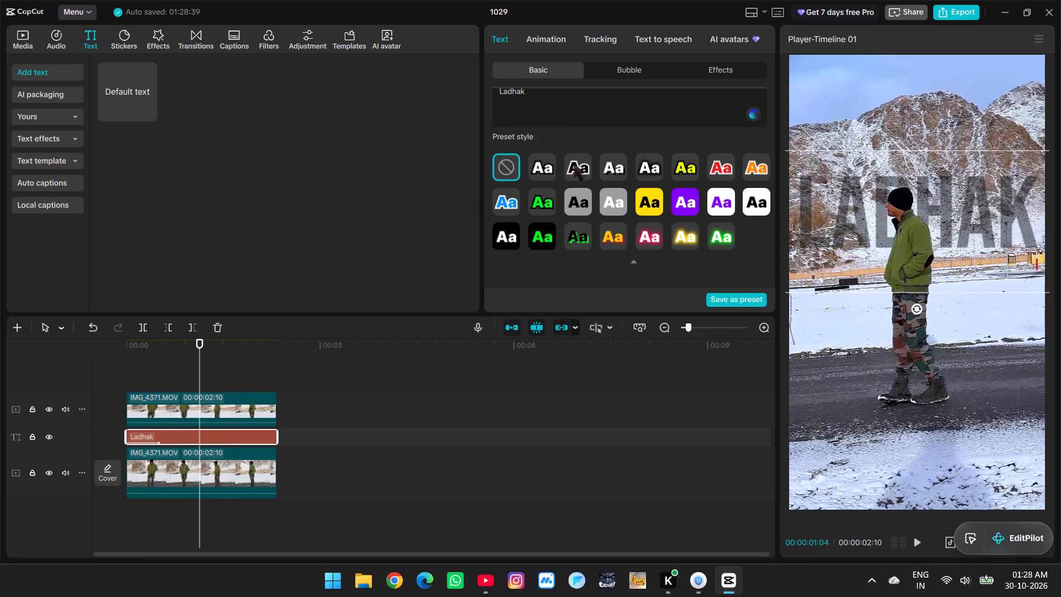
pyautogui.click(575, 161)
pyautogui.click(545, 168)
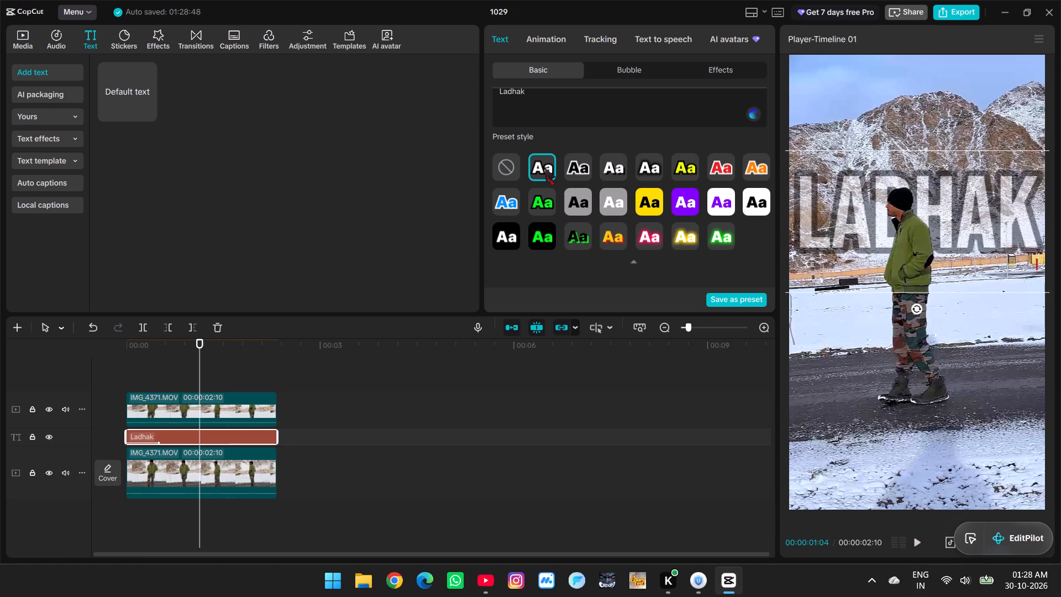
# Thin the black stroke around the Ladhak title's letters to a thickness of 4.
pyautogui.scroll(-2, 588, 227)
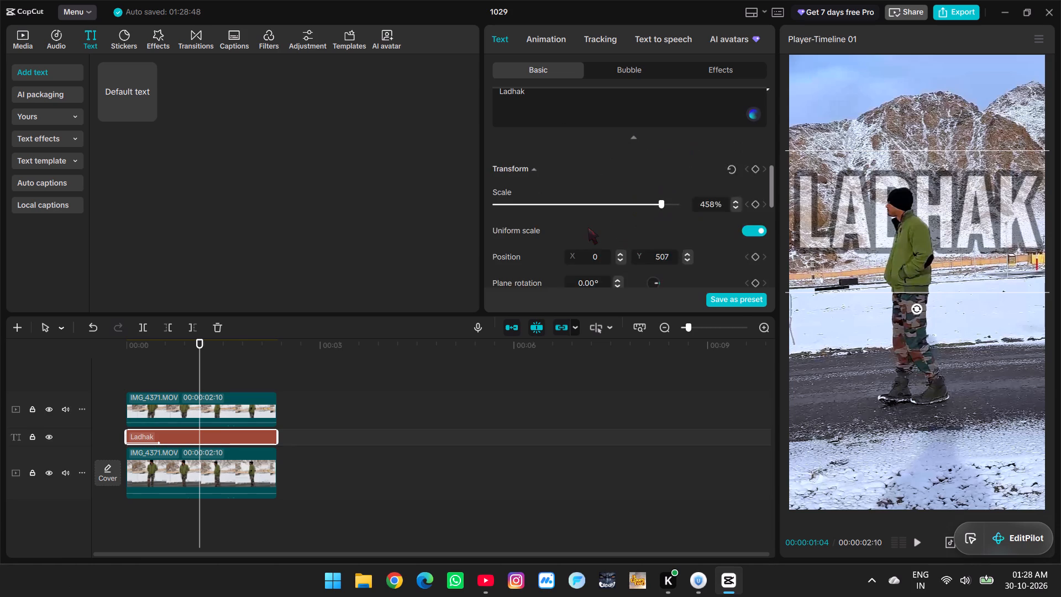
pyautogui.scroll(-1, 588, 227)
pyautogui.scroll(3, 588, 227)
pyautogui.scroll(-2, 588, 227)
pyautogui.click(663, 206)
pyautogui.scroll(-3, 657, 206)
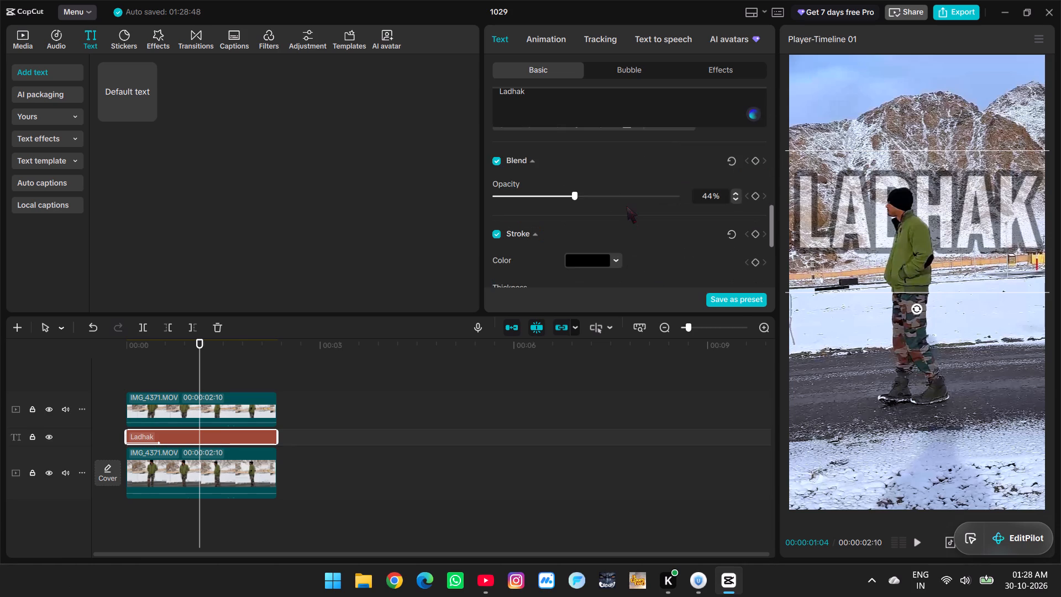
pyautogui.scroll(-1, 622, 207)
pyautogui.moveTo(551, 239); pyautogui.dragTo(519, 239)
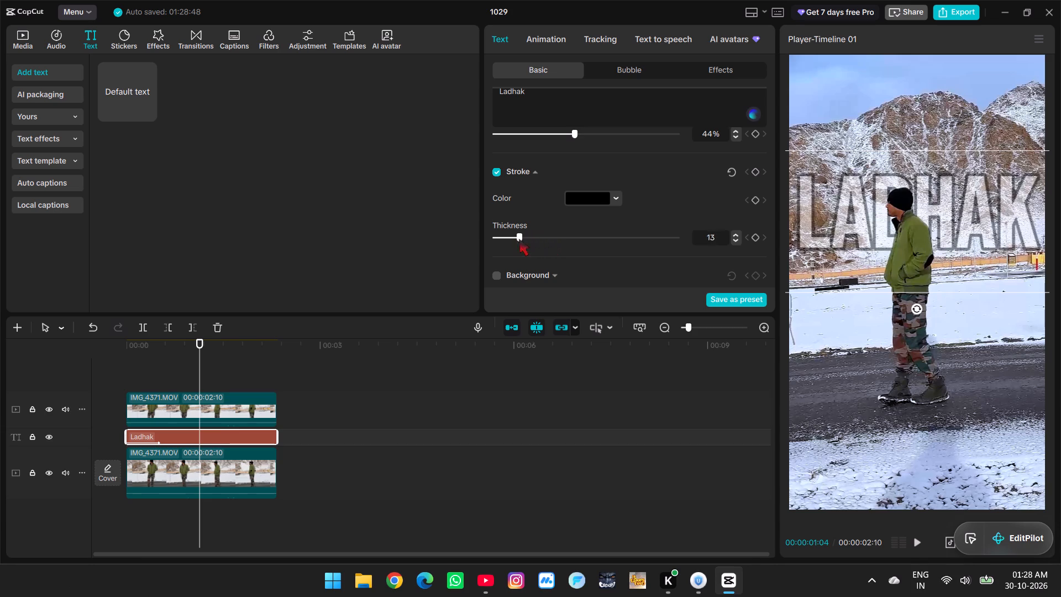
pyautogui.moveTo(519, 239); pyautogui.dragTo(505, 235)
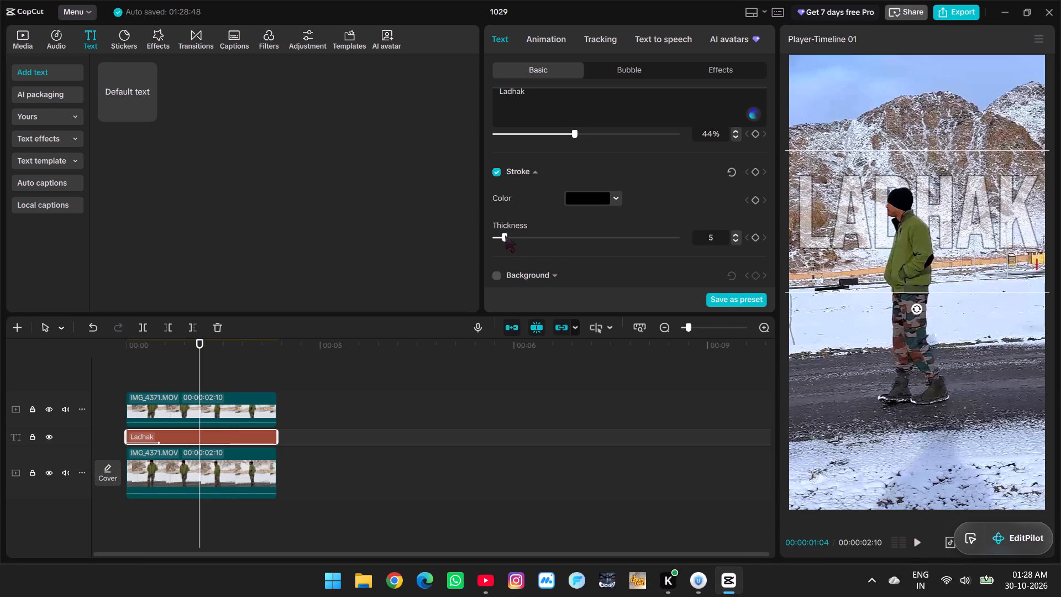
pyautogui.moveTo(505, 235); pyautogui.dragTo(503, 235)
# Move the Ladhak title lower in the frame and enlarge it to about 489% scale.
pyautogui.moveTo(965, 198); pyautogui.dragTo(964, 211)
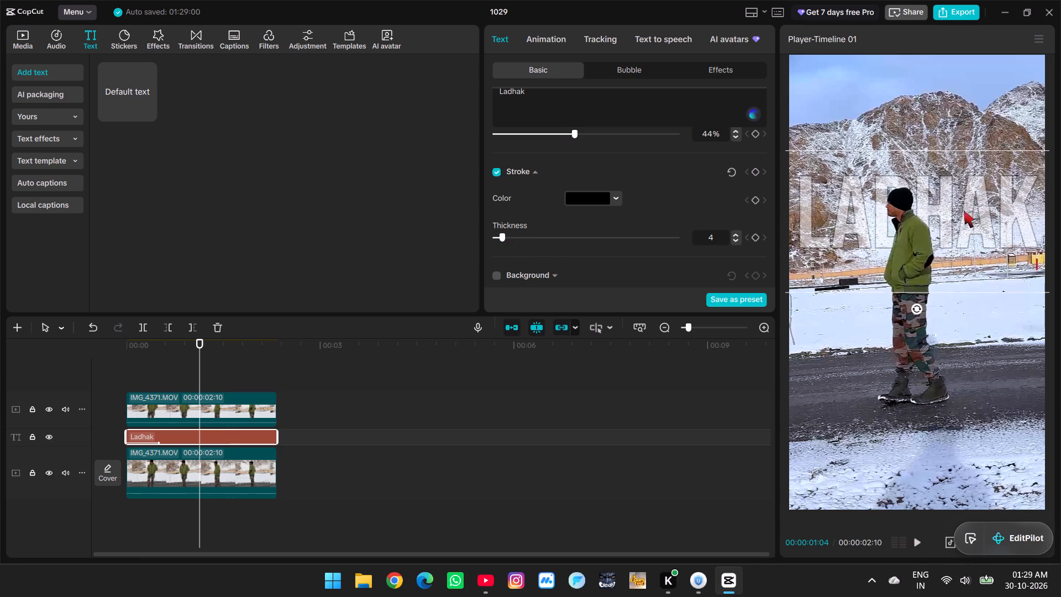
pyautogui.moveTo(964, 211); pyautogui.dragTo(965, 244)
pyautogui.keyDown('ctrl'); pyautogui.scroll(-2, 962, 244); pyautogui.keyUp('ctrl')
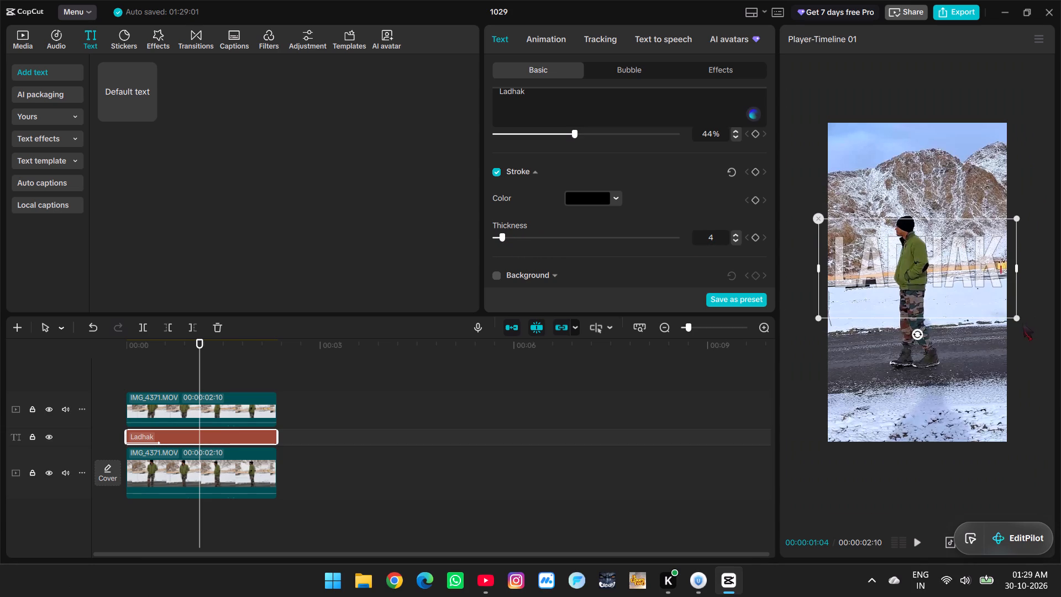
pyautogui.moveTo(1020, 321); pyautogui.dragTo(1013, 332)
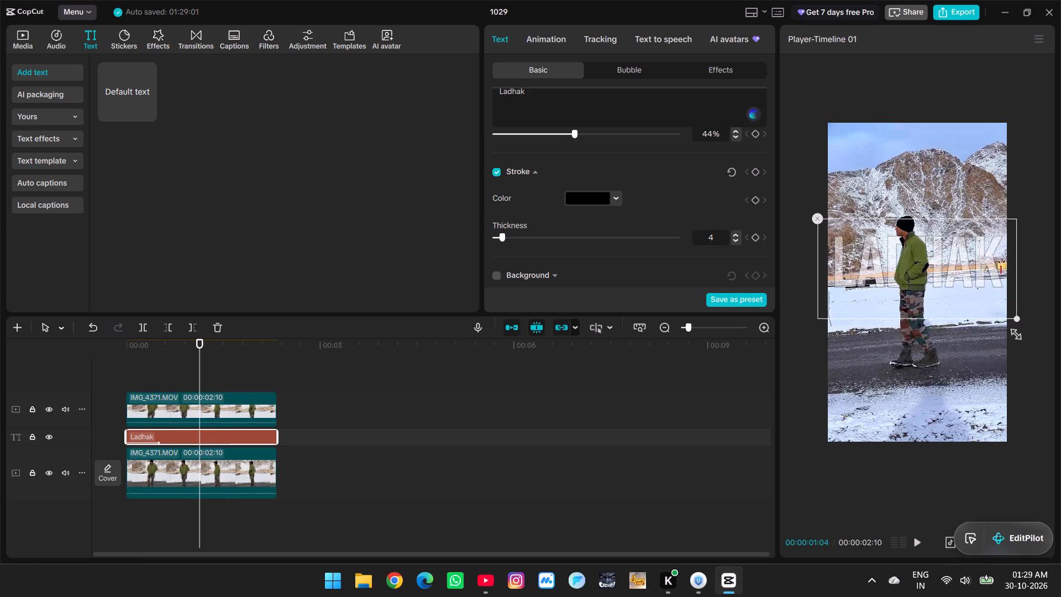
pyautogui.moveTo(1013, 332); pyautogui.dragTo(1021, 341)
pyautogui.keyDown('ctrl'); pyautogui.scroll(5, 1021, 331); pyautogui.keyUp('ctrl')
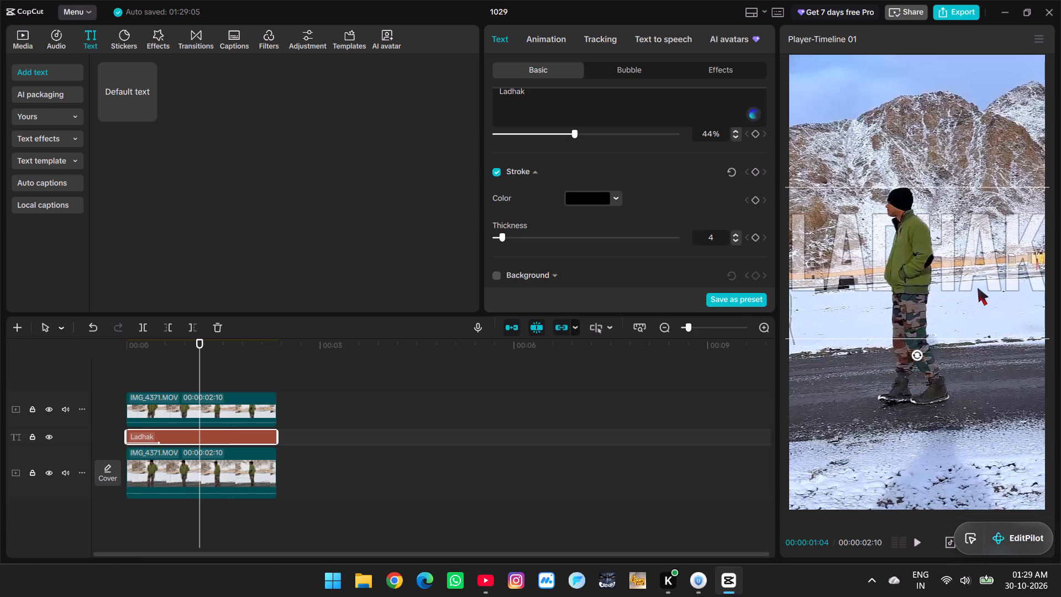
# Raise the Ladhak title again so it sits across the lower mountainside, behind the man's head and chest.
pyautogui.click(958, 259)
pyautogui.click(963, 273)
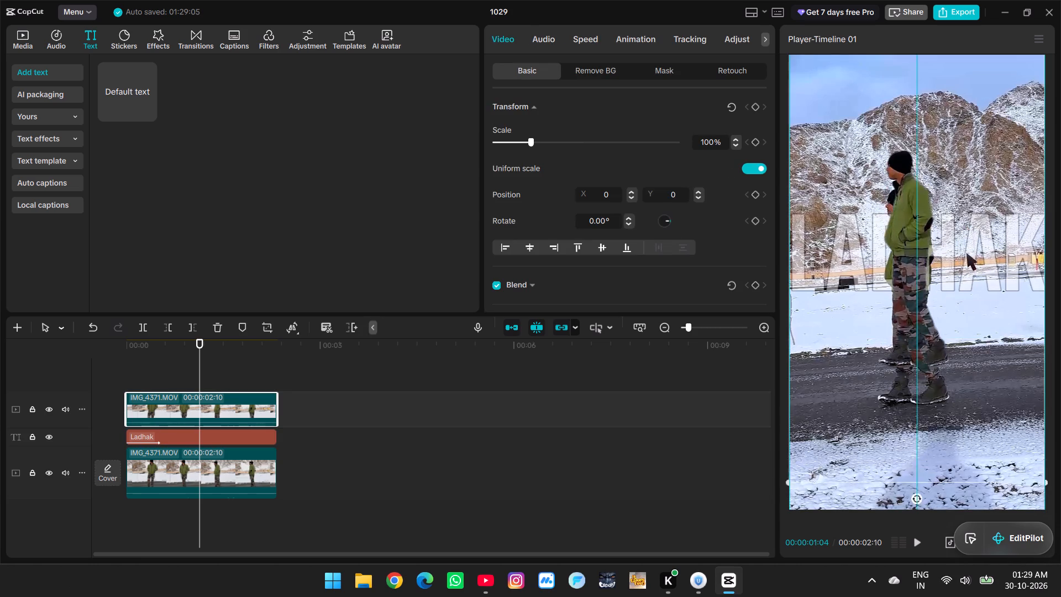
pyautogui.click(245, 436)
pyautogui.moveTo(998, 265); pyautogui.dragTo(999, 184)
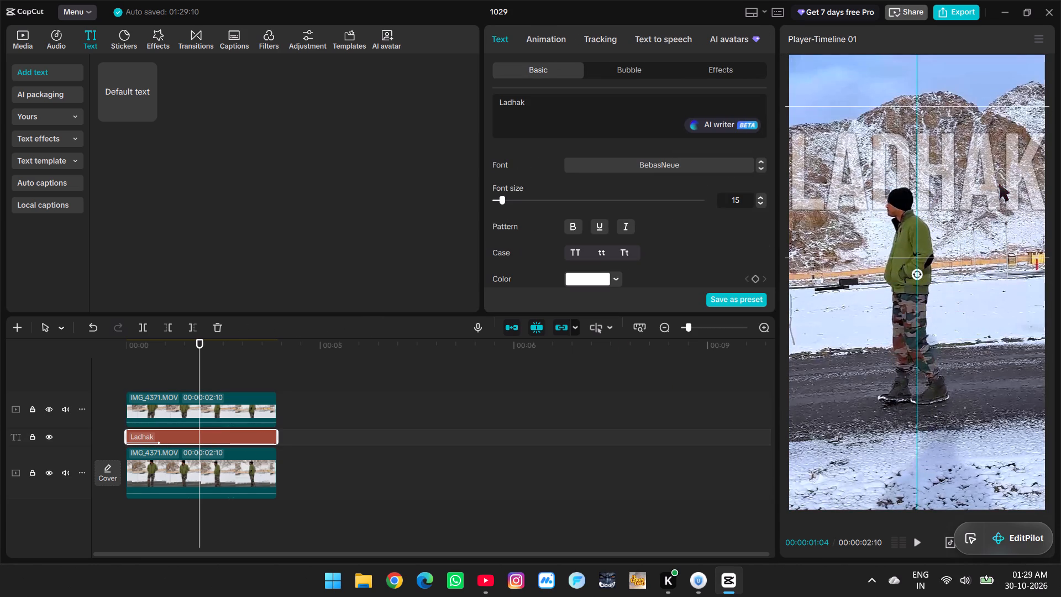
pyautogui.moveTo(999, 184); pyautogui.dragTo(995, 250)
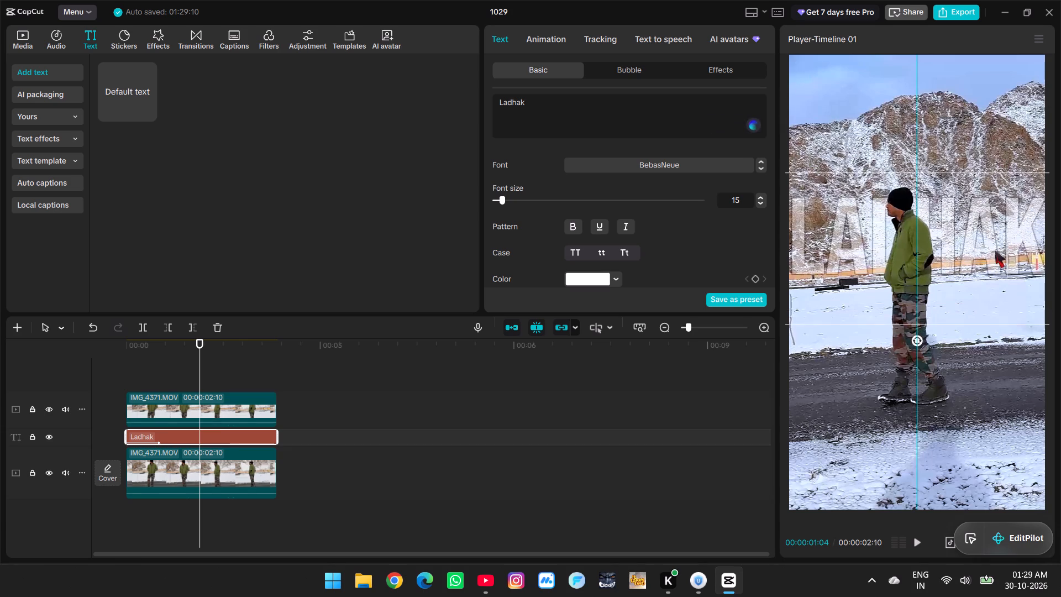
pyautogui.moveTo(995, 250); pyautogui.dragTo(991, 234)
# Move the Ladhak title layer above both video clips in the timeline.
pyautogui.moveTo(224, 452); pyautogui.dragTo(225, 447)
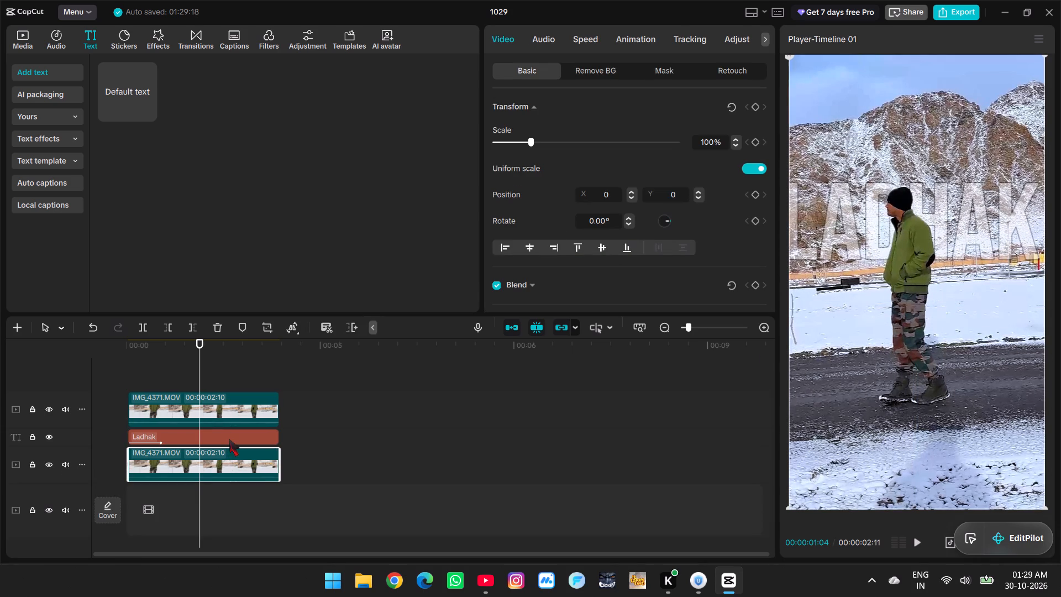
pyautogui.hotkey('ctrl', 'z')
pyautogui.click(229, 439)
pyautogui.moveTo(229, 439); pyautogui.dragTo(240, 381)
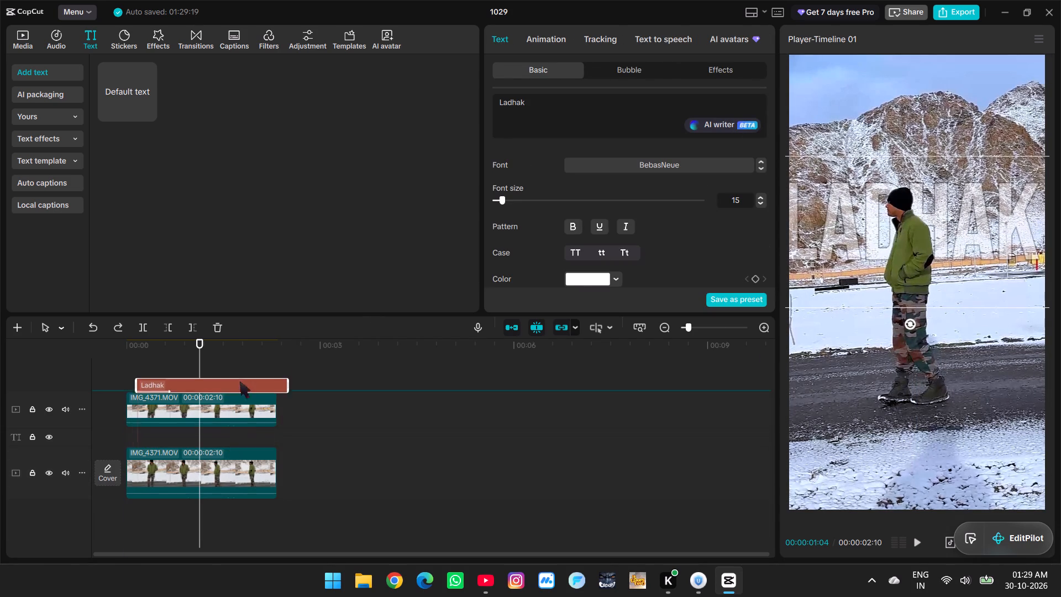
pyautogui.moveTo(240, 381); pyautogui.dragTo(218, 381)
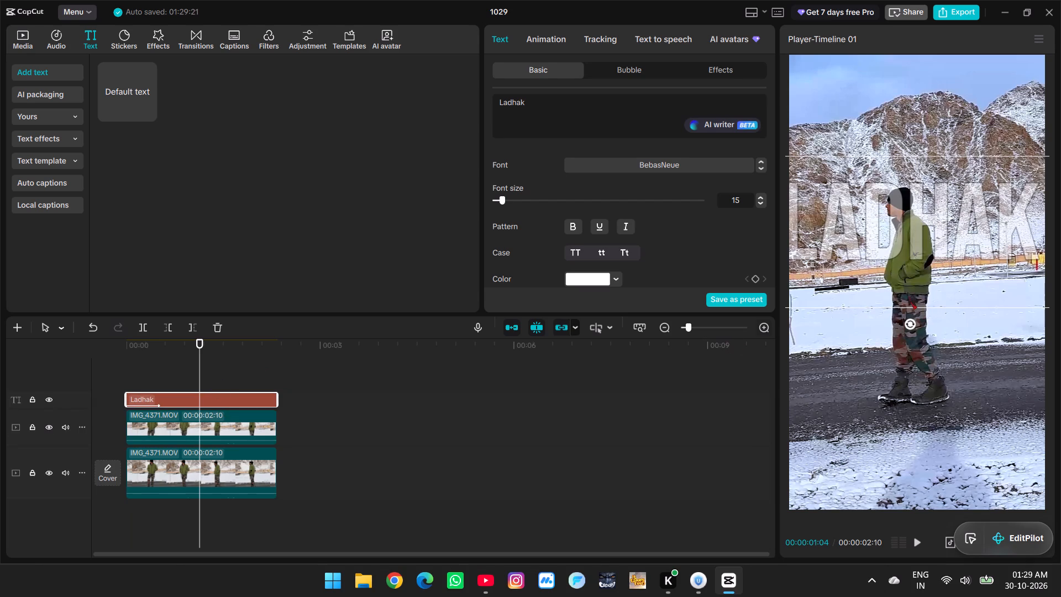
# Nudge the Ladhak title slightly in the frame to about X -29, Y 404.
pyautogui.keyDown('ctrl'); pyautogui.scroll(4, 921, 247); pyautogui.keyUp('ctrl')
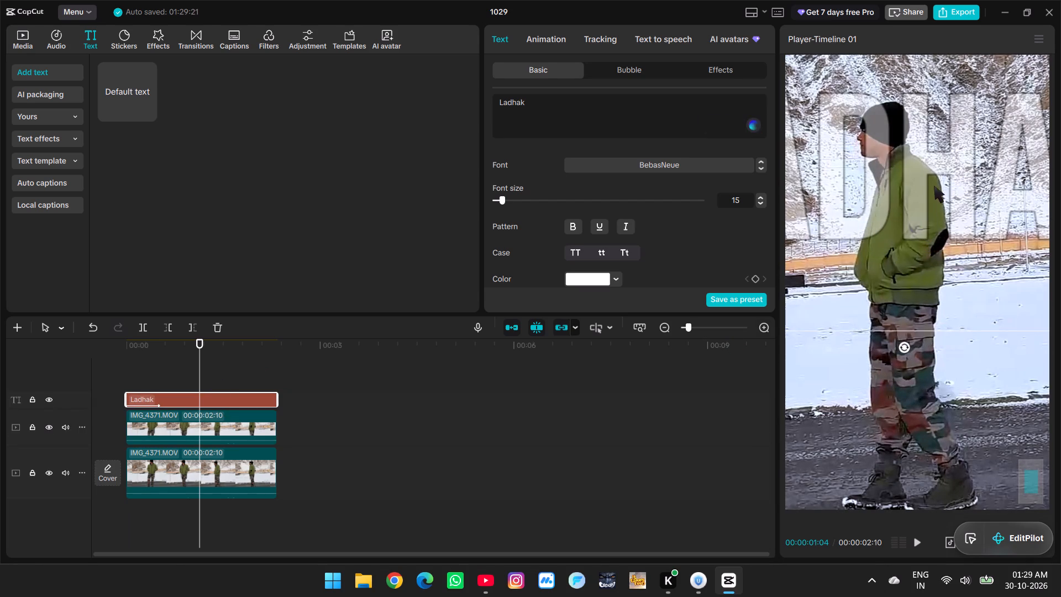
pyautogui.moveTo(934, 186); pyautogui.dragTo(941, 190)
pyautogui.keyDown('ctrl'); pyautogui.scroll(-7, 936, 206); pyautogui.keyUp('ctrl')
pyautogui.keyDown('ctrl'); pyautogui.scroll(3, 928, 224); pyautogui.keyUp('ctrl')
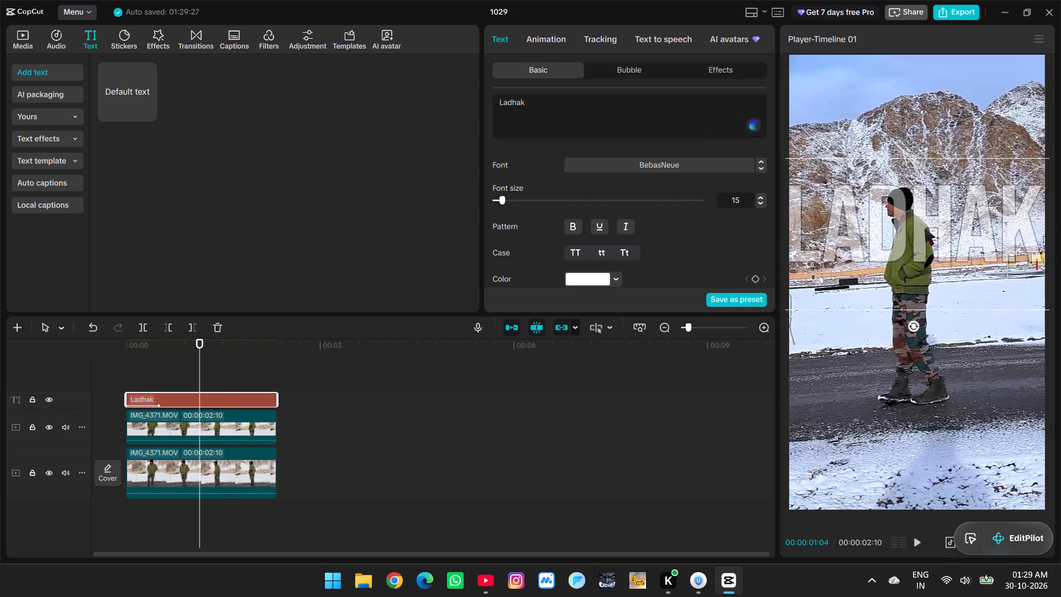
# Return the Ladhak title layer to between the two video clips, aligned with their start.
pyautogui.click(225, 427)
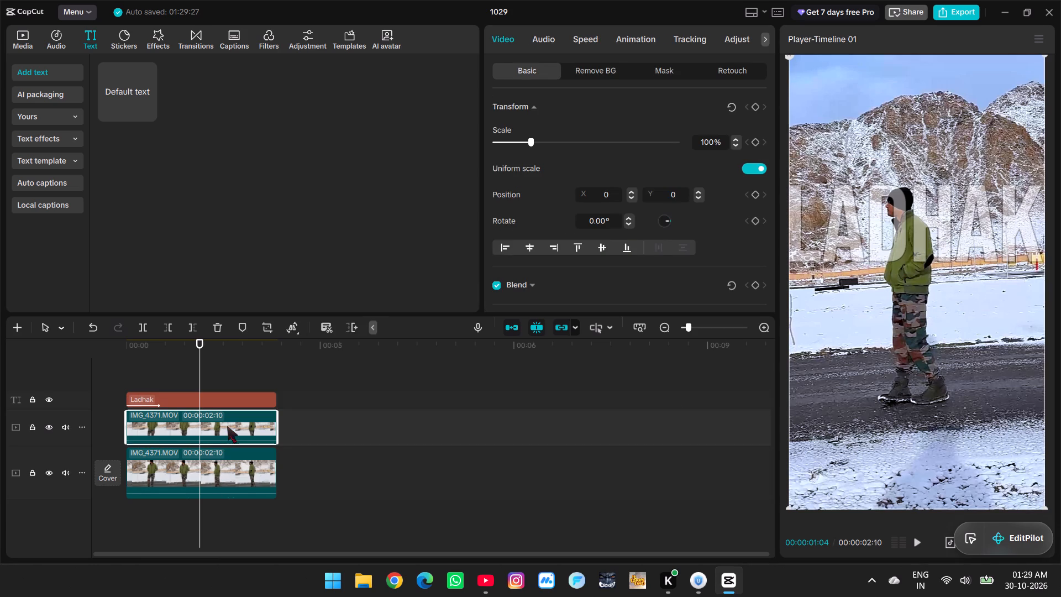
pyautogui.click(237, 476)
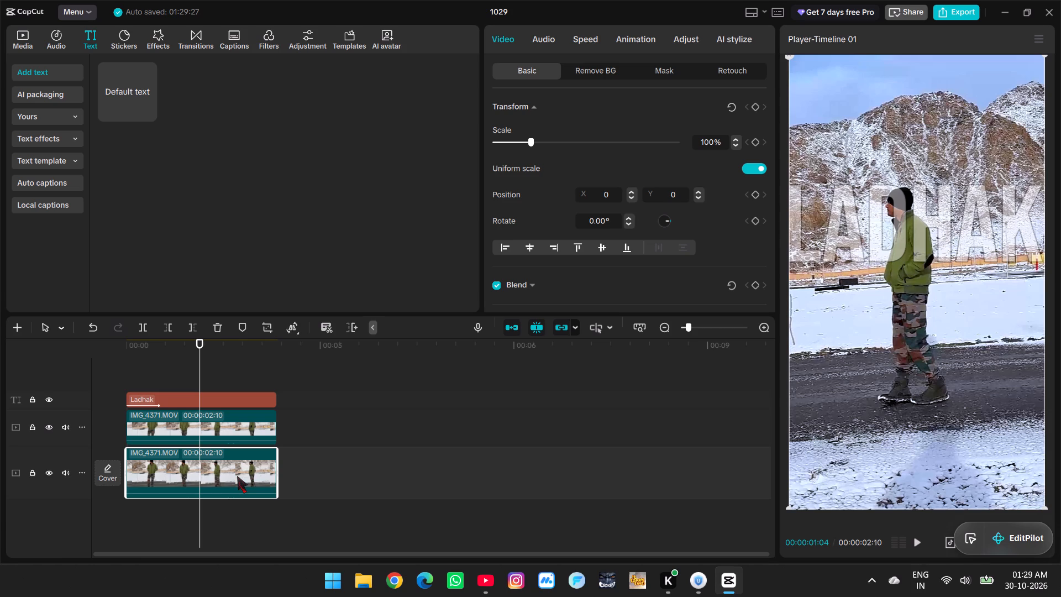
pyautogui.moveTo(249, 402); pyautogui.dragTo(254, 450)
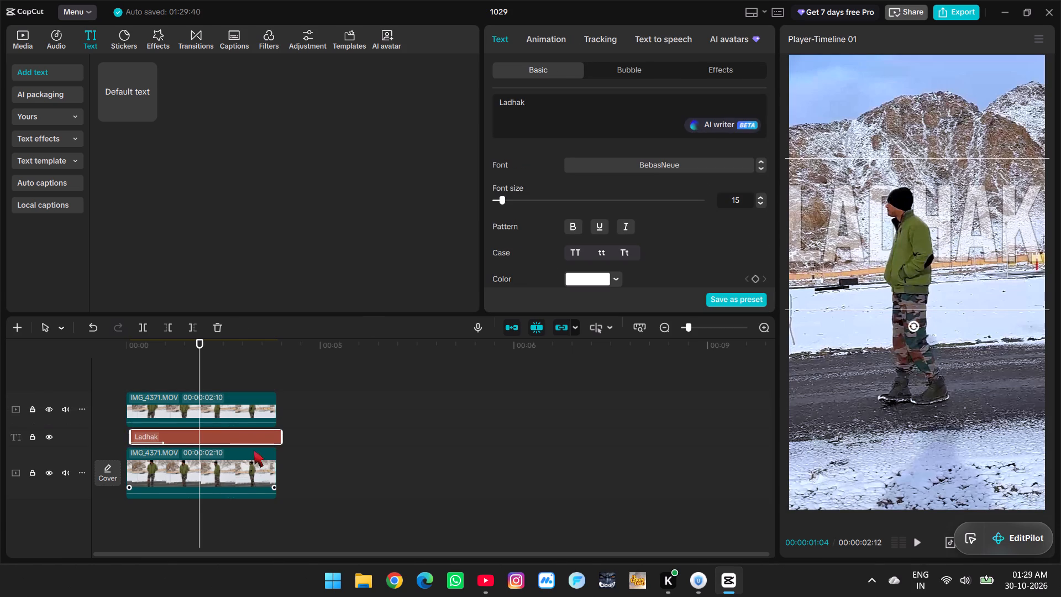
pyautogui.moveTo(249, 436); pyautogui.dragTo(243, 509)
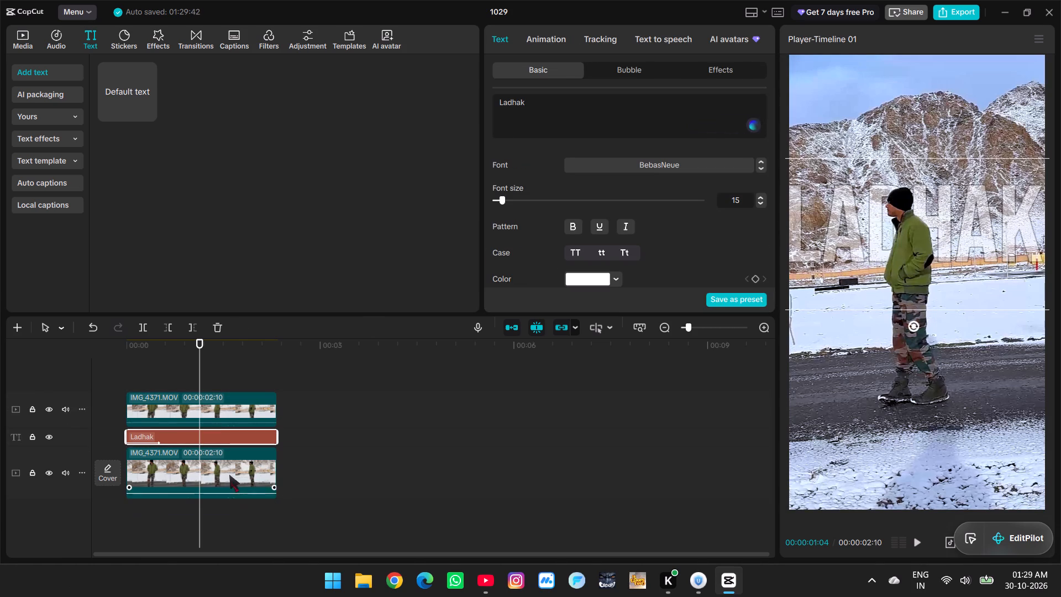
# Lift the lower video clip off the main track onto an overlay track and place the Ladhak title between the two clips.
pyautogui.moveTo(229, 482); pyautogui.dragTo(233, 417)
pyautogui.moveTo(230, 460); pyautogui.dragTo(229, 426)
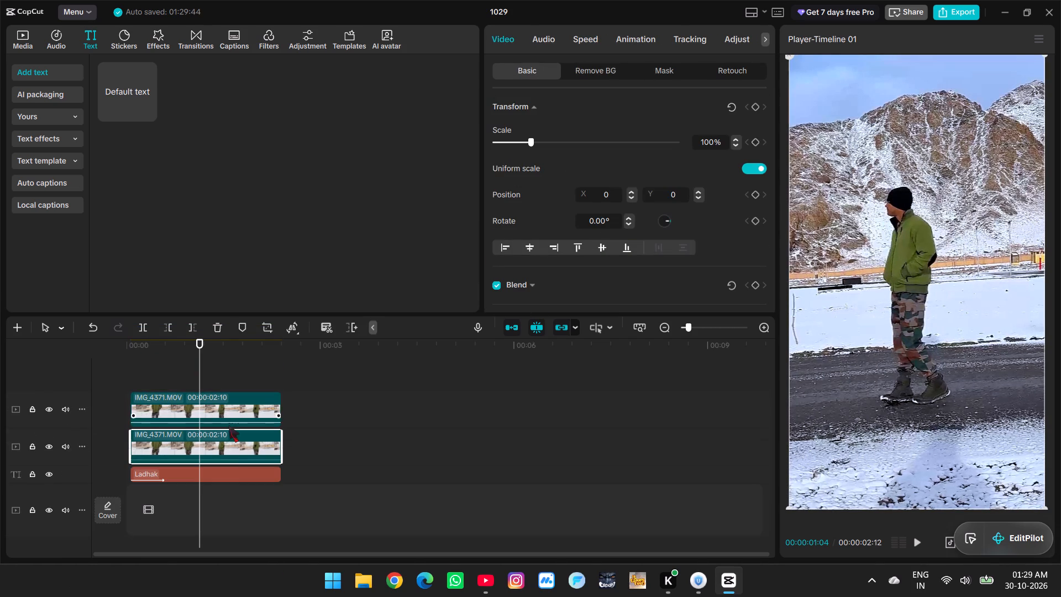
pyautogui.click(169, 389)
pyautogui.press('space')
pyautogui.press('space')
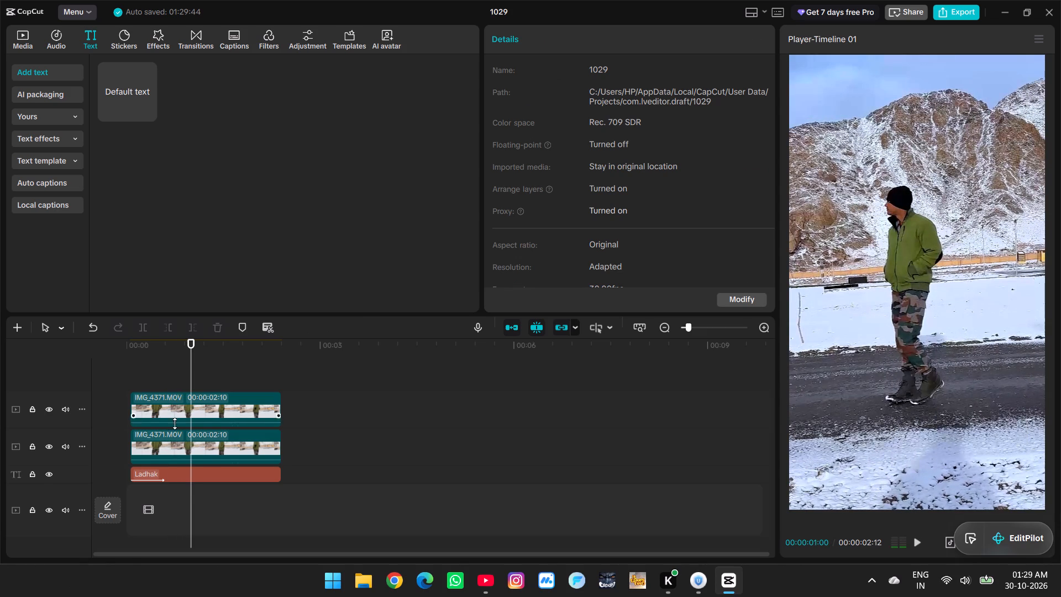
pyautogui.moveTo(184, 478); pyautogui.dragTo(186, 426)
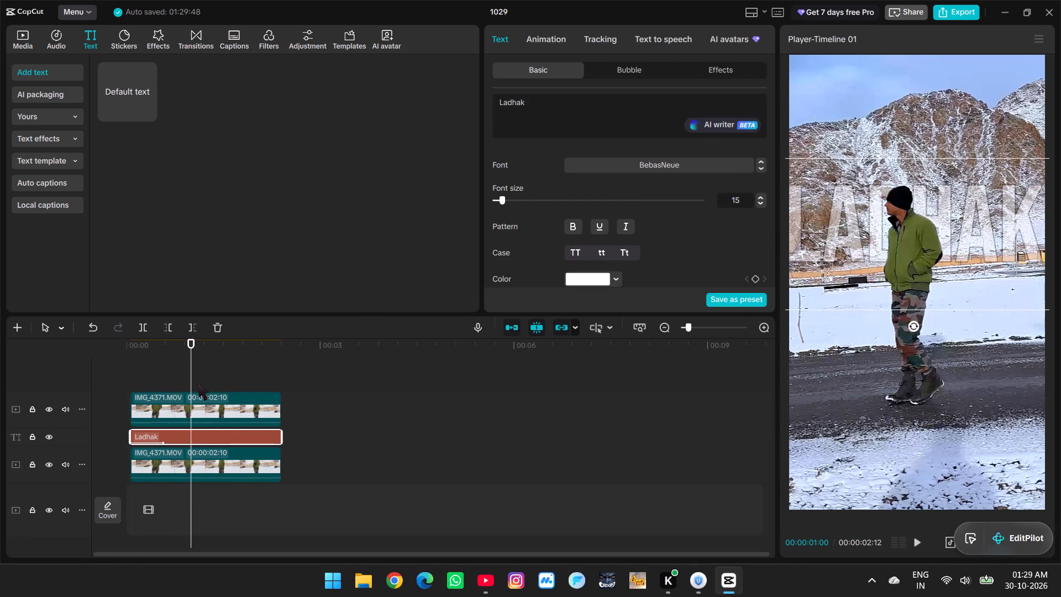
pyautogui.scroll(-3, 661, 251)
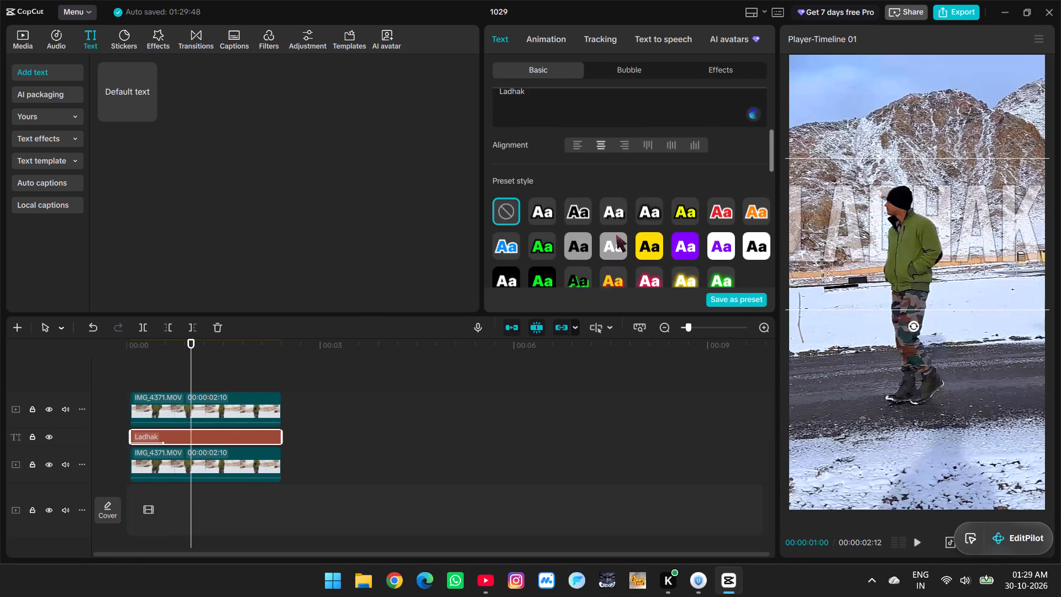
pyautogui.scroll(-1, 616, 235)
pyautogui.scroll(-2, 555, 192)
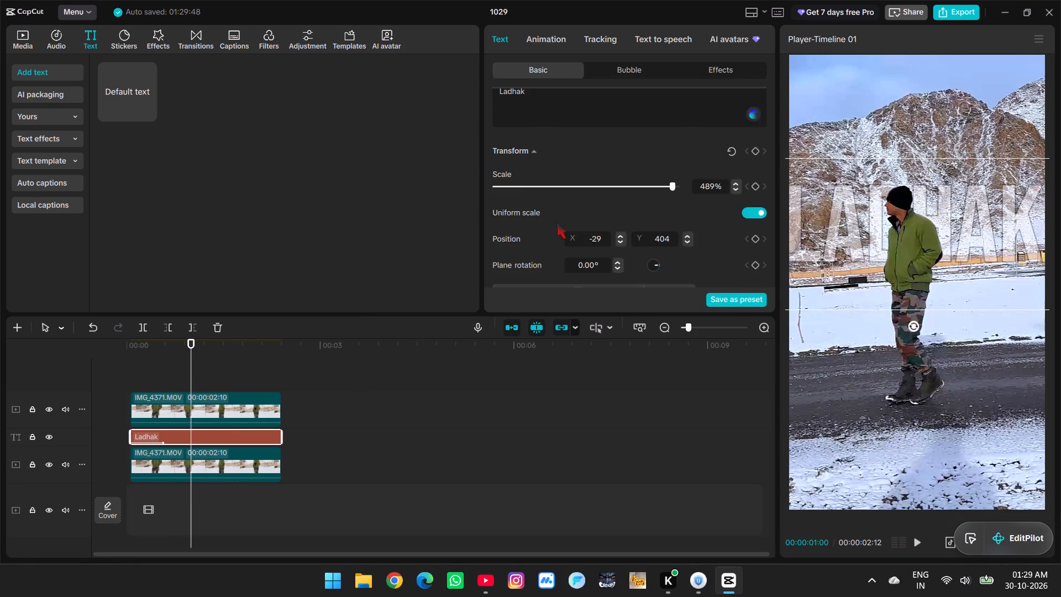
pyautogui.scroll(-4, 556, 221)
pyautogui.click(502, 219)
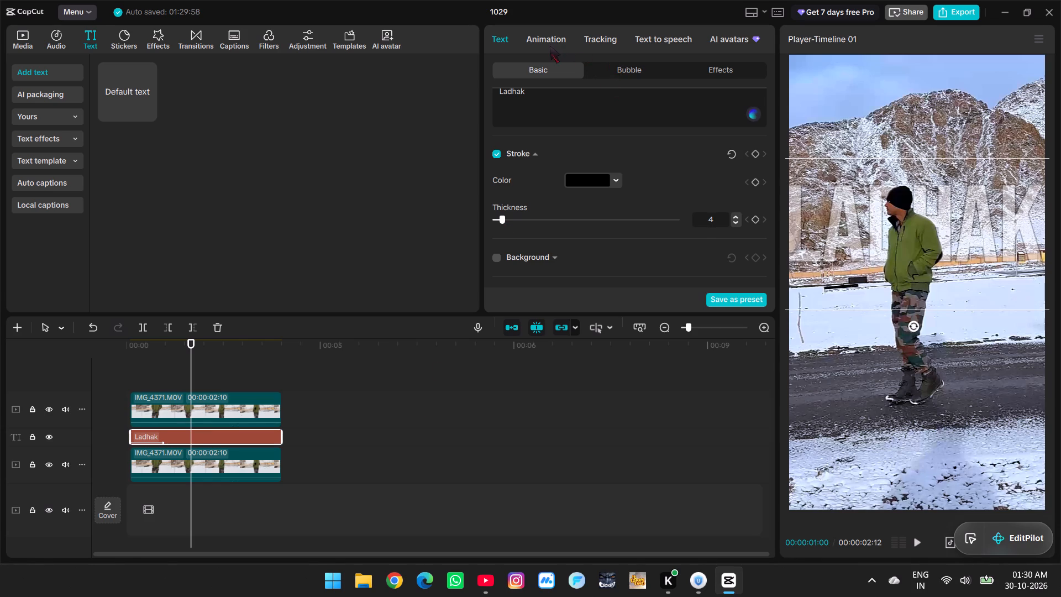
# Add a Text mask reading LADHAK to the upper IMG_4371.MOV clip.
pyautogui.click(249, 404)
pyautogui.click(665, 69)
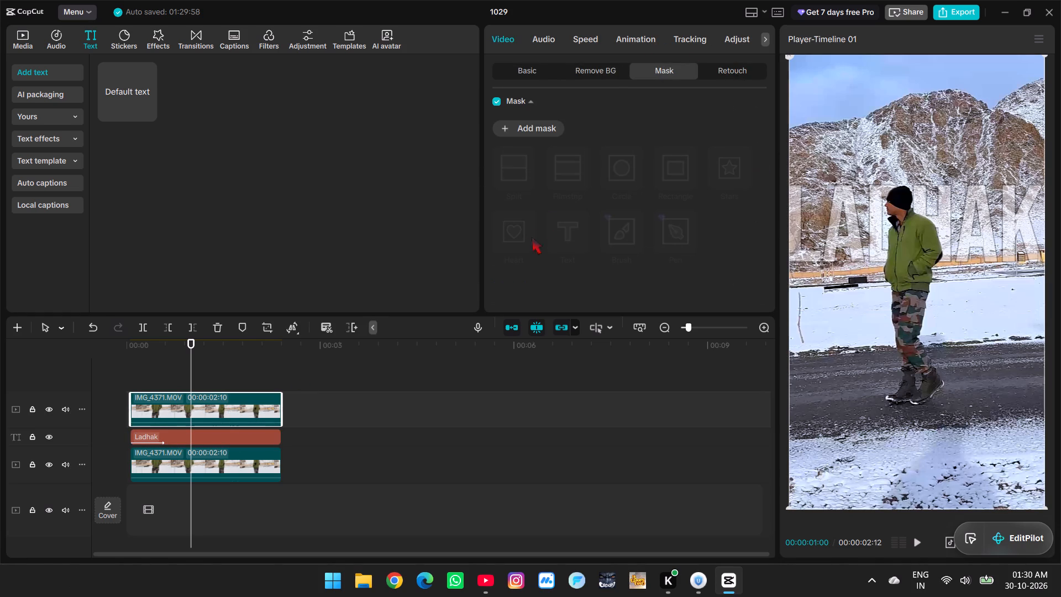
pyautogui.click(549, 224)
pyautogui.click(533, 129)
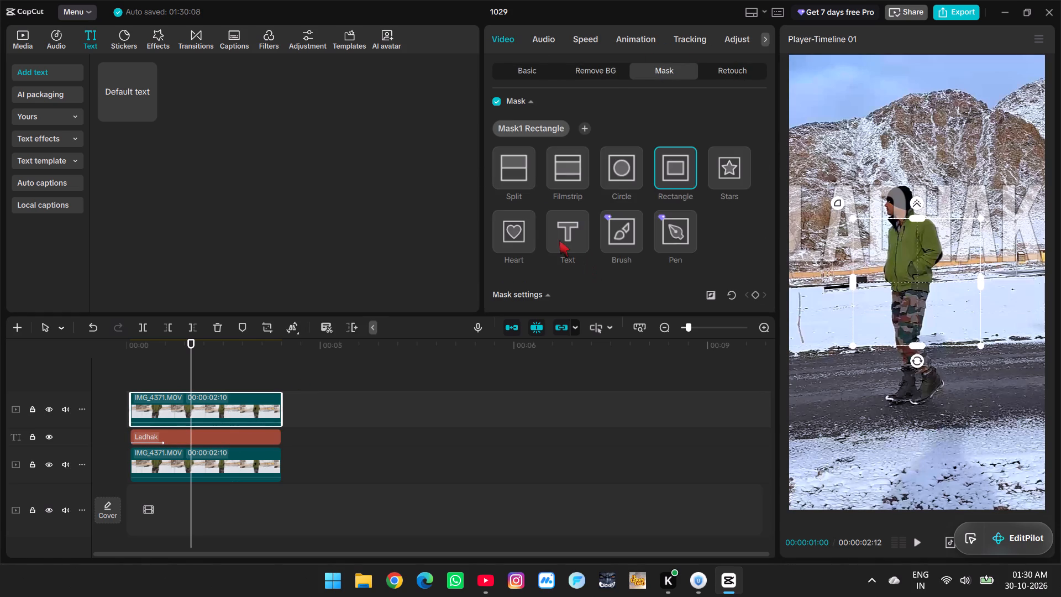
pyautogui.click(561, 237)
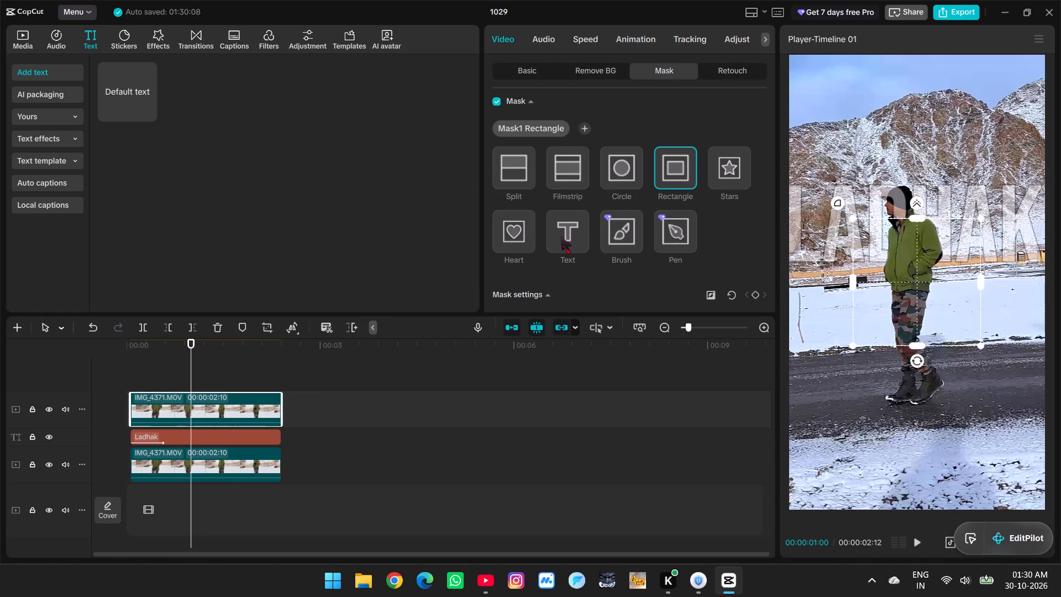
pyautogui.click(558, 239)
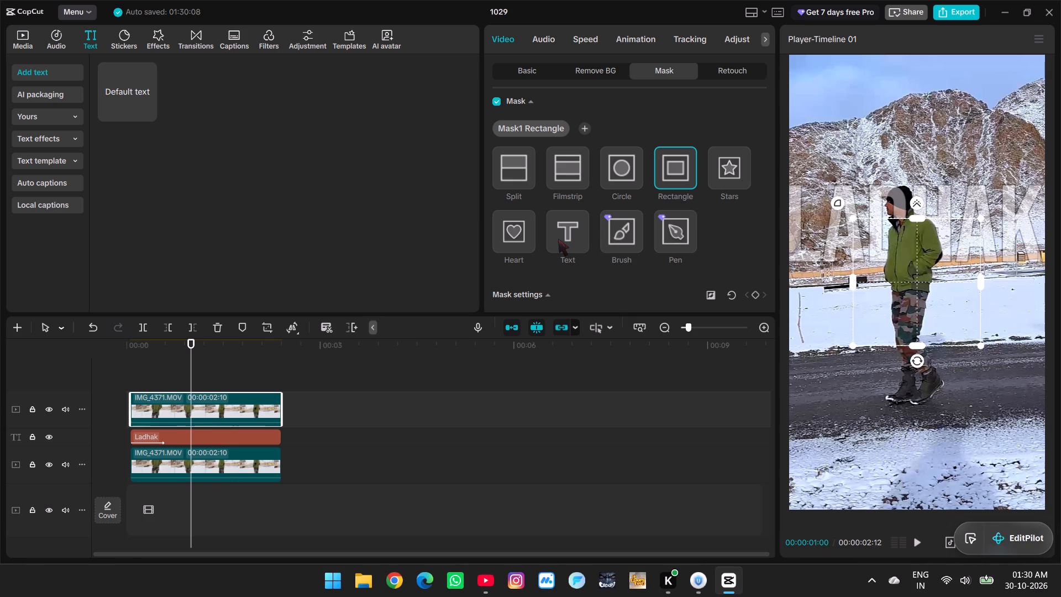
pyautogui.click(567, 235)
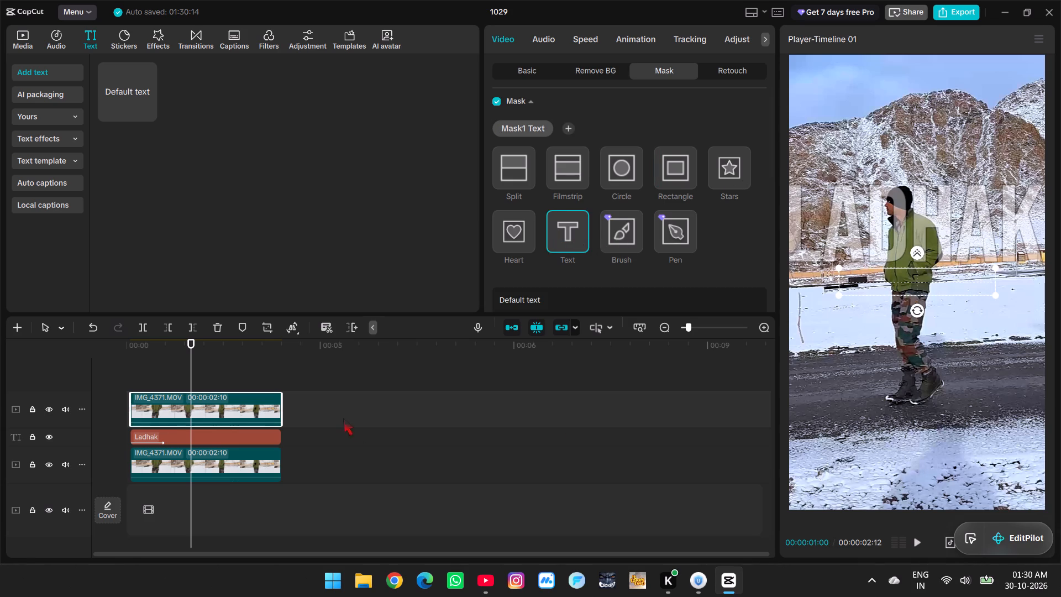
pyautogui.scroll(-1, 566, 240)
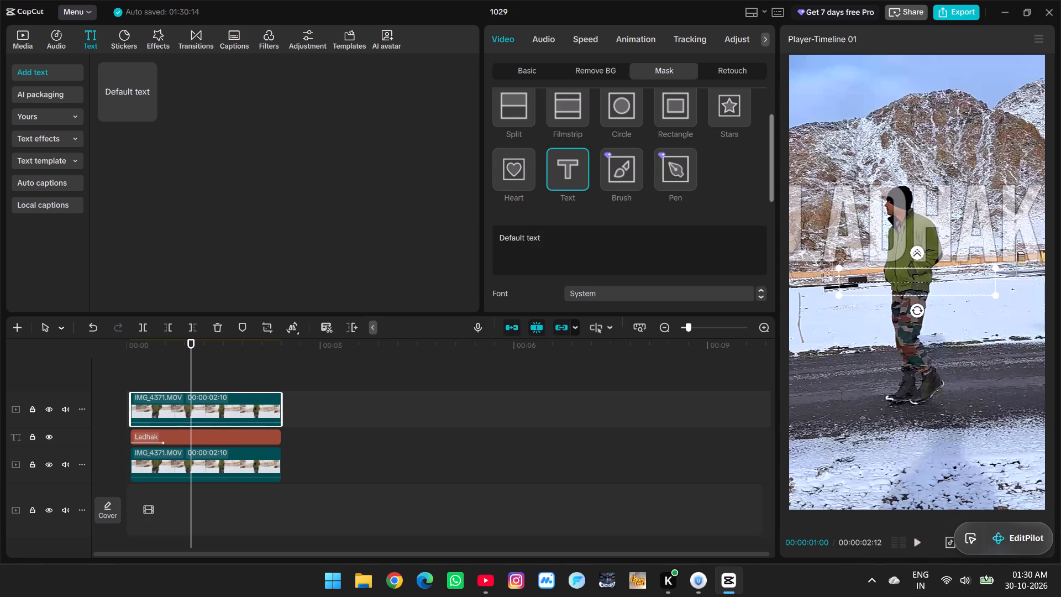
pyautogui.click(544, 237)
pyautogui.hotkey('ctrl', 'a')
pyautogui.write('LADHAK')
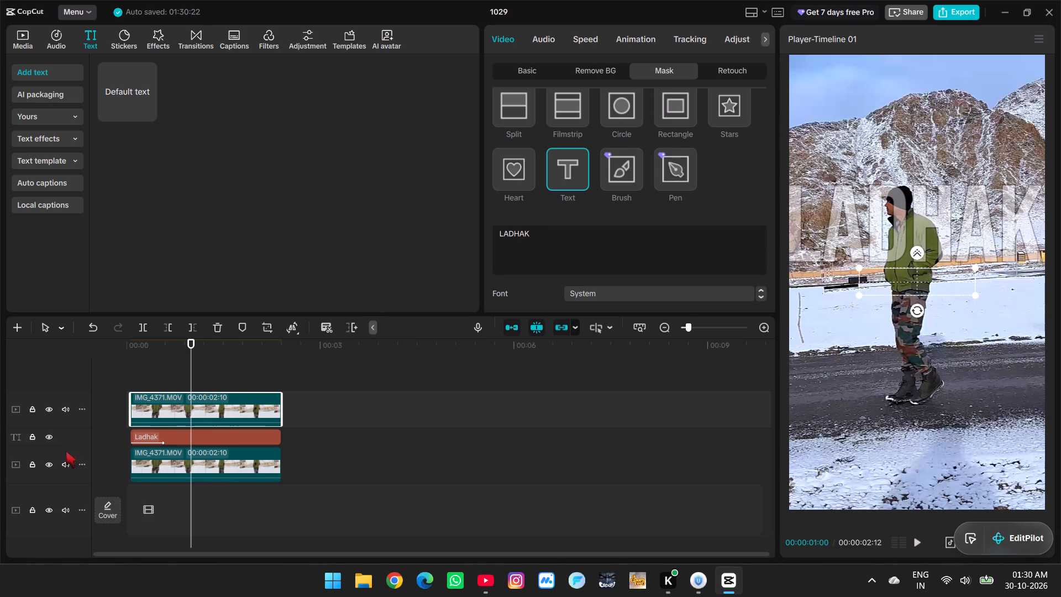
# Hide the lower video track and move the text mask up over the grey Ladhak title.
pyautogui.click(46, 465)
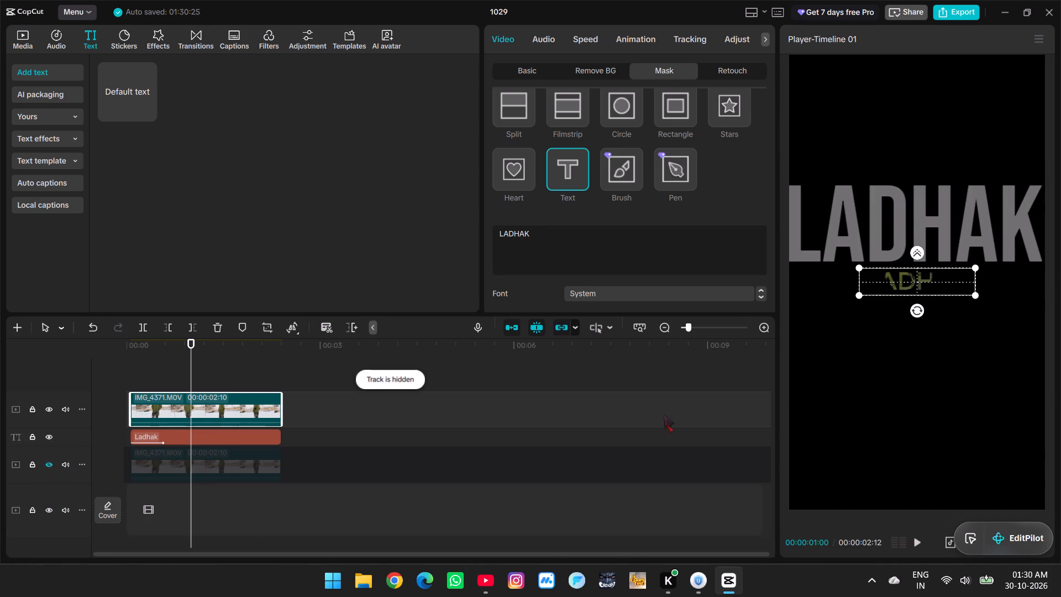
pyautogui.moveTo(943, 286); pyautogui.dragTo(951, 212)
# Set the text mask's font to BebasNeue.
pyautogui.scroll(-1, 563, 255)
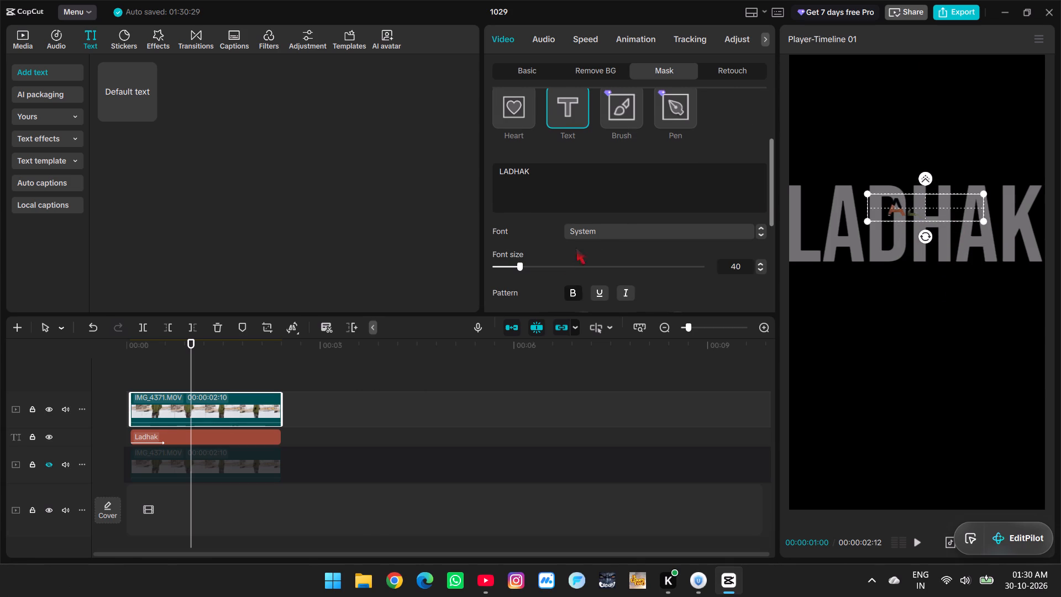
pyautogui.click(598, 233)
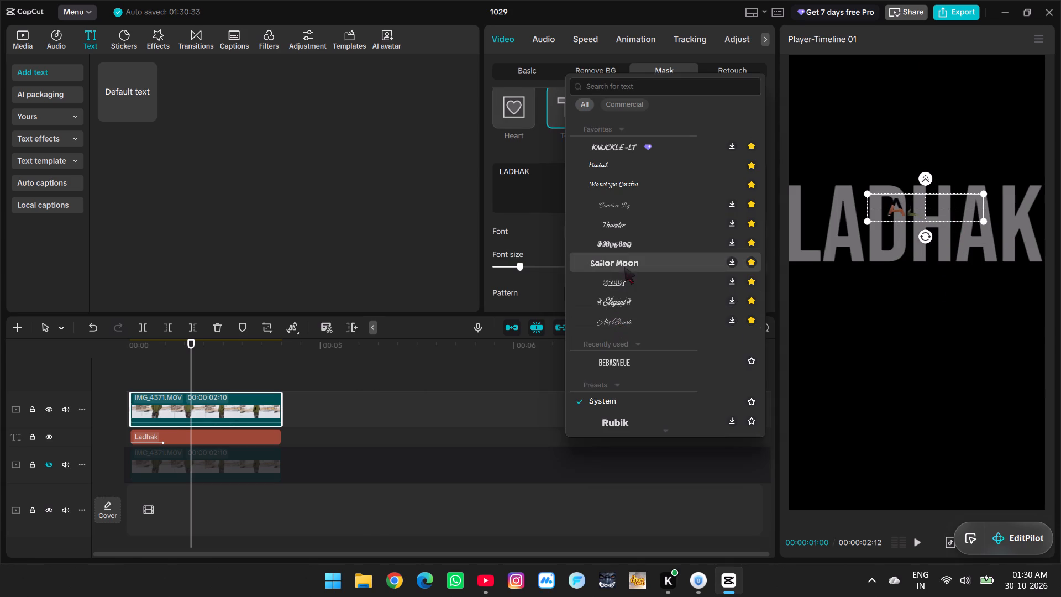
pyautogui.scroll(-2, 621, 353)
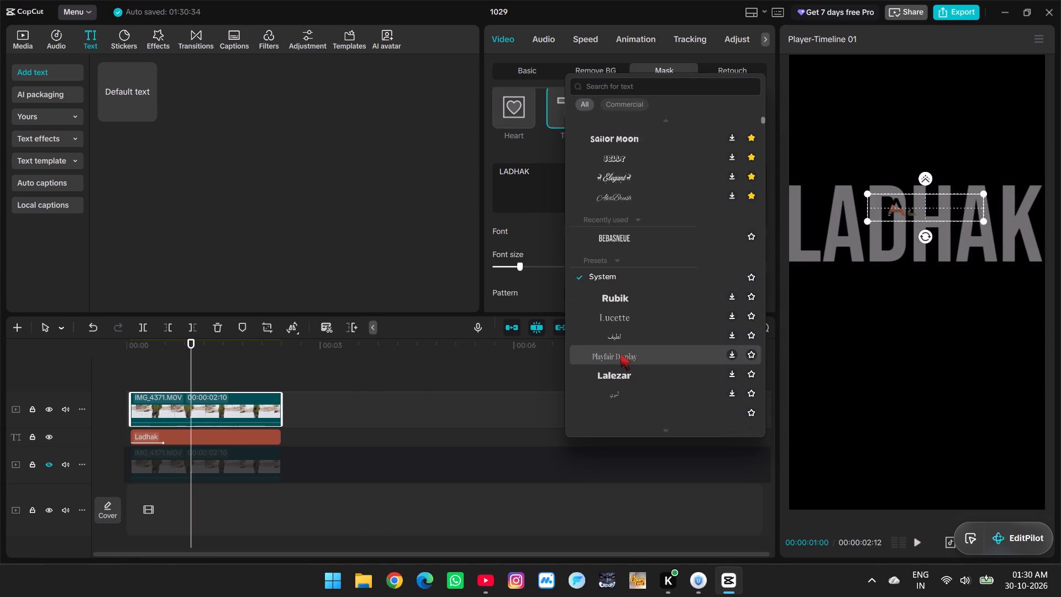
pyautogui.click(606, 240)
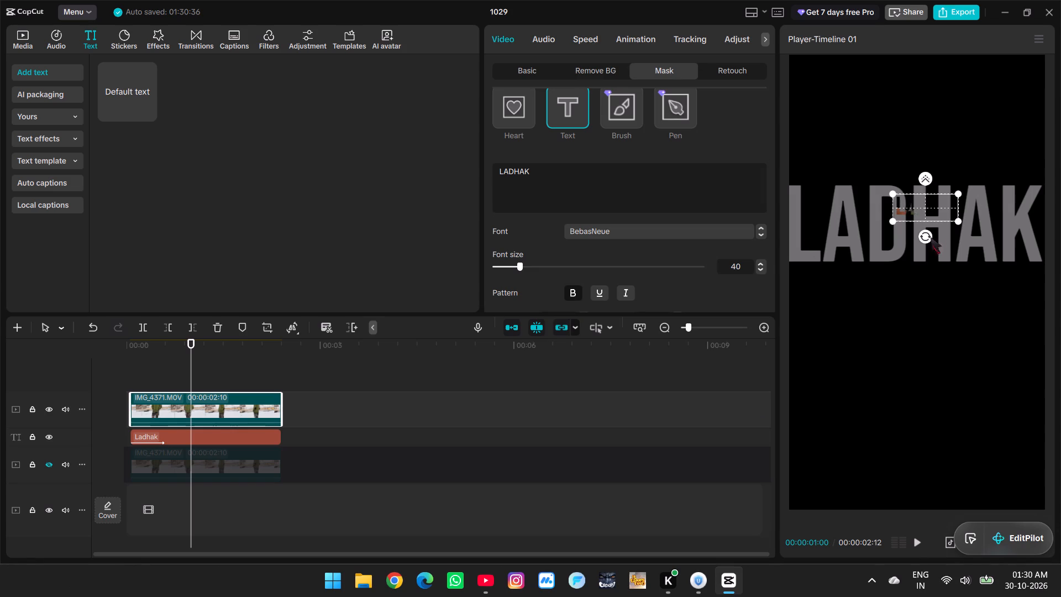
pyautogui.click(761, 249)
# Hide the Ladhak title track and enlarge the text mask to over twice its size.
pyautogui.click(45, 436)
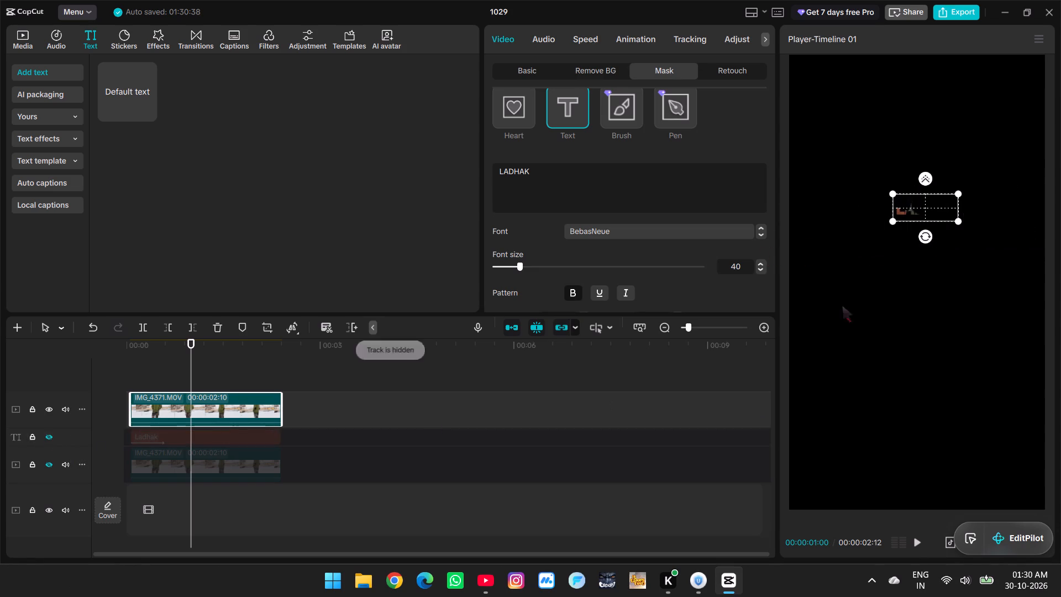
pyautogui.moveTo(955, 221); pyautogui.dragTo(1003, 332)
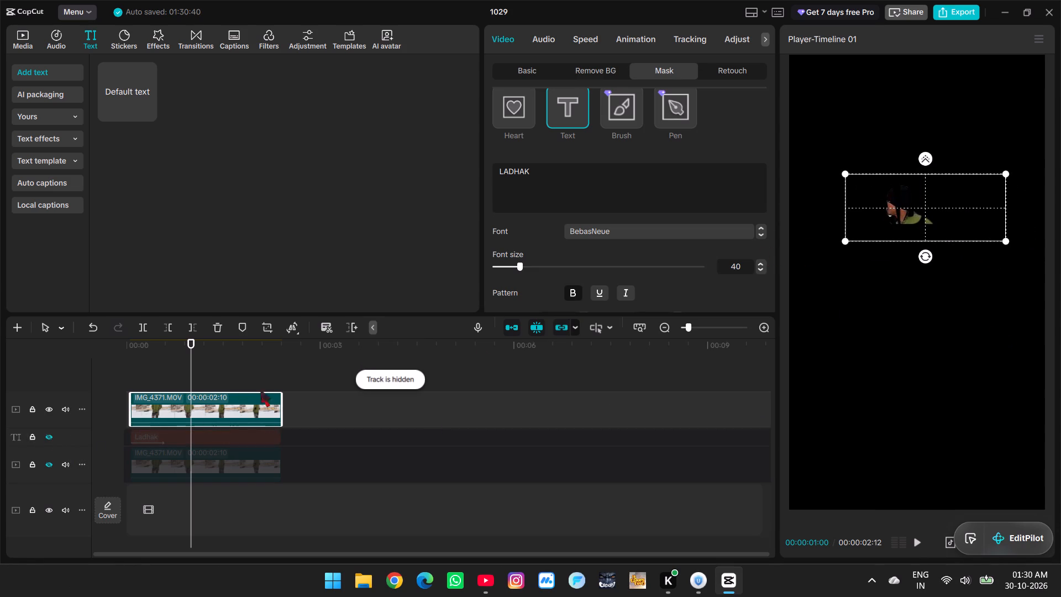
# Turn off automatic background removal on the masked upper clip.
pyautogui.click(578, 71)
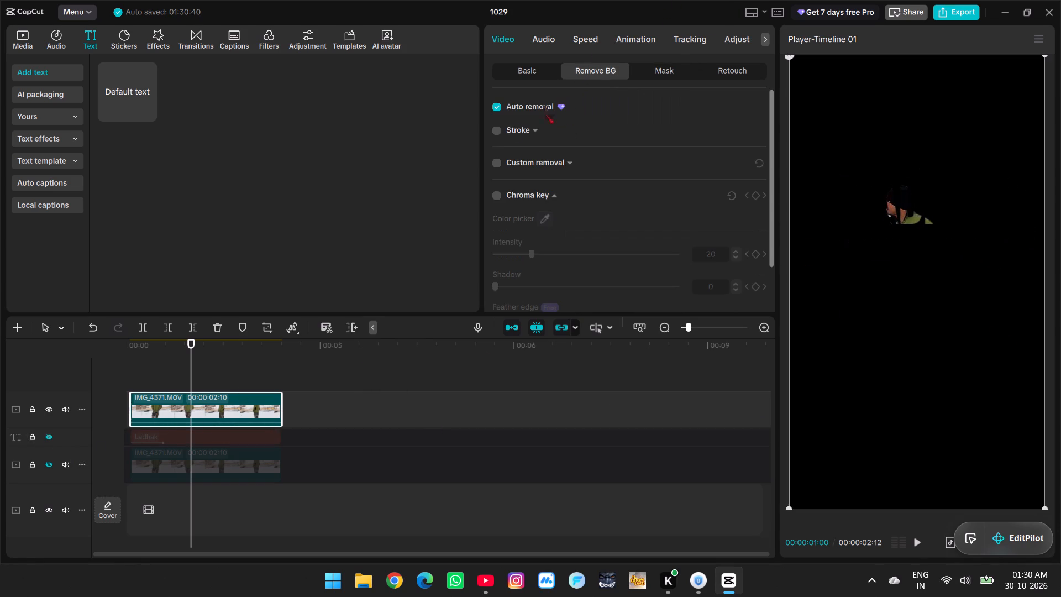
pyautogui.click(496, 109)
pyautogui.click(967, 207)
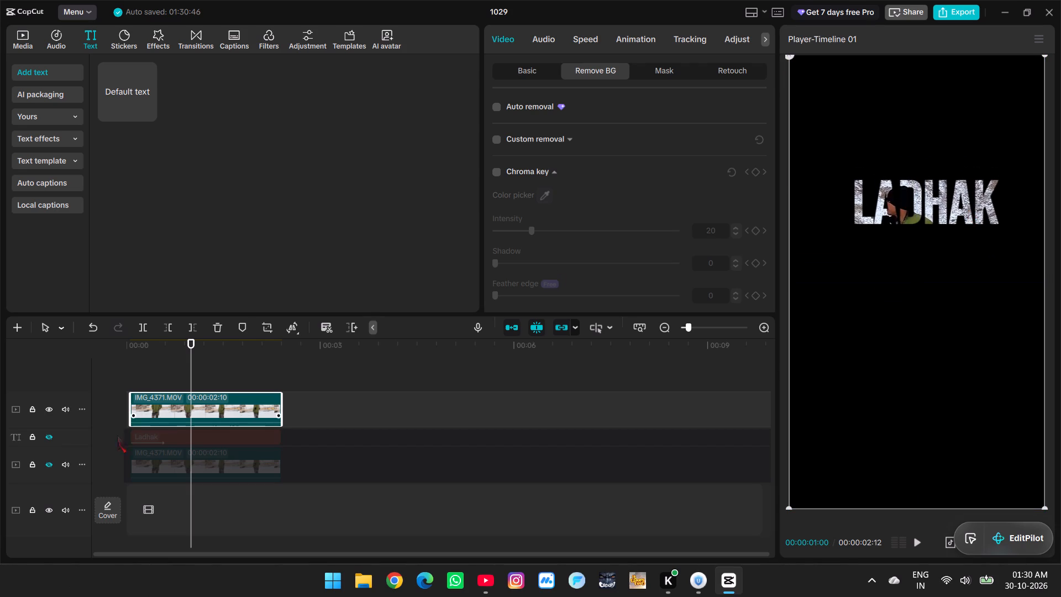
pyautogui.scroll(-2, 186, 401)
pyautogui.scroll(4, 581, 217)
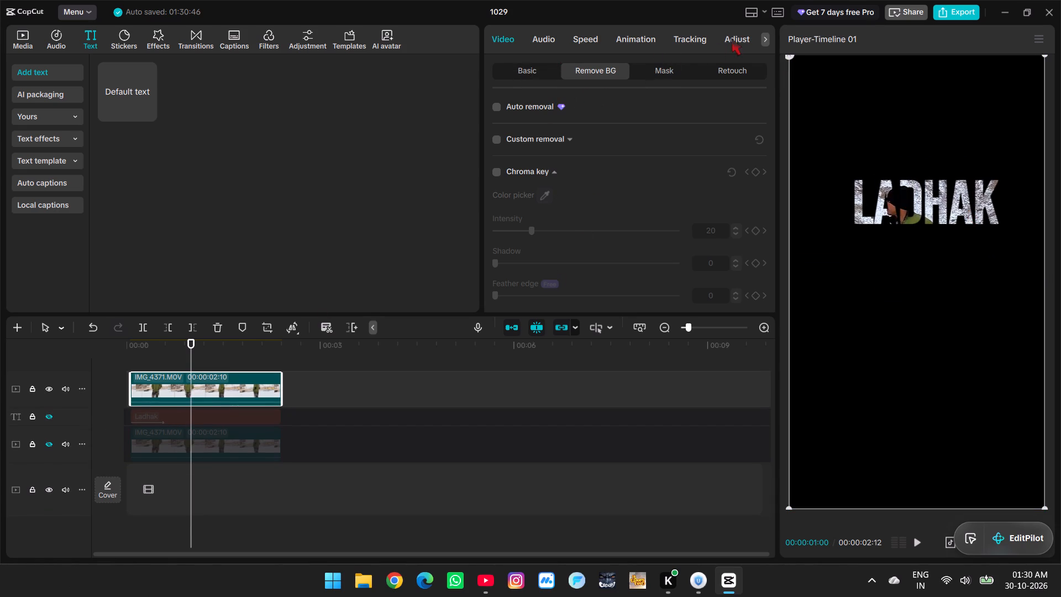
# Reposition the text mask to about X -32, Y 611, show the lower video track, and enlarge the mask to about 379%.
pyautogui.click(656, 69)
pyautogui.click(513, 130)
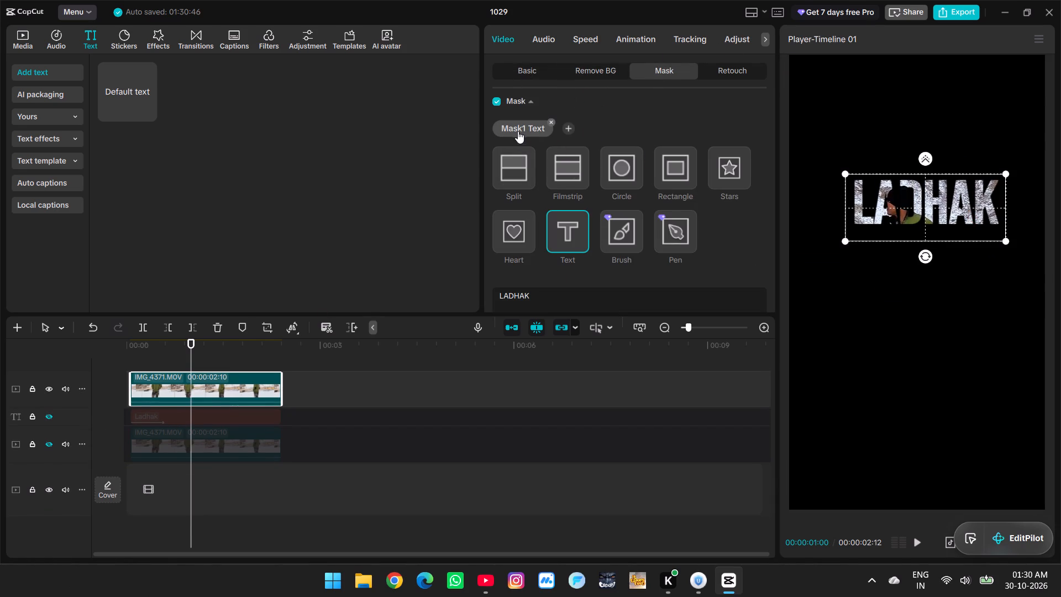
pyautogui.moveTo(959, 207); pyautogui.dragTo(947, 208)
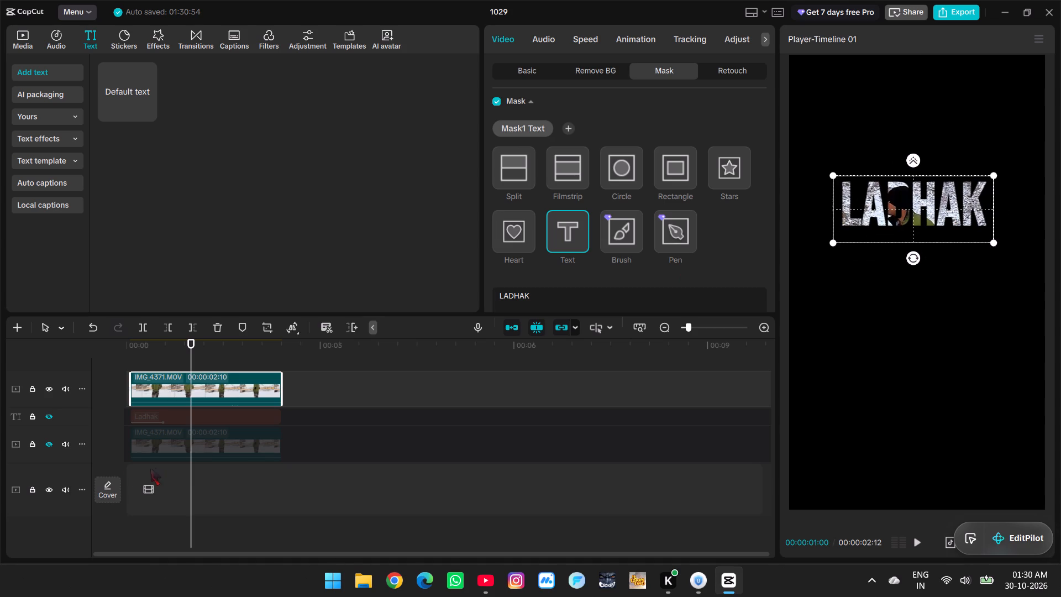
pyautogui.click(53, 448)
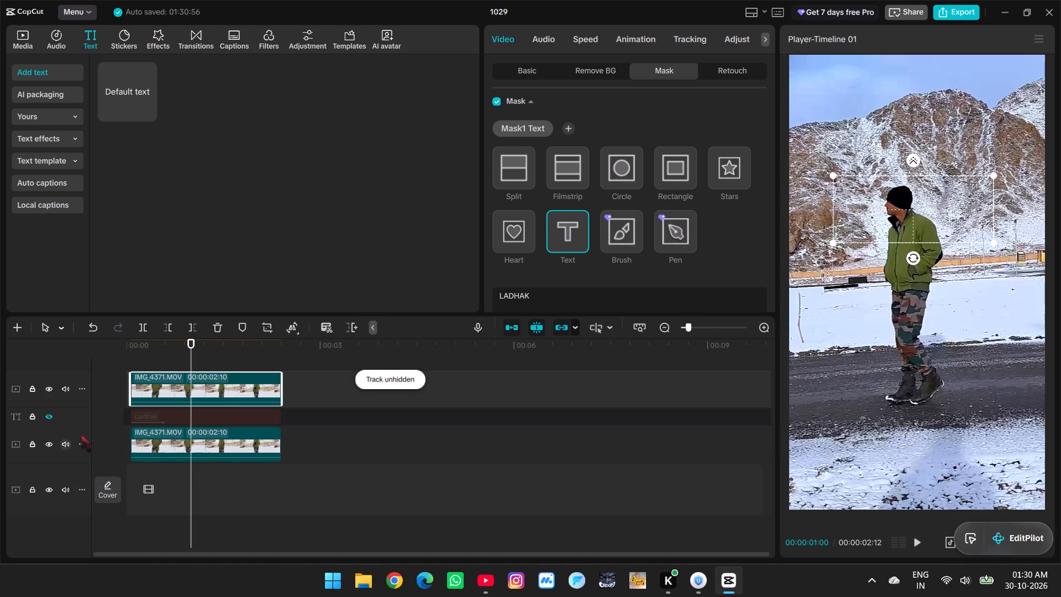
pyautogui.moveTo(992, 242); pyautogui.dragTo(1038, 311)
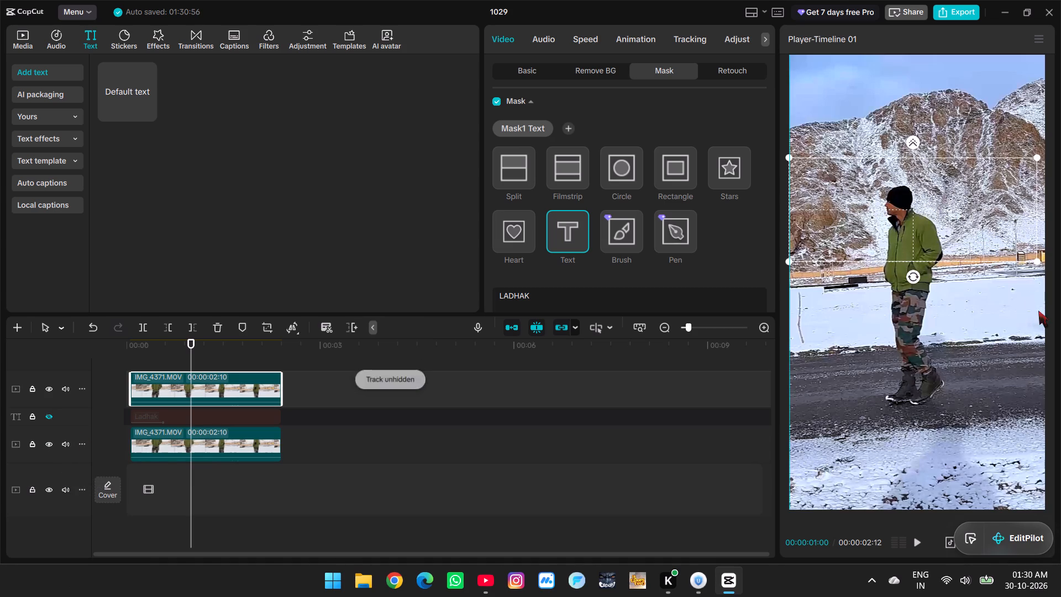
pyautogui.moveTo(1038, 311); pyautogui.dragTo(1033, 301)
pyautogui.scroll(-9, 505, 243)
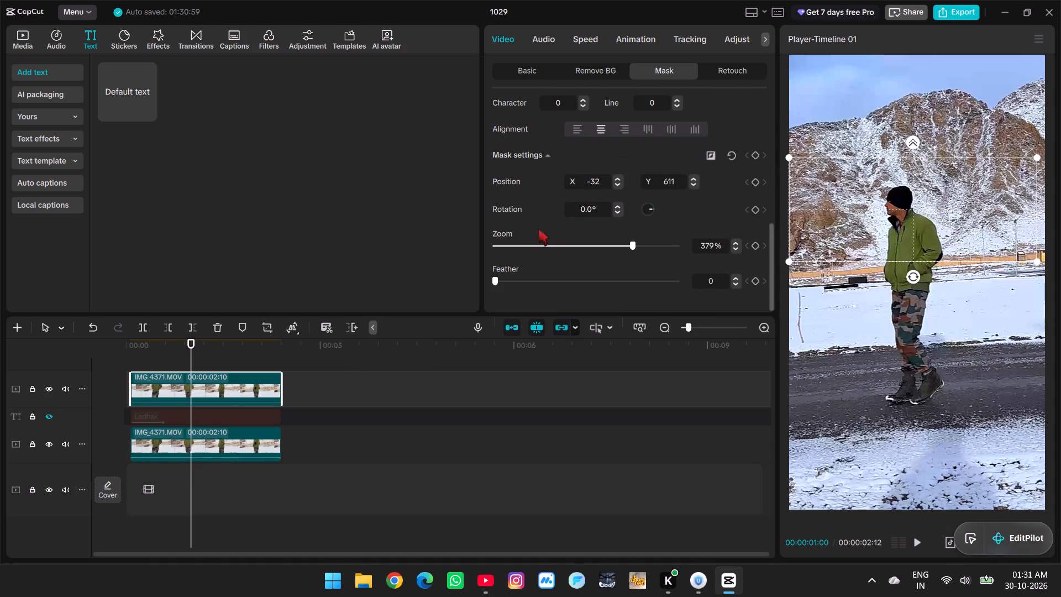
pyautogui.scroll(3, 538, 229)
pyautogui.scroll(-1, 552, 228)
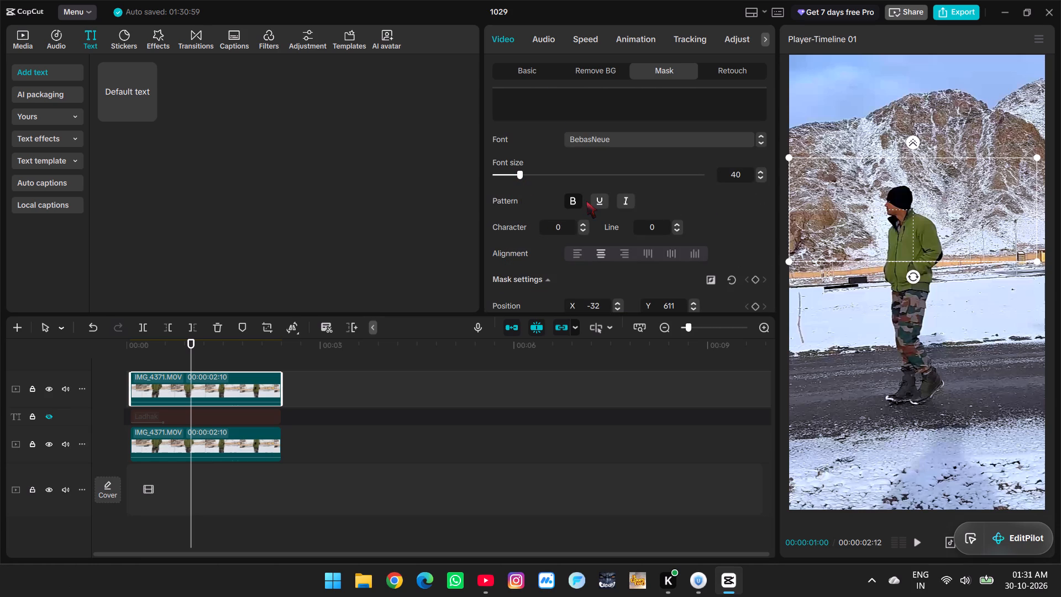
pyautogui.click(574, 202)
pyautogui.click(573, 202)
# Hide the lower video track and centre the text mask horizontally at about X 0, Y 541.
pyautogui.click(49, 446)
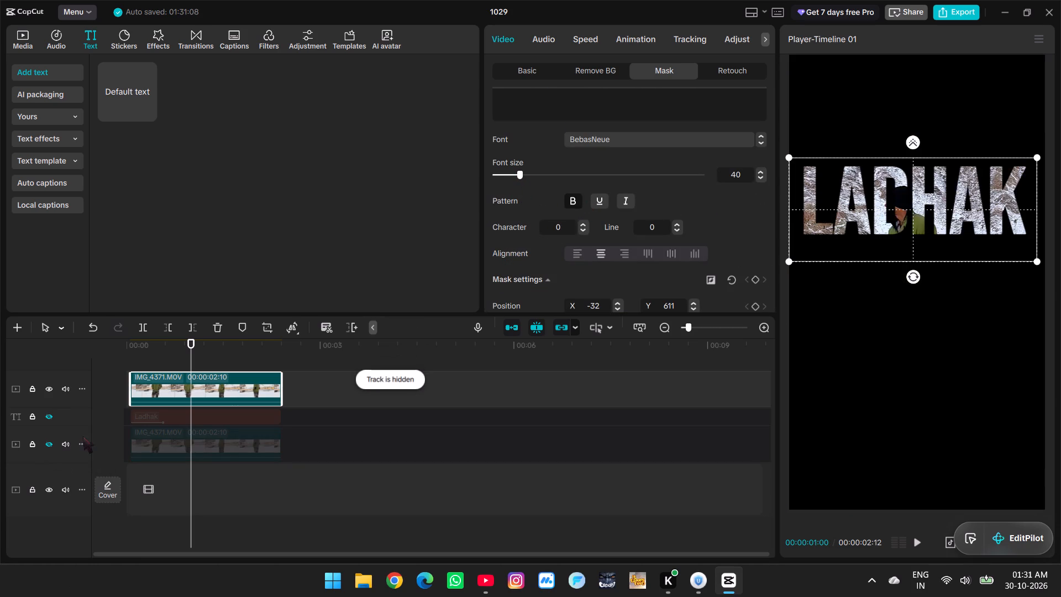
pyautogui.moveTo(965, 217); pyautogui.dragTo(967, 235)
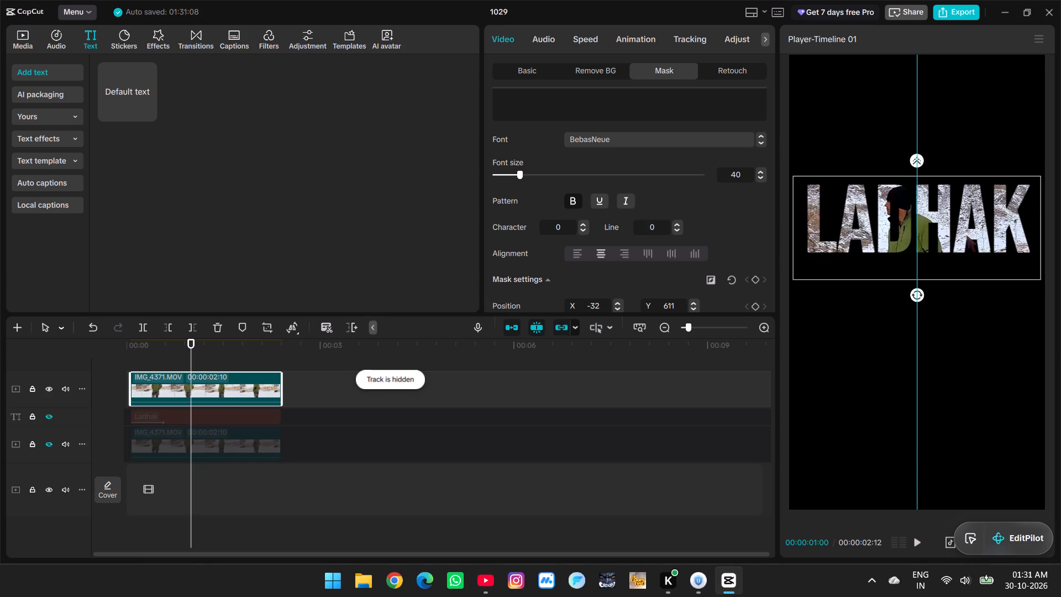
pyautogui.moveTo(967, 235); pyautogui.dragTo(970, 226)
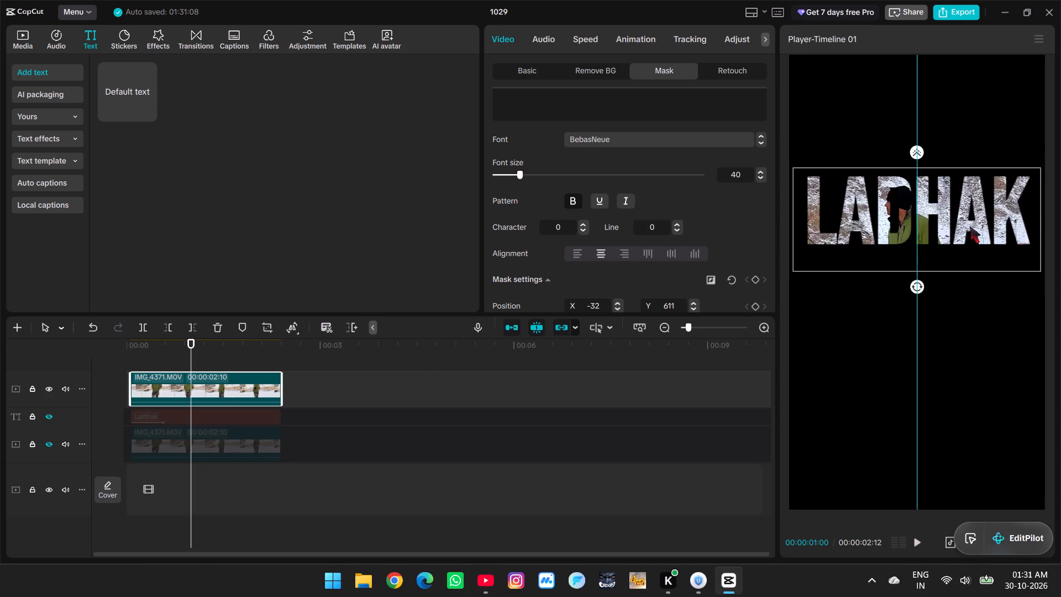
pyautogui.moveTo(970, 226); pyautogui.dragTo(970, 226)
# Move the masked video clip down onto the main track.
pyautogui.click(223, 441)
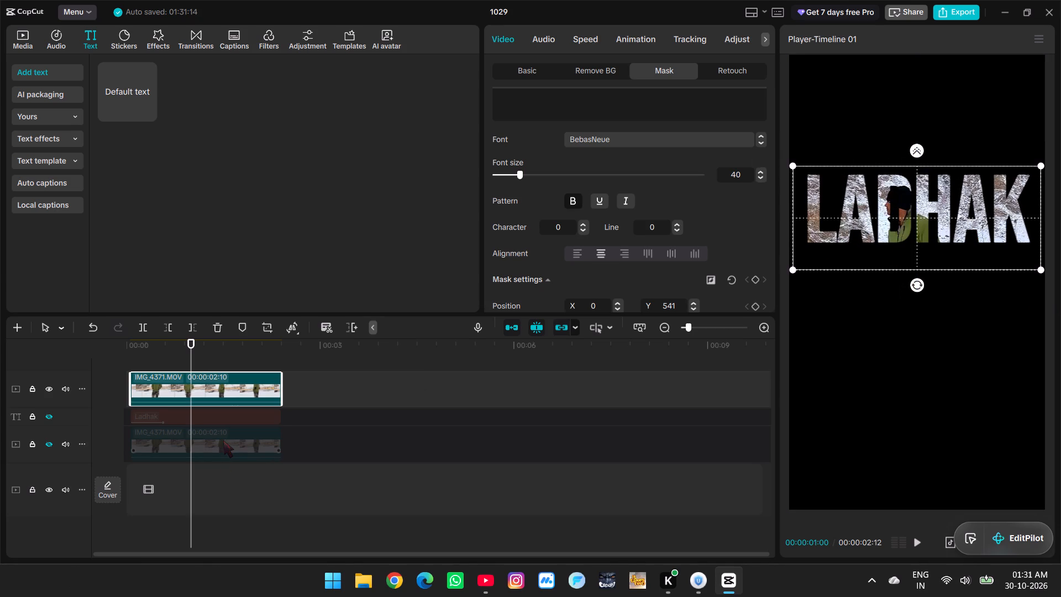
pyautogui.moveTo(234, 382); pyautogui.dragTo(234, 475)
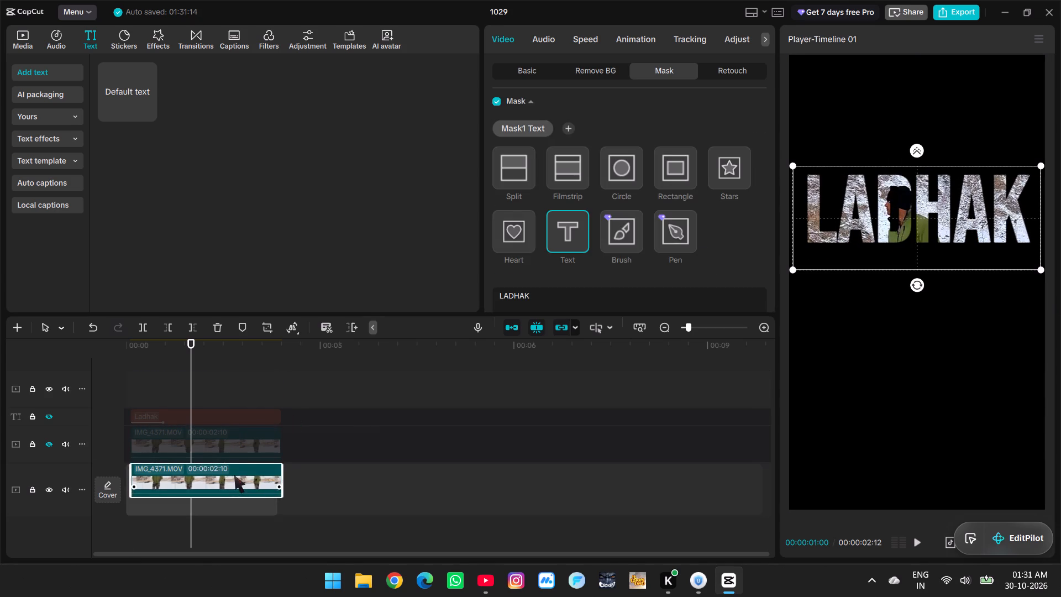
pyautogui.moveTo(234, 475); pyautogui.dragTo(234, 473)
# Align the hidden overlay clip and the Ladhak title layer with the start of the timeline.
pyautogui.click(172, 381)
pyautogui.moveTo(172, 381); pyautogui.dragTo(125, 374)
pyautogui.moveTo(154, 423); pyautogui.dragTo(155, 423)
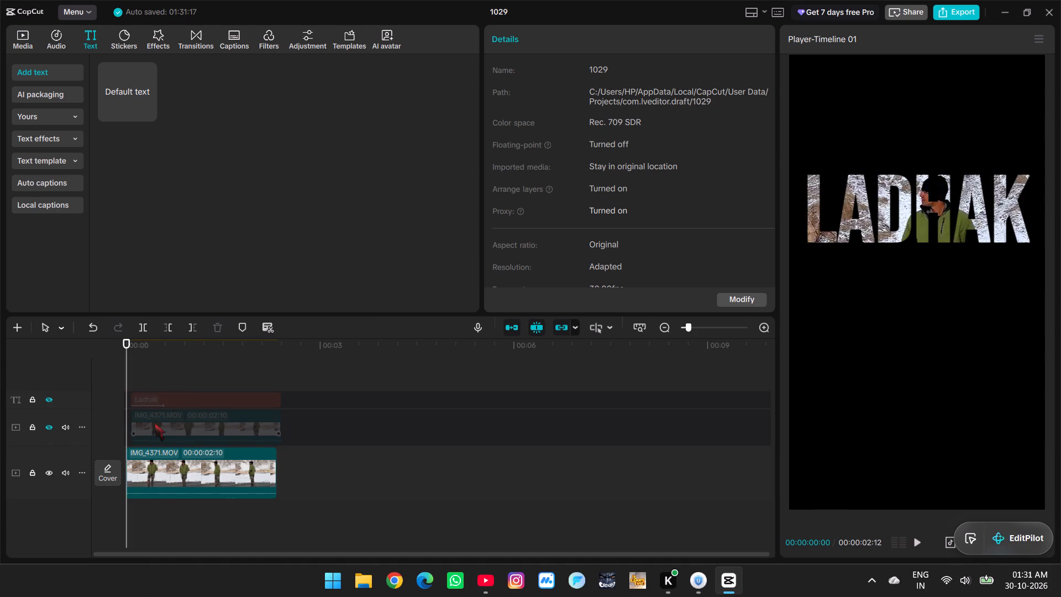
pyautogui.moveTo(155, 423); pyautogui.dragTo(128, 423)
pyautogui.moveTo(167, 405); pyautogui.dragTo(149, 402)
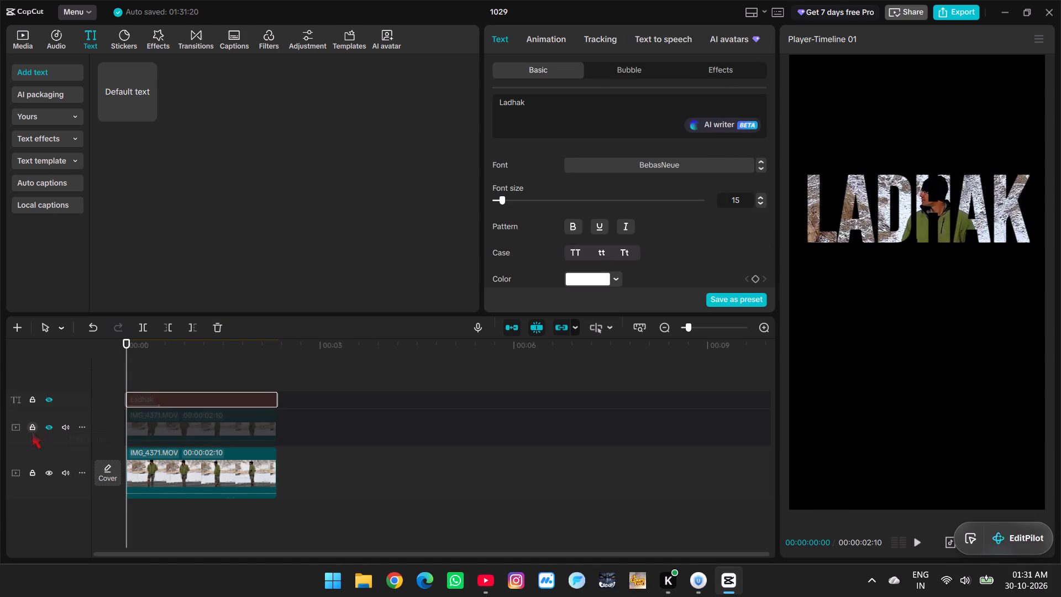
# Show the overlay video track briefly while playing the clip, and hide it again to check the masked text.
pyautogui.click(49, 428)
pyautogui.press('space')
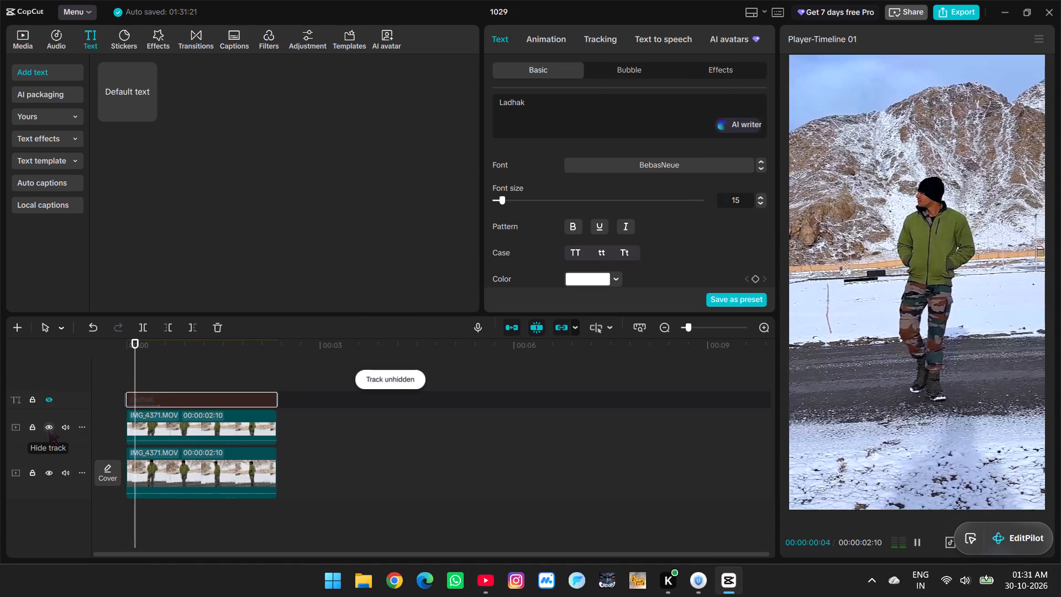
pyautogui.click(49, 428)
pyautogui.press('space')
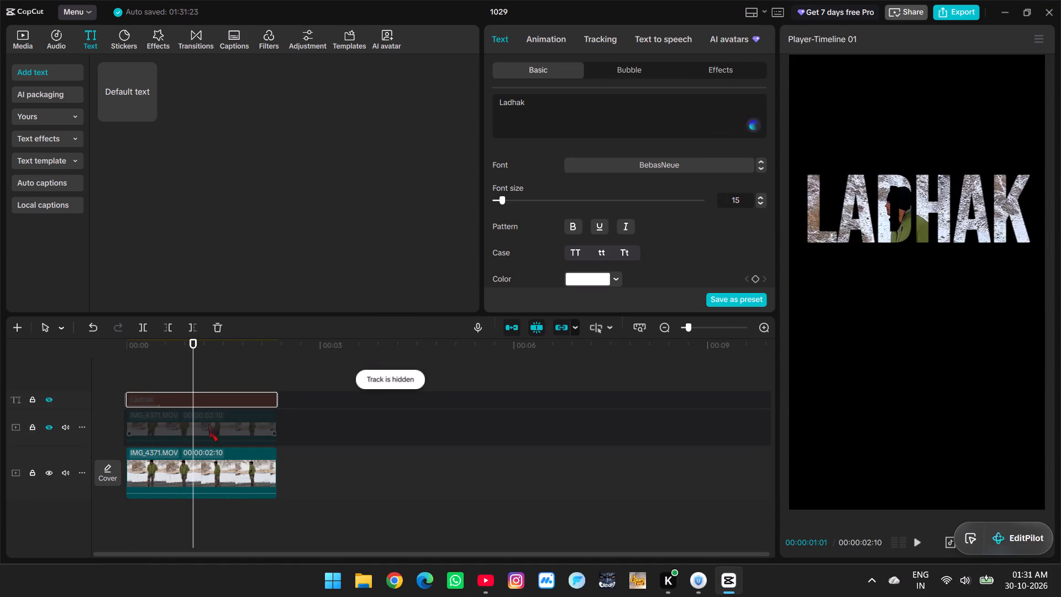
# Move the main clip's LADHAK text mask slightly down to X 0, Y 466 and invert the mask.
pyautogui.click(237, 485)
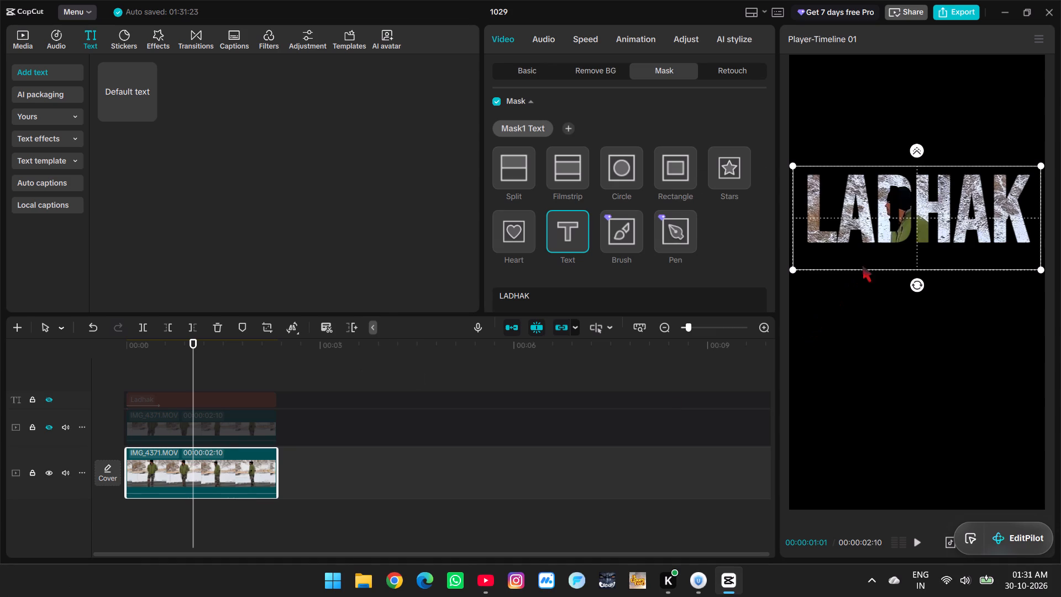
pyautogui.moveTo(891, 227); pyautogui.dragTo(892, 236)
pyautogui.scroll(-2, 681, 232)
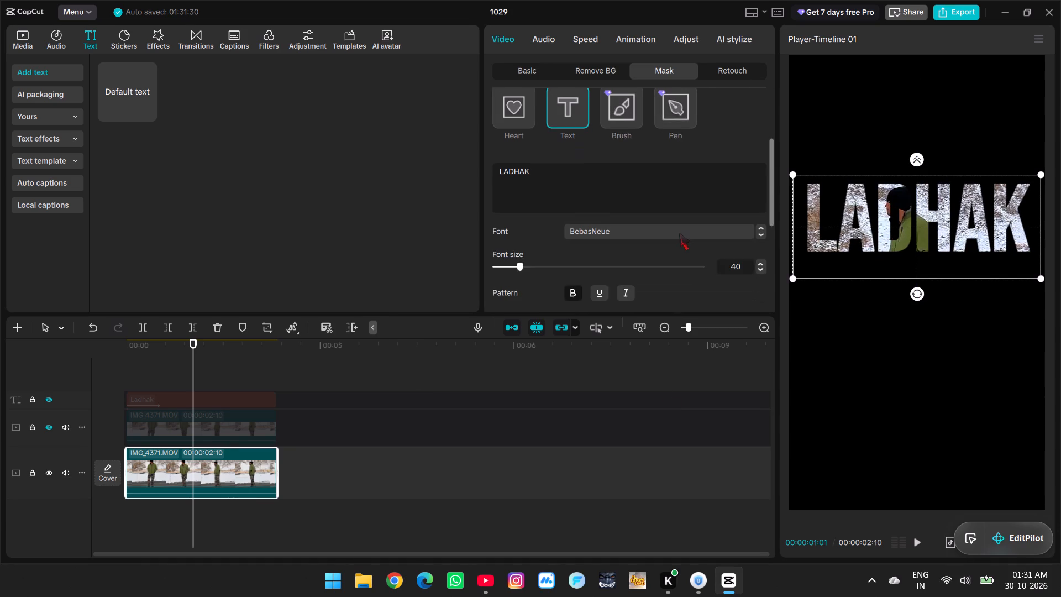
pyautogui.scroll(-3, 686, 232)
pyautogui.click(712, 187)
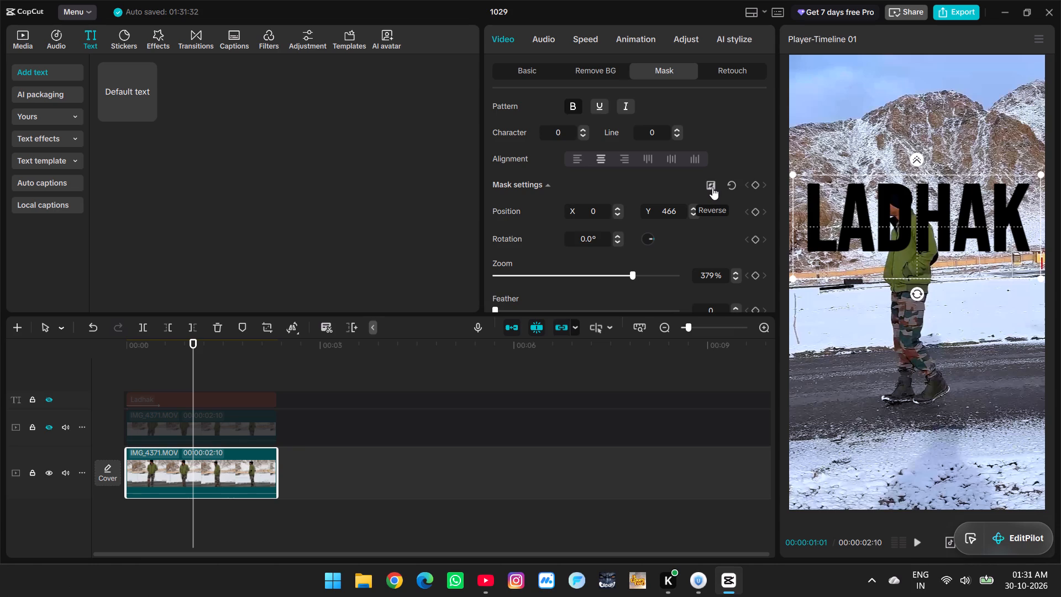
# Show the overlay video track and move the masked clip from the main track to above the Ladhak title layer.
pyautogui.click(48, 429)
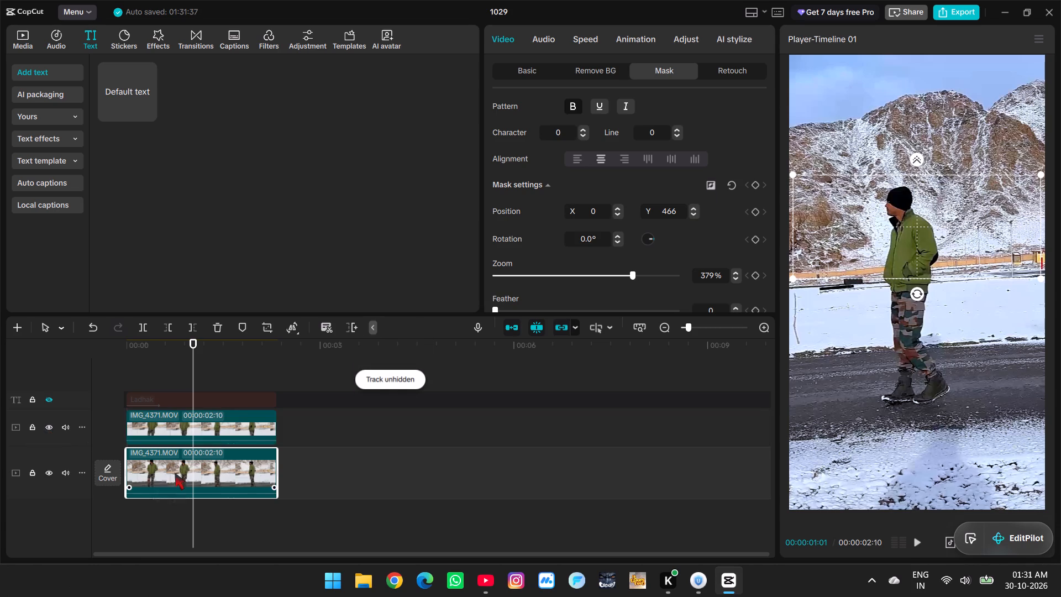
pyautogui.moveTo(176, 473); pyautogui.dragTo(170, 424)
pyautogui.moveTo(171, 448); pyautogui.dragTo(170, 390)
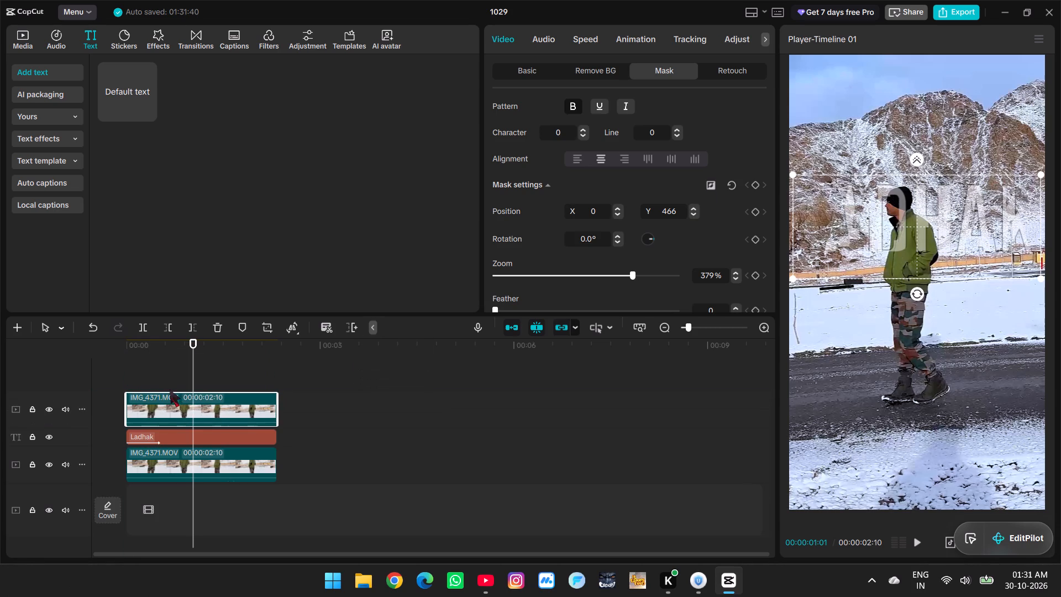
# Scrub through the stacked layers, hide the Ladhak title track and play the clip to examine the masked text.
pyautogui.click(169, 380)
pyautogui.moveTo(169, 380); pyautogui.dragTo(204, 385)
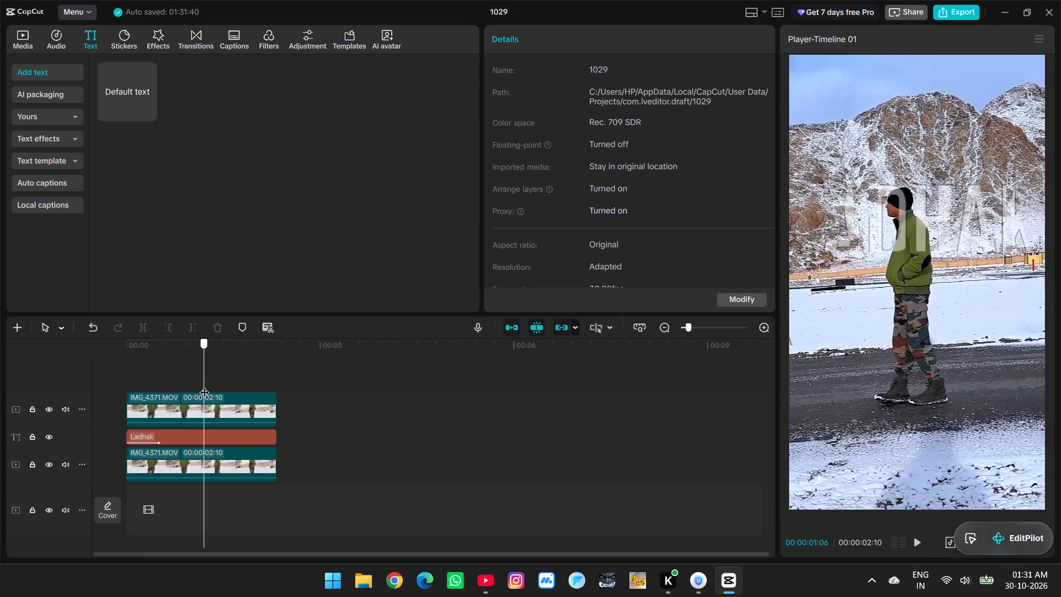
pyautogui.moveTo(204, 385); pyautogui.dragTo(246, 389)
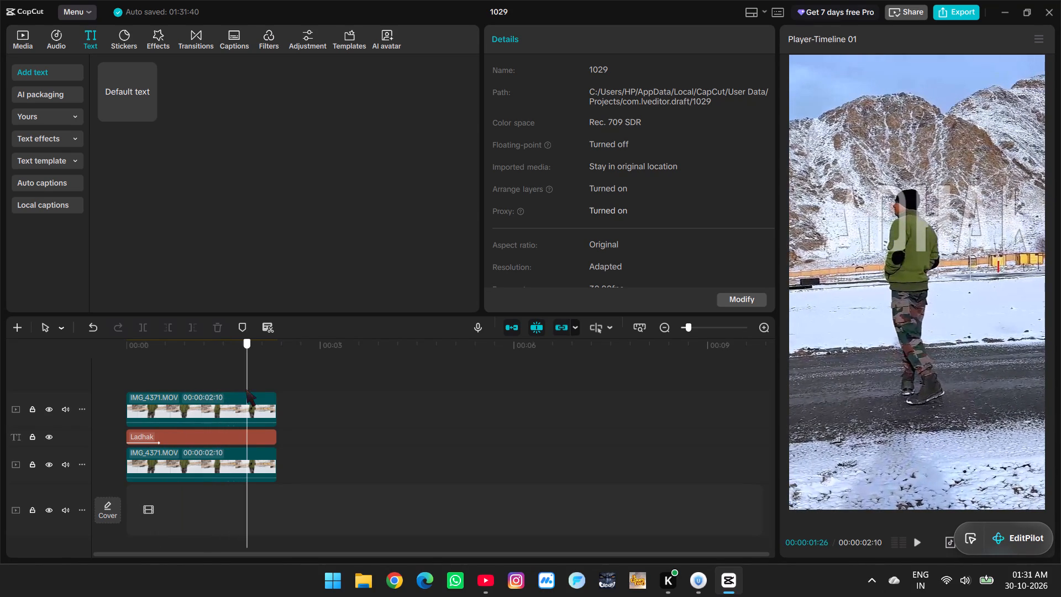
pyautogui.moveTo(246, 389); pyautogui.dragTo(227, 387)
pyautogui.click(46, 436)
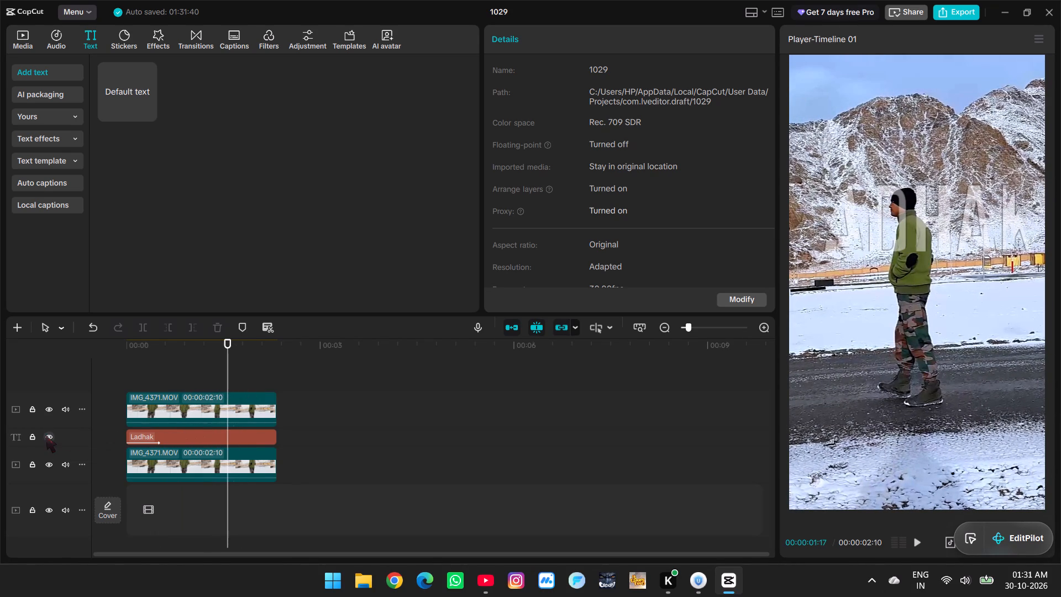
pyautogui.click(139, 371)
pyautogui.click(182, 407)
pyautogui.press('space')
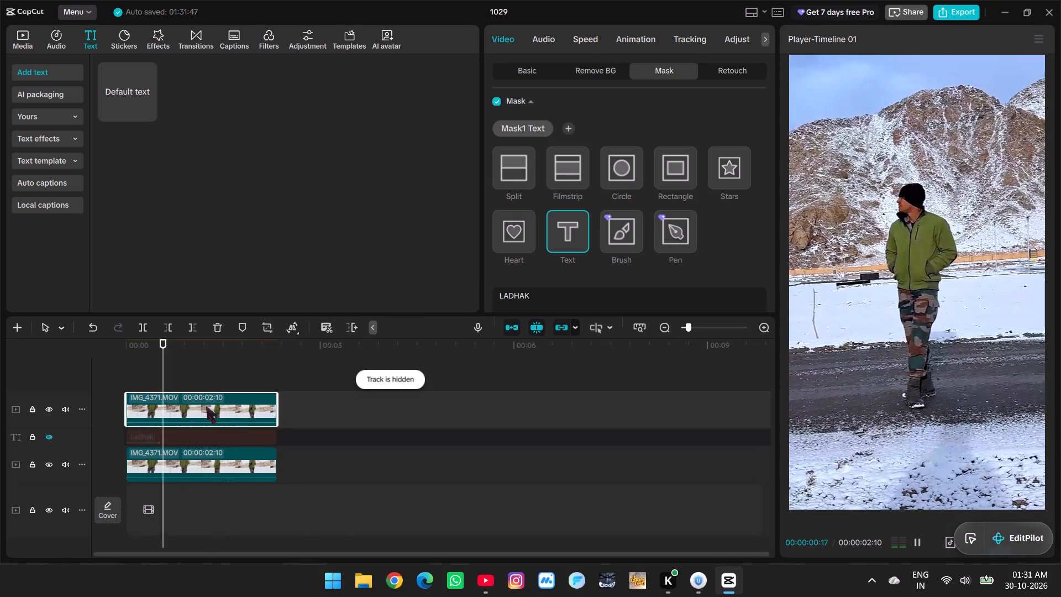
pyautogui.press('space')
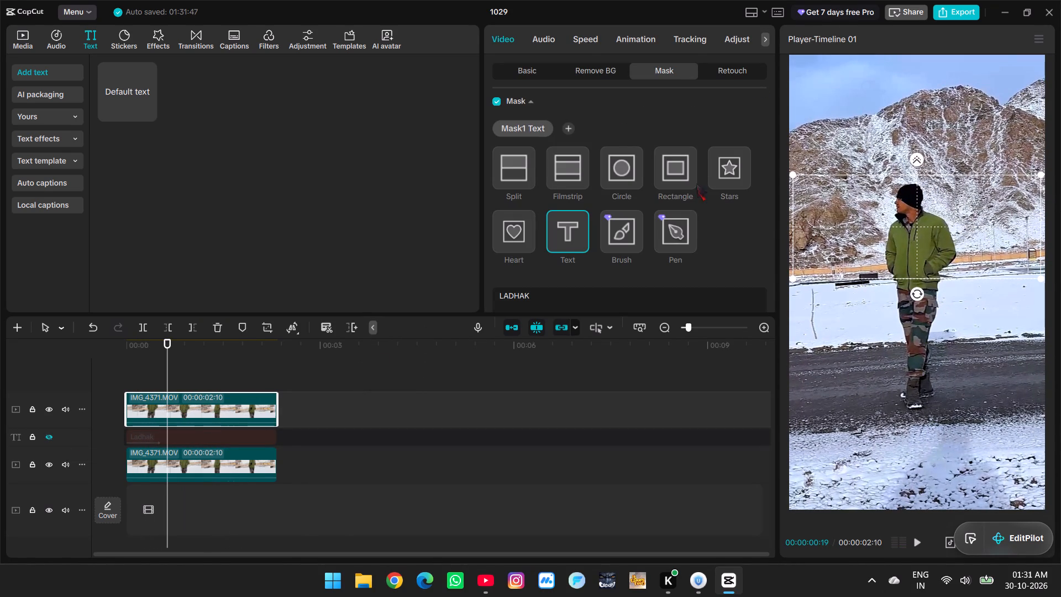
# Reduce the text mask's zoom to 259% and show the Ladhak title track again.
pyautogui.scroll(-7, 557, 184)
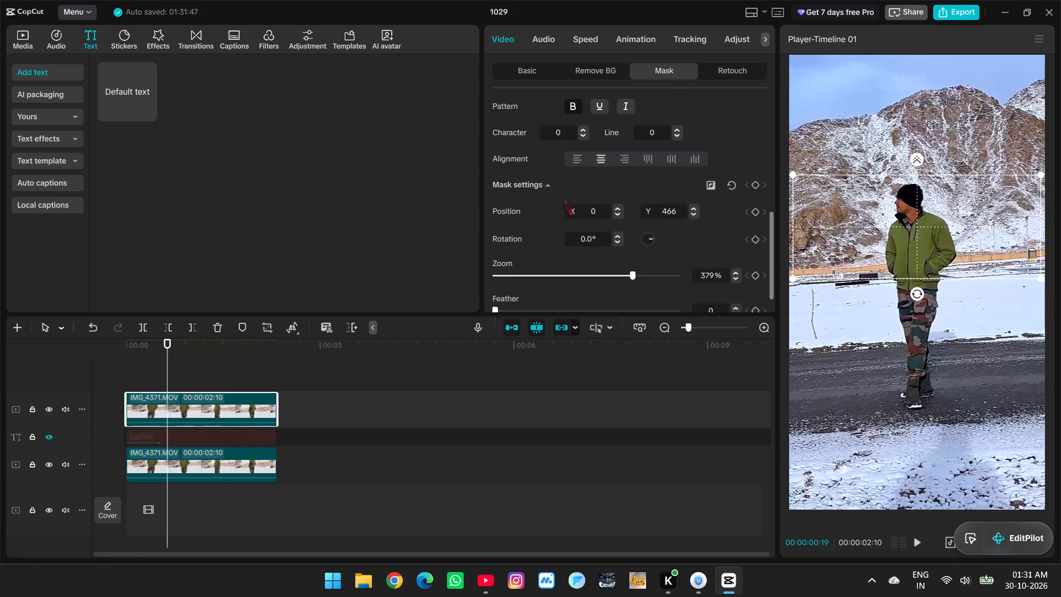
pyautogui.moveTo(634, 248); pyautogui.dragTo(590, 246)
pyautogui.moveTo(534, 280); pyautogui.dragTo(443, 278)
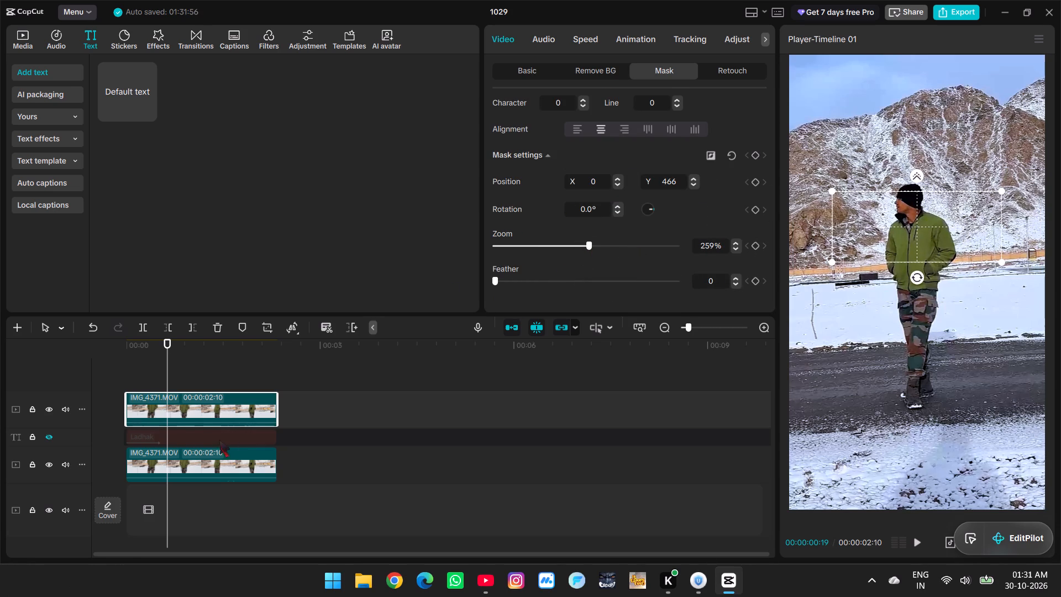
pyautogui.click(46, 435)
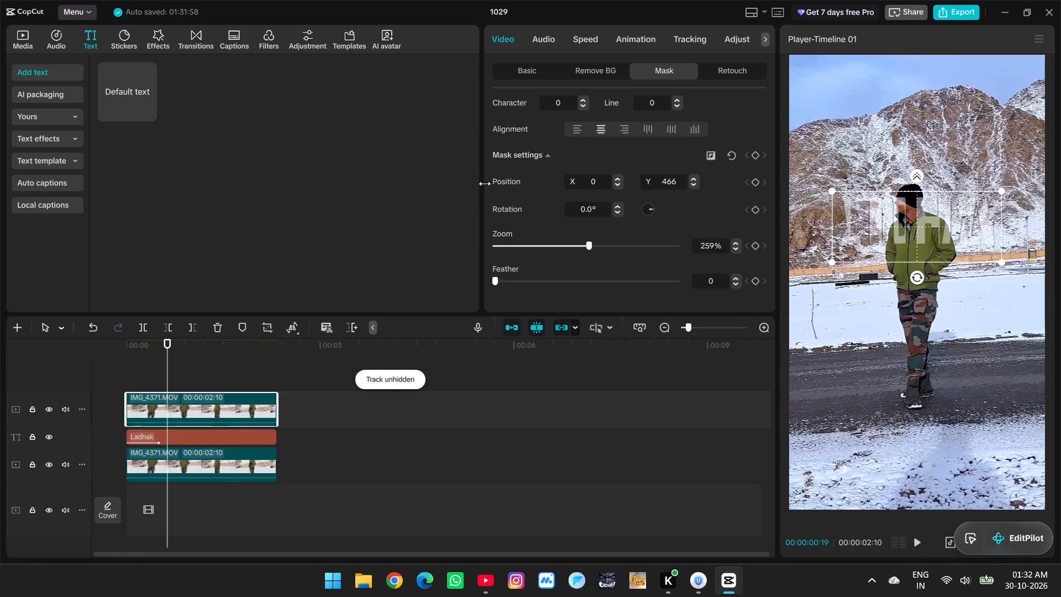
# Remove the text mask from the top video clip.
pyautogui.scroll(3, 595, 81)
pyautogui.scroll(8, 597, 176)
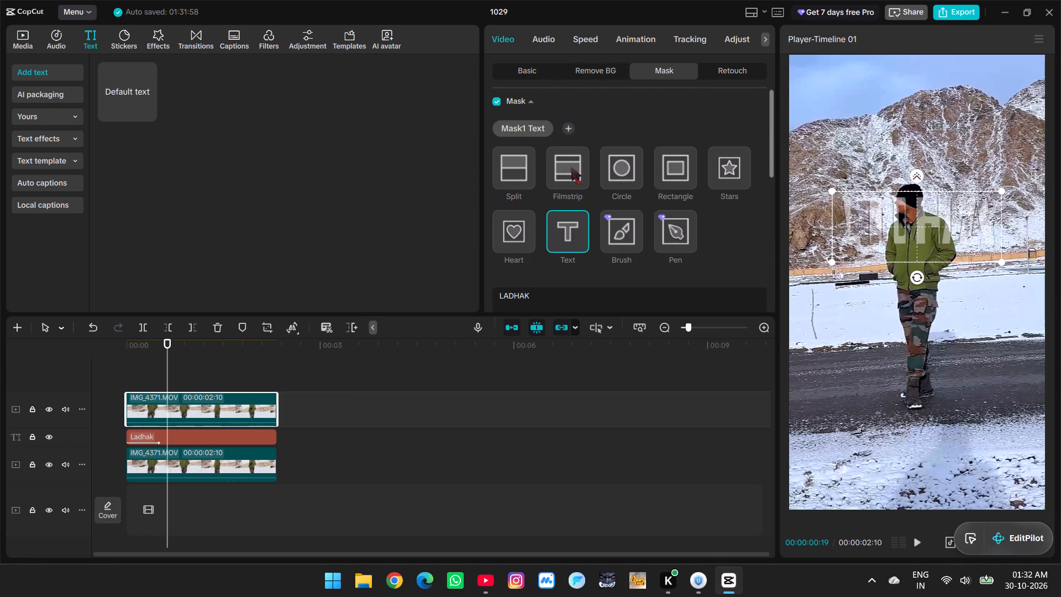
pyautogui.click(555, 119)
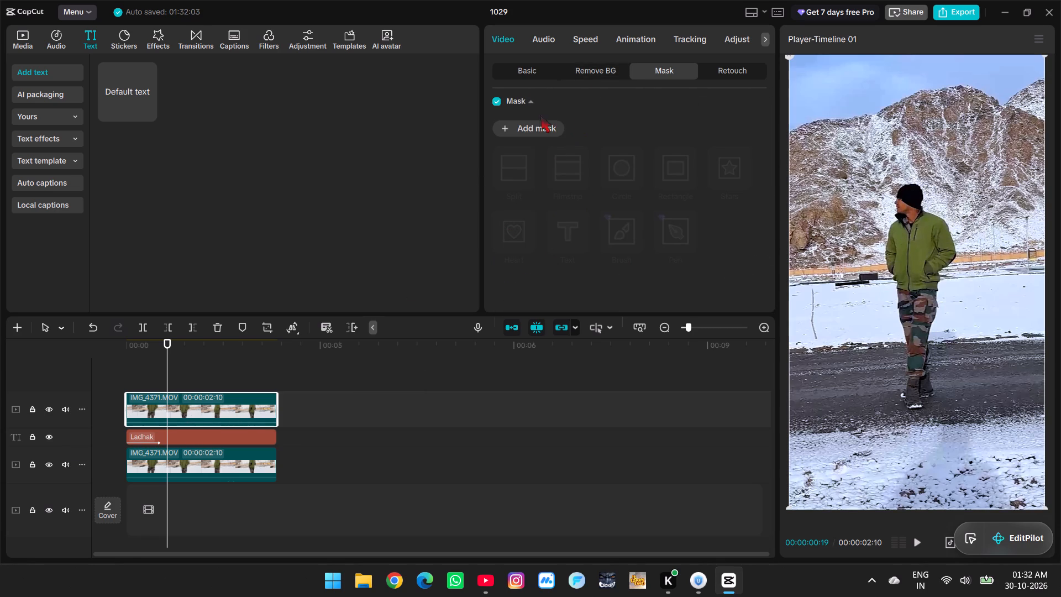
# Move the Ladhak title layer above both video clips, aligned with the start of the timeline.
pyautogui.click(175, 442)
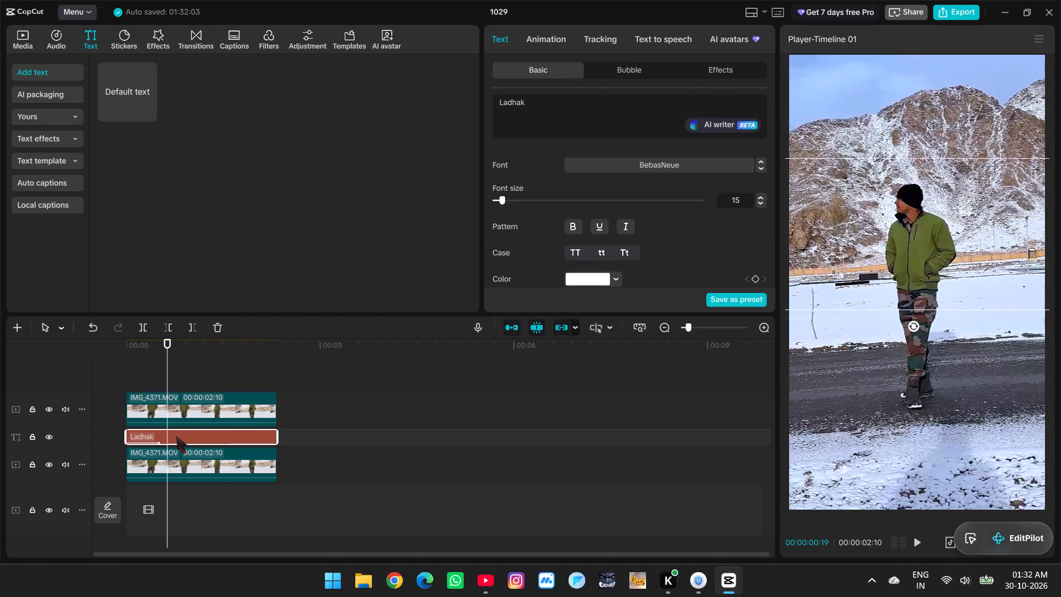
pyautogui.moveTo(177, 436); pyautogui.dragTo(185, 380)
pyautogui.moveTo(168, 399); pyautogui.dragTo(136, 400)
# Scrub and play the clip to examine how the Ladhak title looks over the walking man.
pyautogui.click(164, 379)
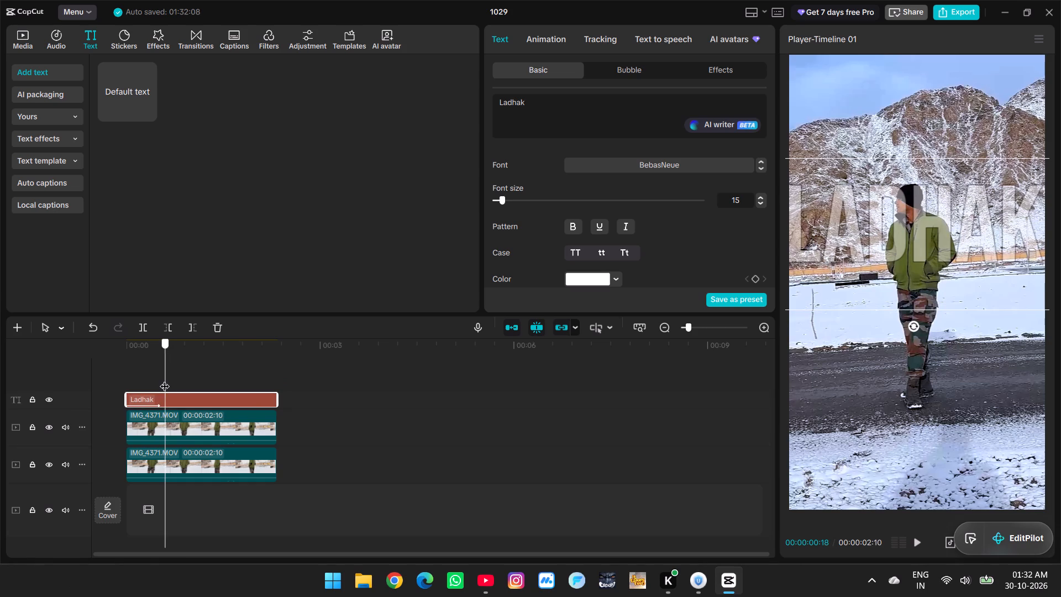
pyautogui.moveTo(165, 379); pyautogui.dragTo(169, 385)
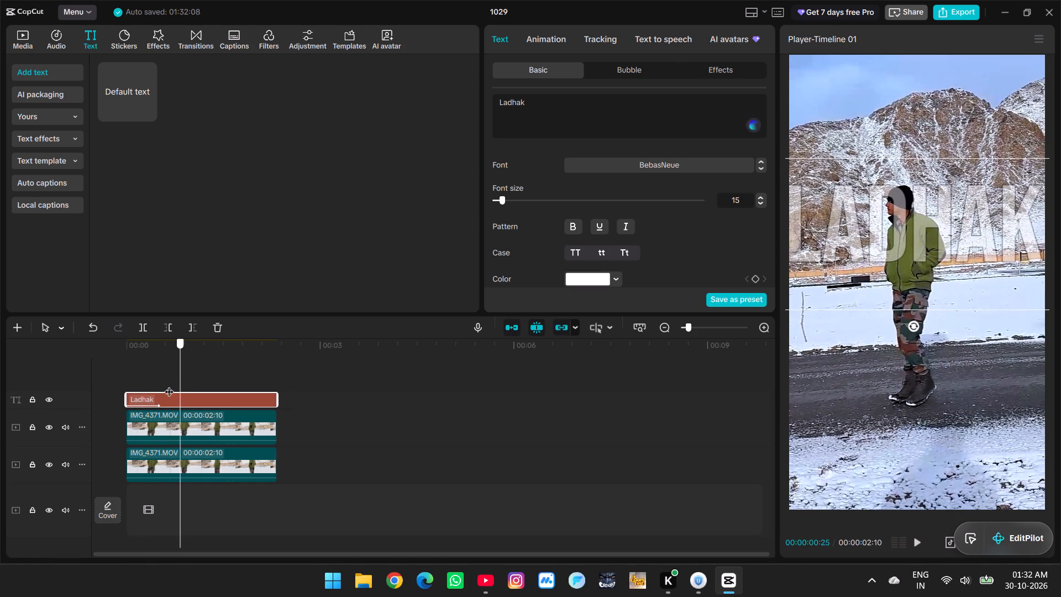
pyautogui.moveTo(169, 385); pyautogui.dragTo(125, 380)
pyautogui.press('space')
pyautogui.press('space')
pyautogui.press('space')
pyautogui.press('space')
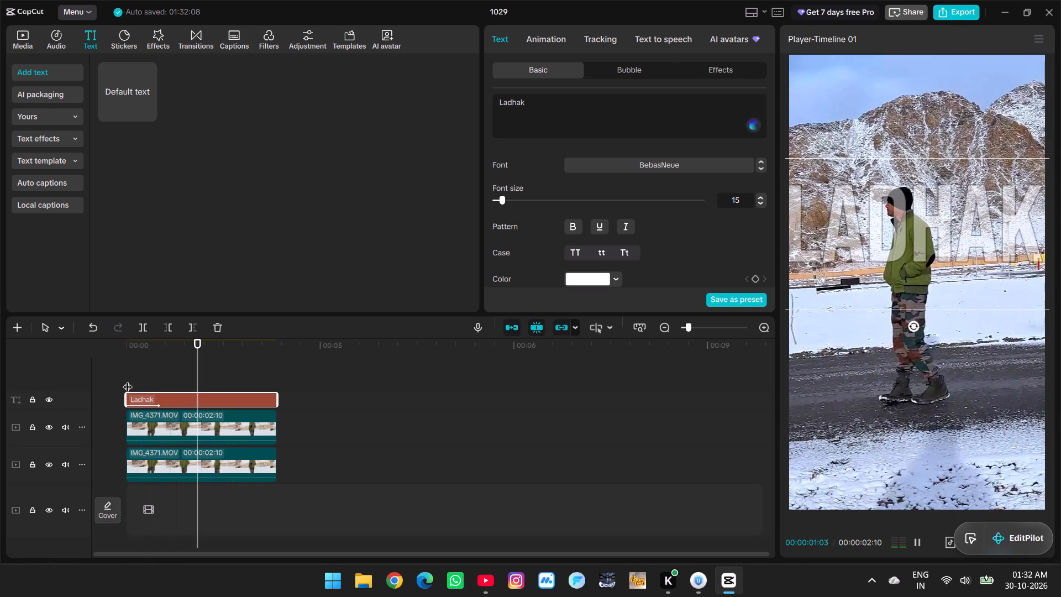
# Set the Ladhak title's In animation to None.
pyautogui.click(554, 31)
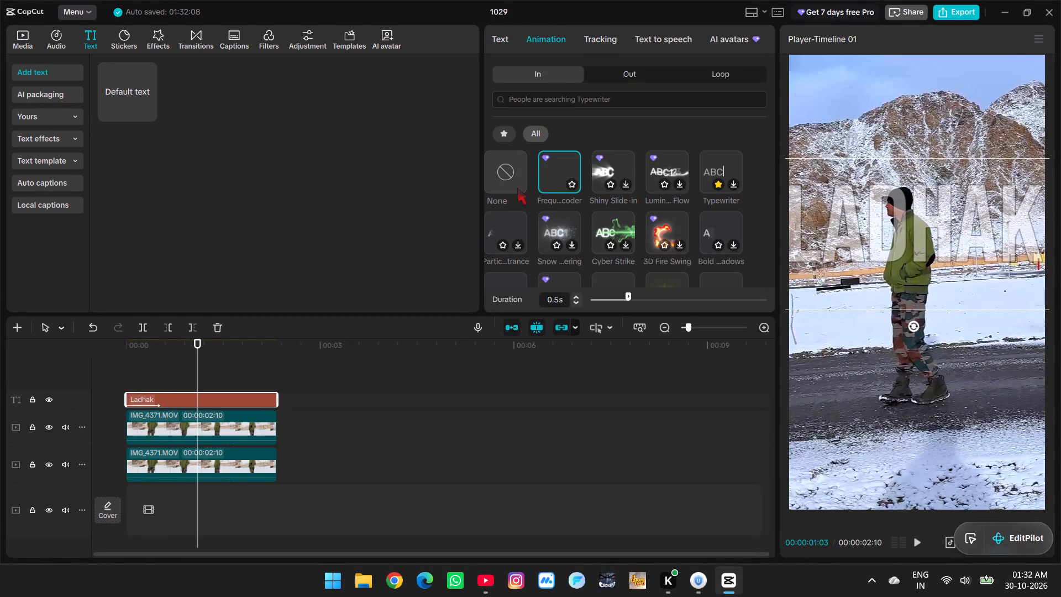
pyautogui.click(506, 172)
pyautogui.moveTo(193, 384); pyautogui.dragTo(187, 384)
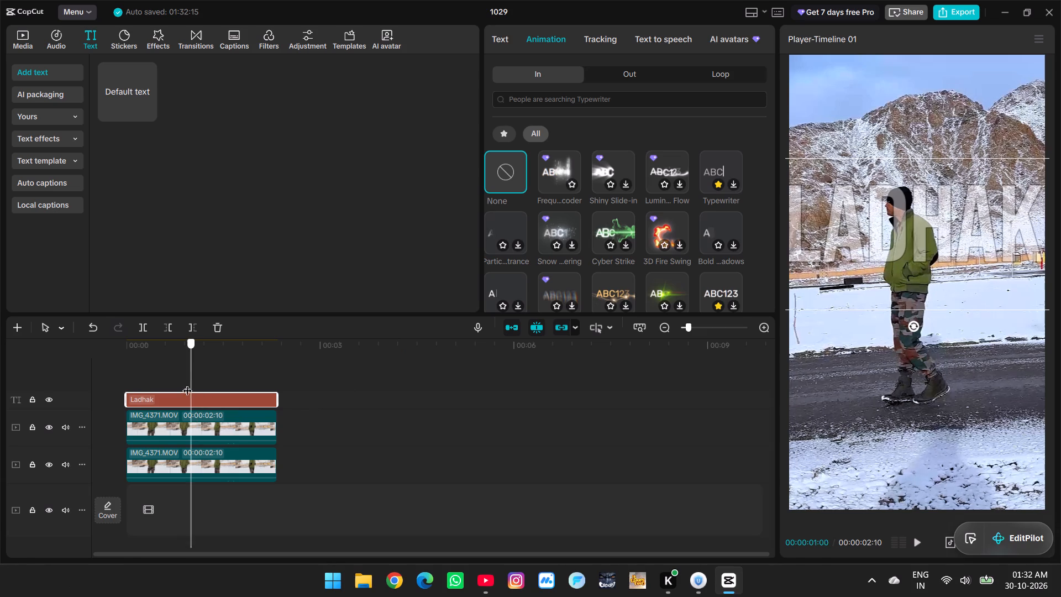
pyautogui.moveTo(187, 384); pyautogui.dragTo(181, 383)
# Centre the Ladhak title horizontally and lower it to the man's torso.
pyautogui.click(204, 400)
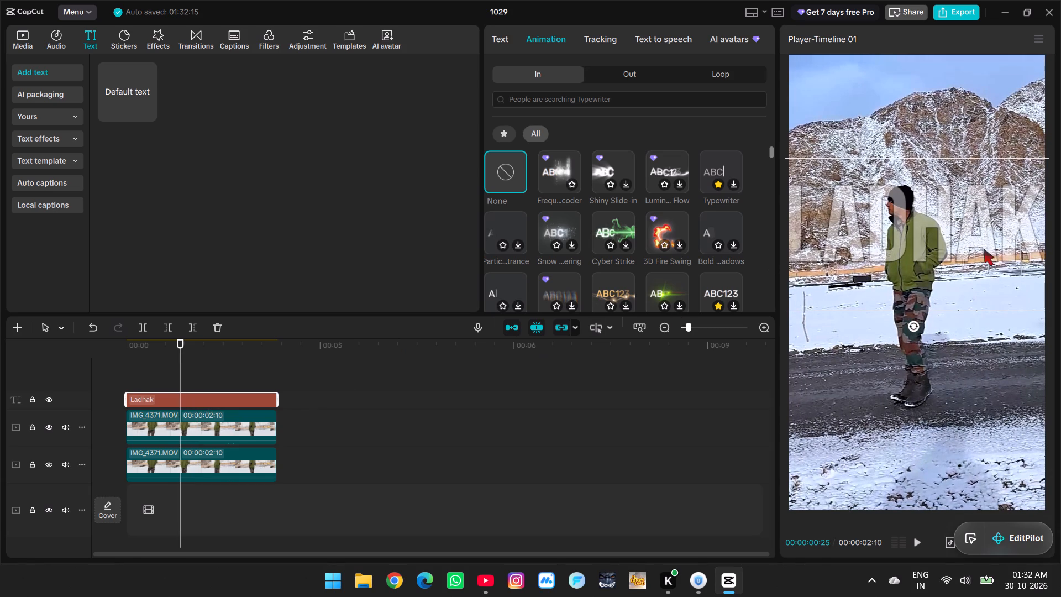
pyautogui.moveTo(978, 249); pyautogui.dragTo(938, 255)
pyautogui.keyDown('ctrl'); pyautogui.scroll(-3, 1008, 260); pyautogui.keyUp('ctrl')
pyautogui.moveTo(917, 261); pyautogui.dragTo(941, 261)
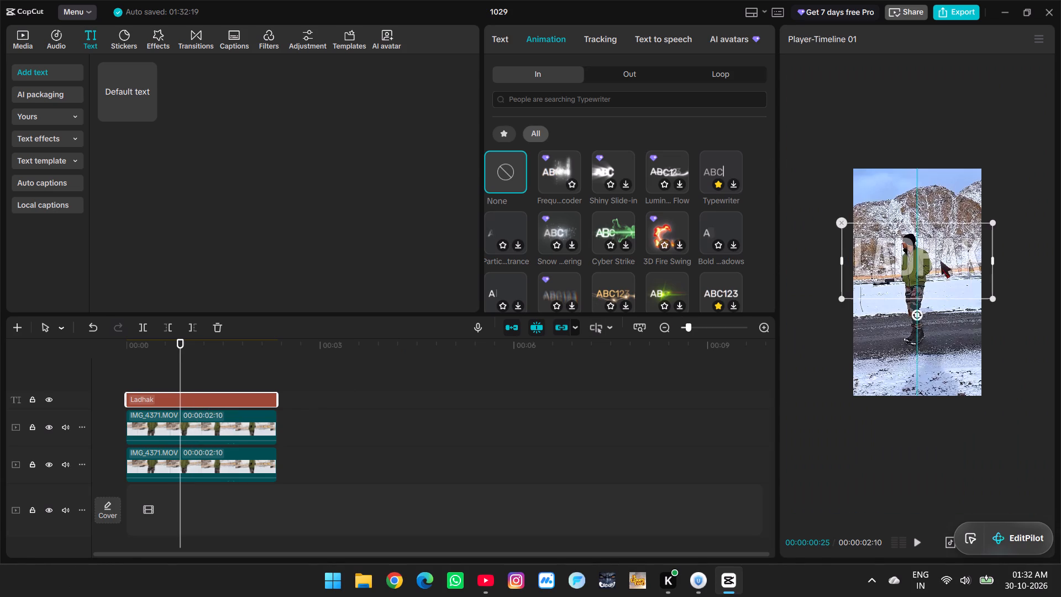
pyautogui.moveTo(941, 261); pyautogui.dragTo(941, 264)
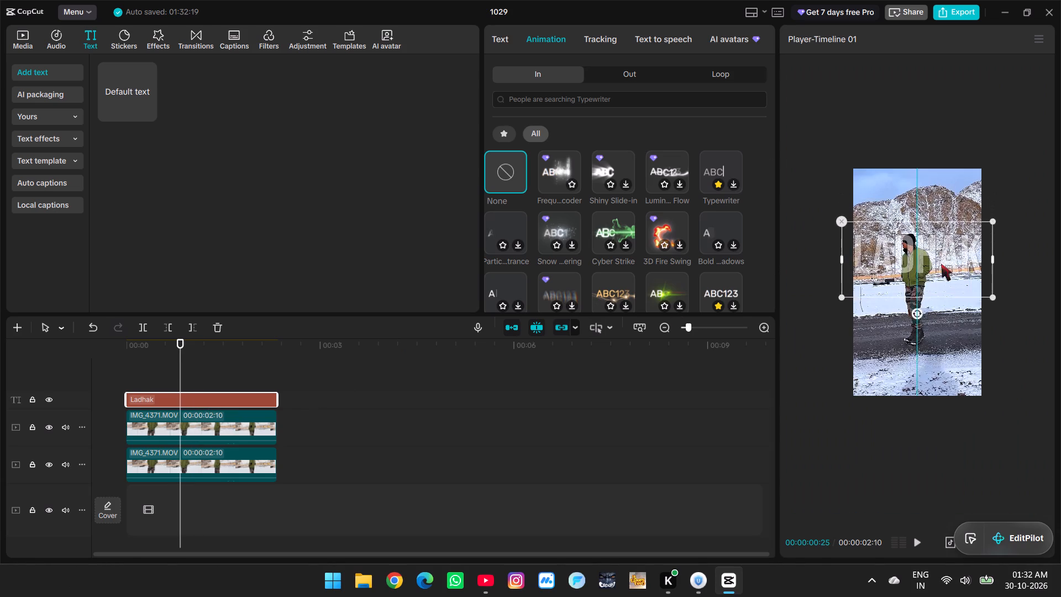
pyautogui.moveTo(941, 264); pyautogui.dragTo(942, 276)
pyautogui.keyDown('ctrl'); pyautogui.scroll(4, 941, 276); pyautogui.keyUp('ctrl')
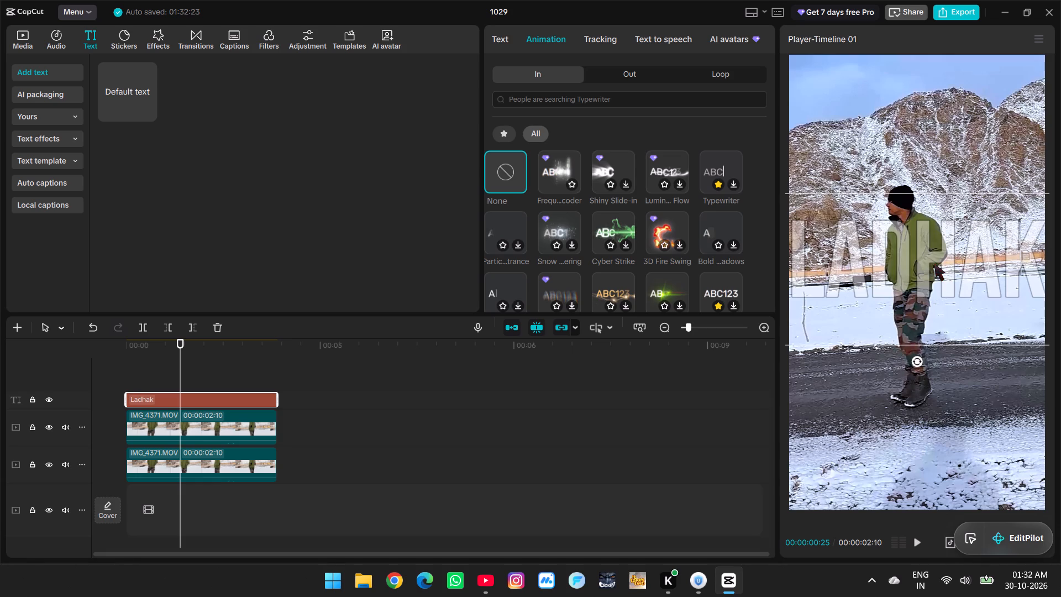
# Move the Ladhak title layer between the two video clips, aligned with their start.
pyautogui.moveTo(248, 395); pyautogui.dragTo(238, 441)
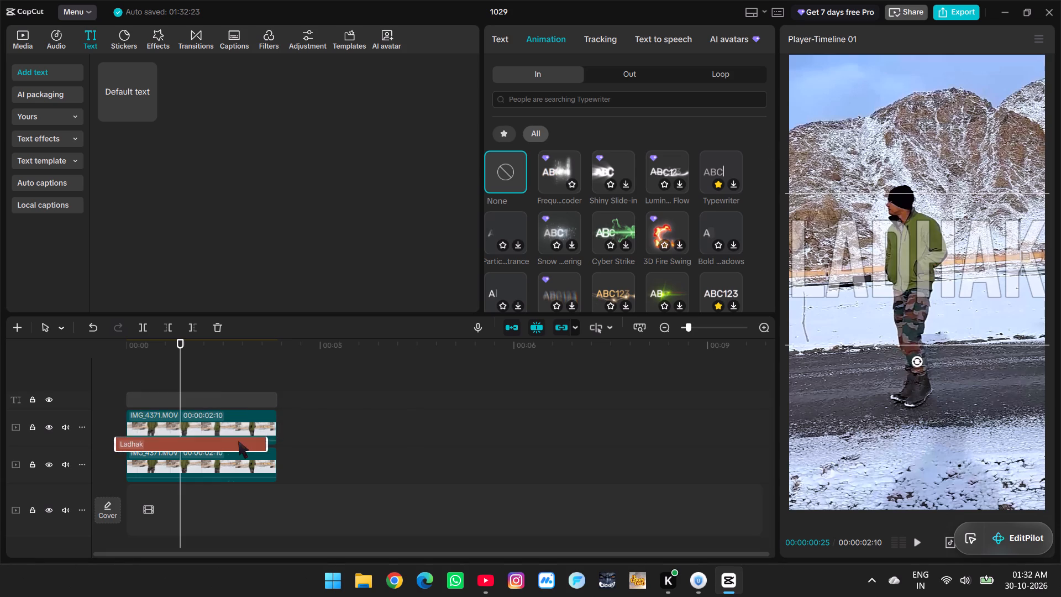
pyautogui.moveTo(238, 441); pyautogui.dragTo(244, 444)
# Turn on automatic background removal for the top video clip.
pyautogui.click(241, 399)
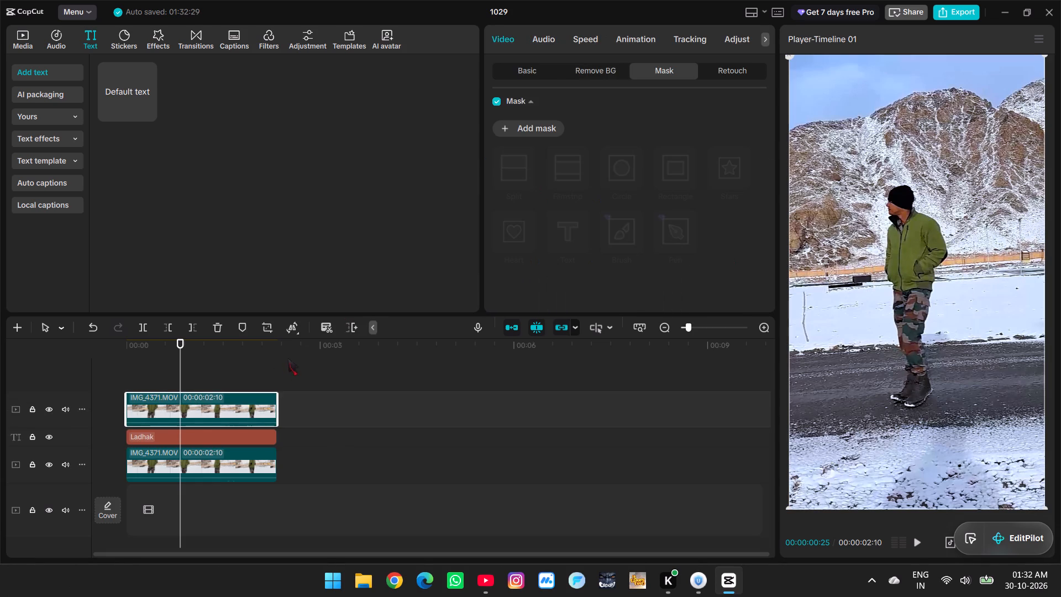
pyautogui.click(596, 73)
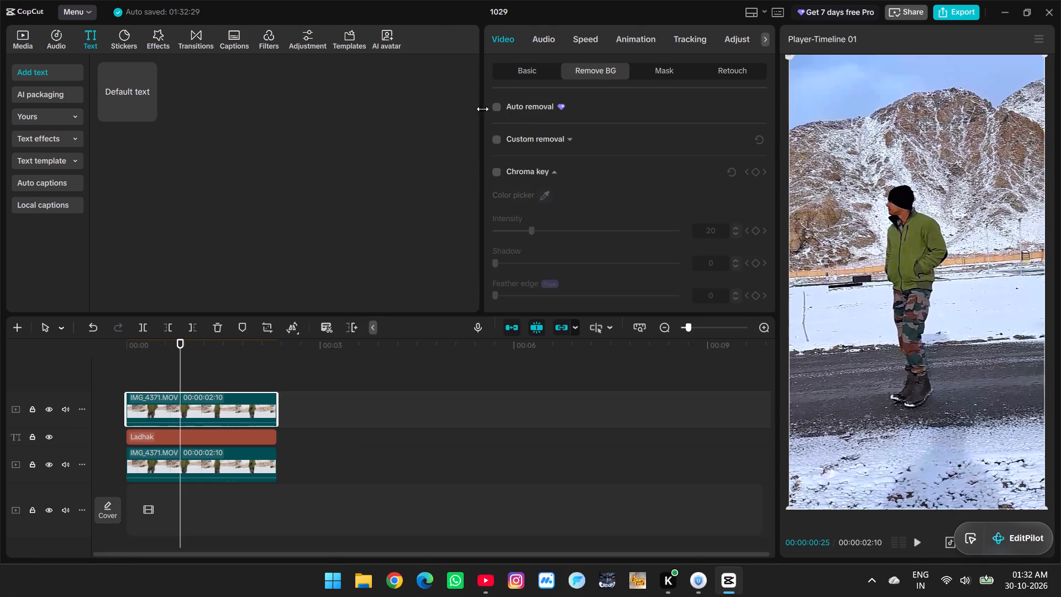
pyautogui.click(495, 107)
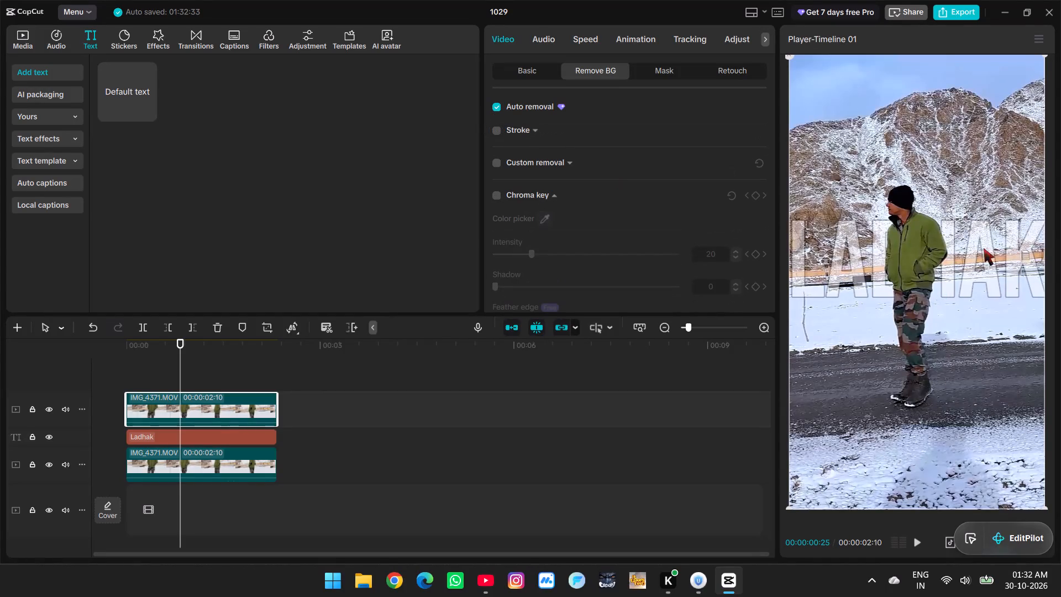
pyautogui.click(990, 244)
pyautogui.click(1003, 266)
# Raise the Ladhak title to the mountain area at the man's head and shoulders, centred horizontally.
pyautogui.click(222, 433)
pyautogui.moveTo(1002, 254); pyautogui.dragTo(997, 203)
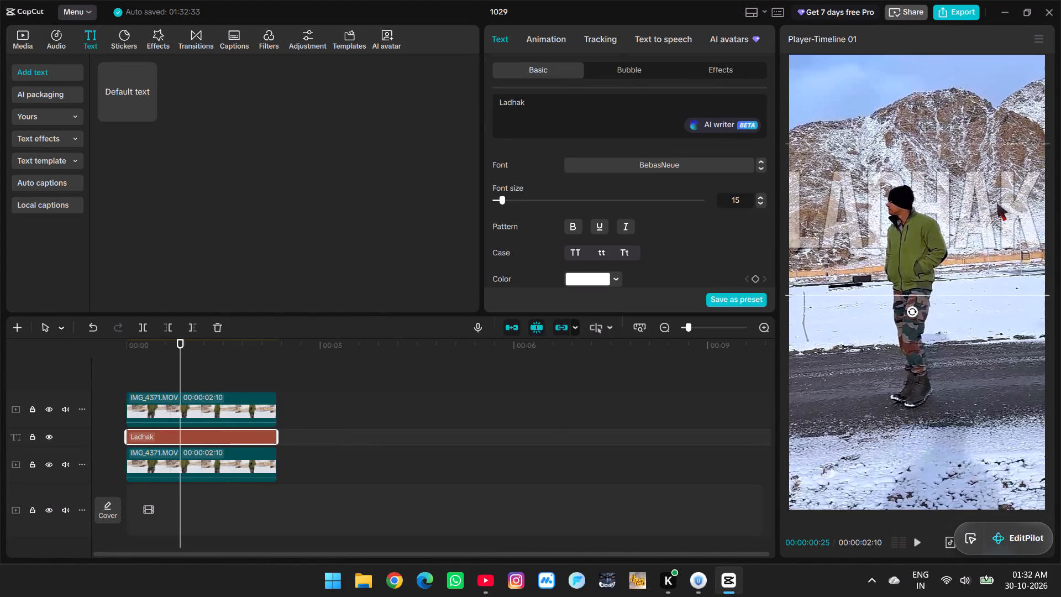
pyautogui.moveTo(997, 203); pyautogui.dragTo(1000, 195)
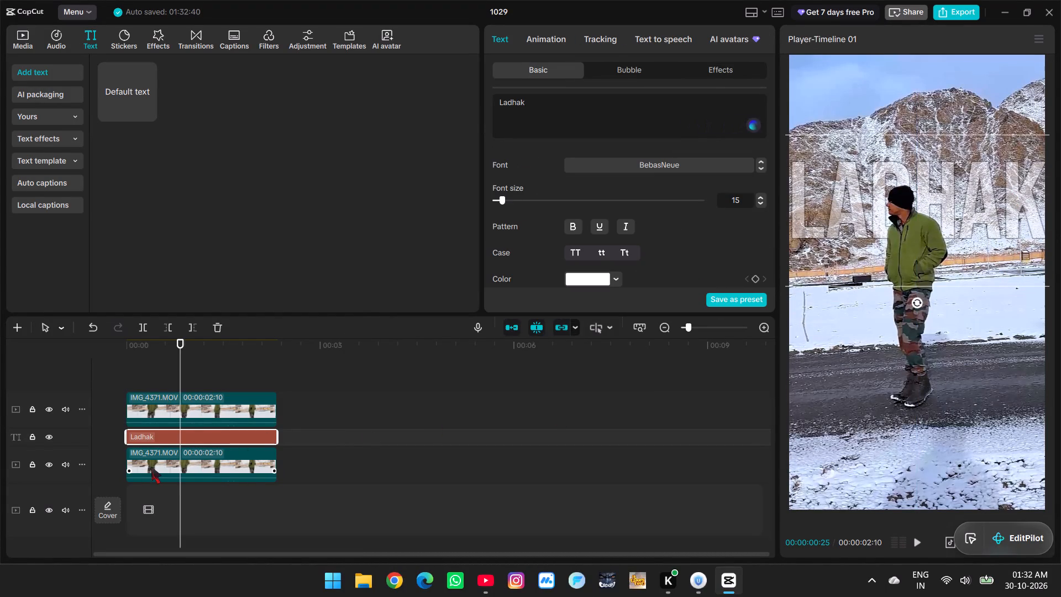
# Move the Ladhak title layer above both video clips and scrub through the clip to preview it.
pyautogui.click(155, 467)
pyautogui.click(159, 465)
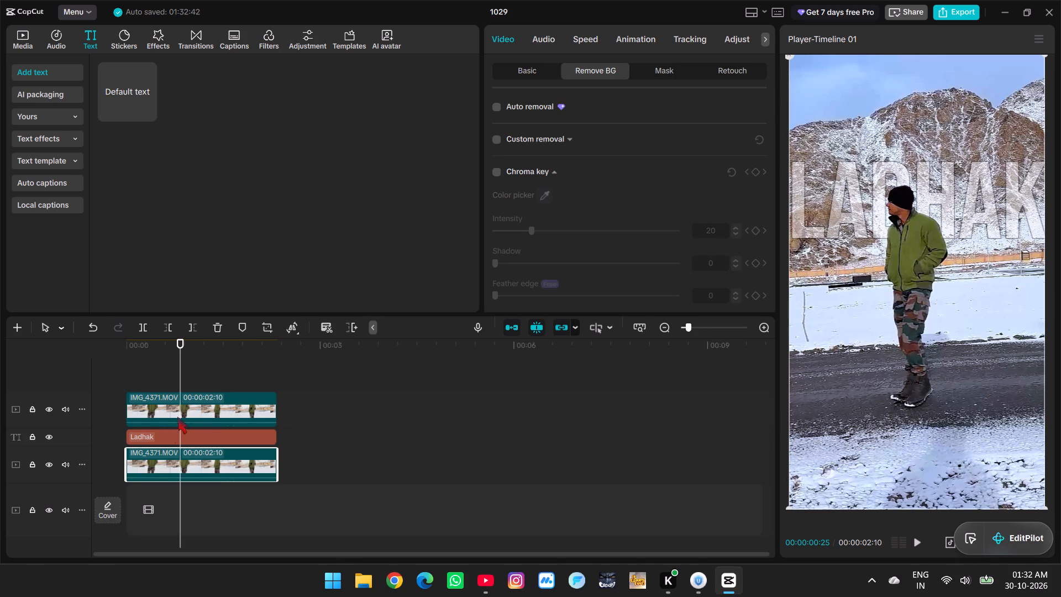
pyautogui.moveTo(170, 439); pyautogui.dragTo(164, 382)
pyautogui.click(162, 379)
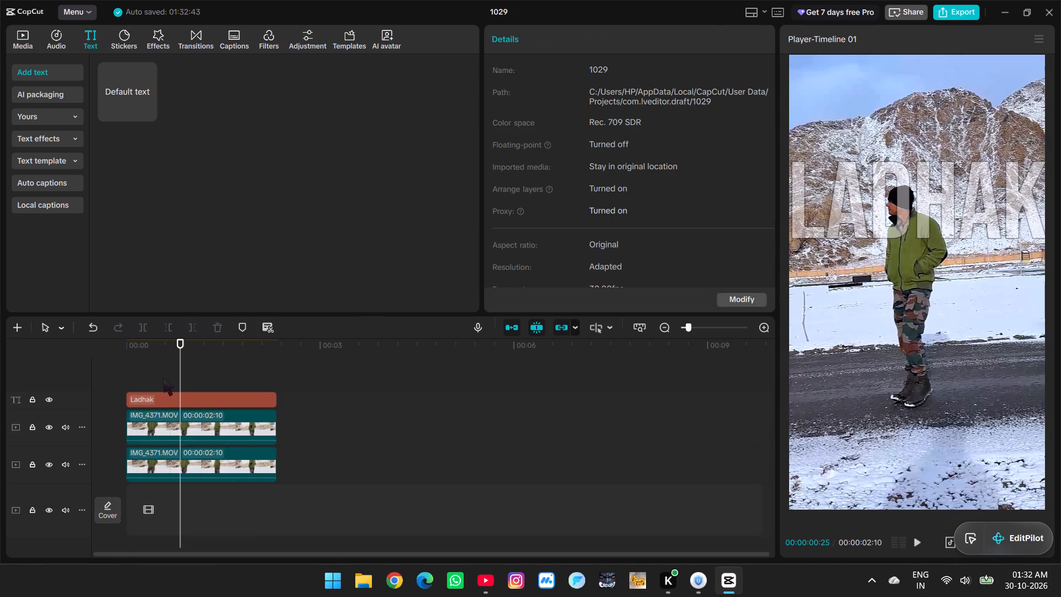
pyautogui.moveTo(164, 379); pyautogui.dragTo(186, 381)
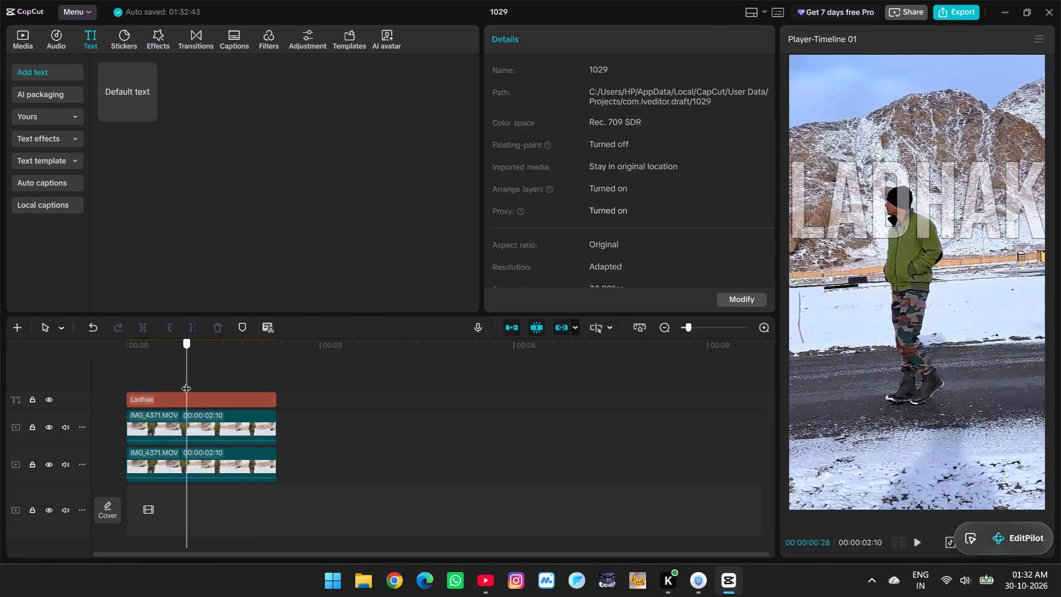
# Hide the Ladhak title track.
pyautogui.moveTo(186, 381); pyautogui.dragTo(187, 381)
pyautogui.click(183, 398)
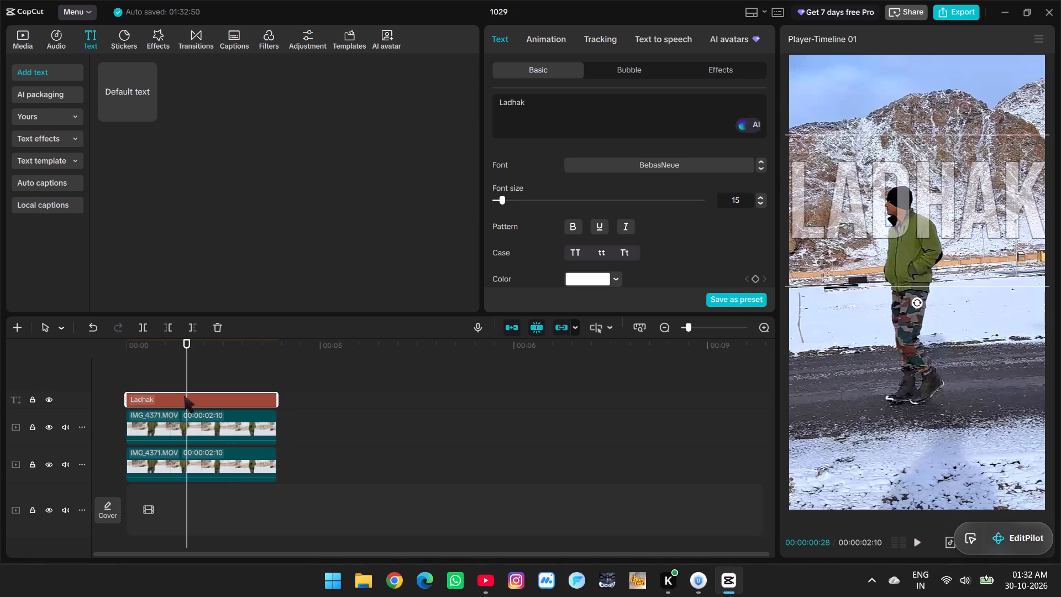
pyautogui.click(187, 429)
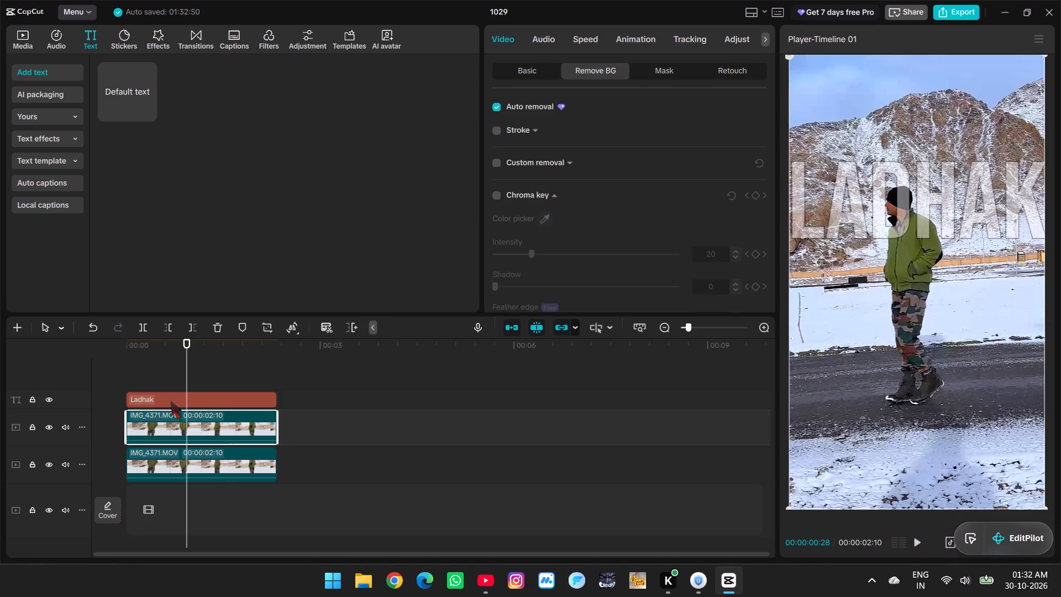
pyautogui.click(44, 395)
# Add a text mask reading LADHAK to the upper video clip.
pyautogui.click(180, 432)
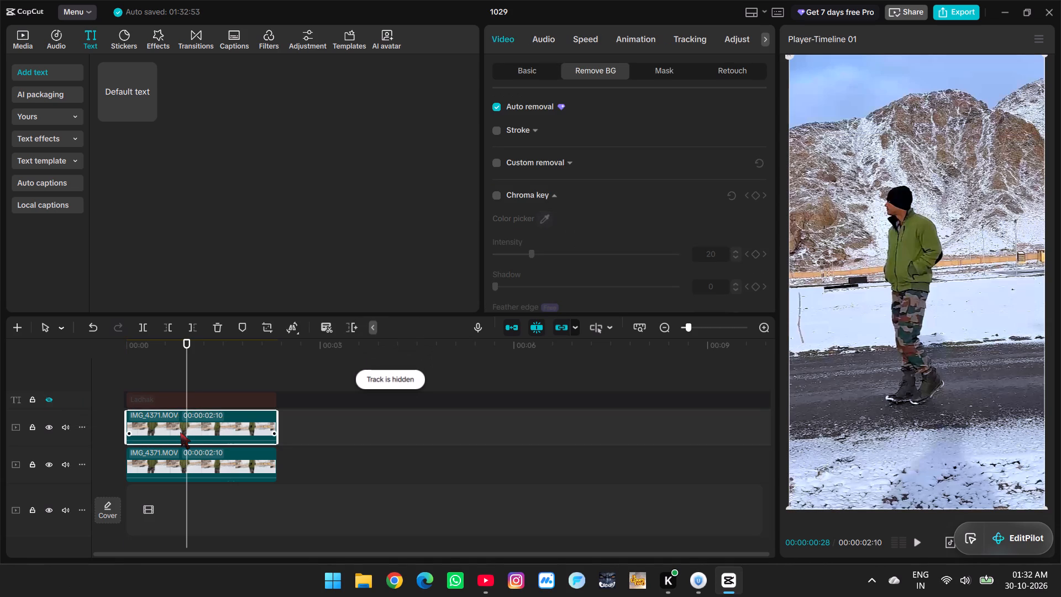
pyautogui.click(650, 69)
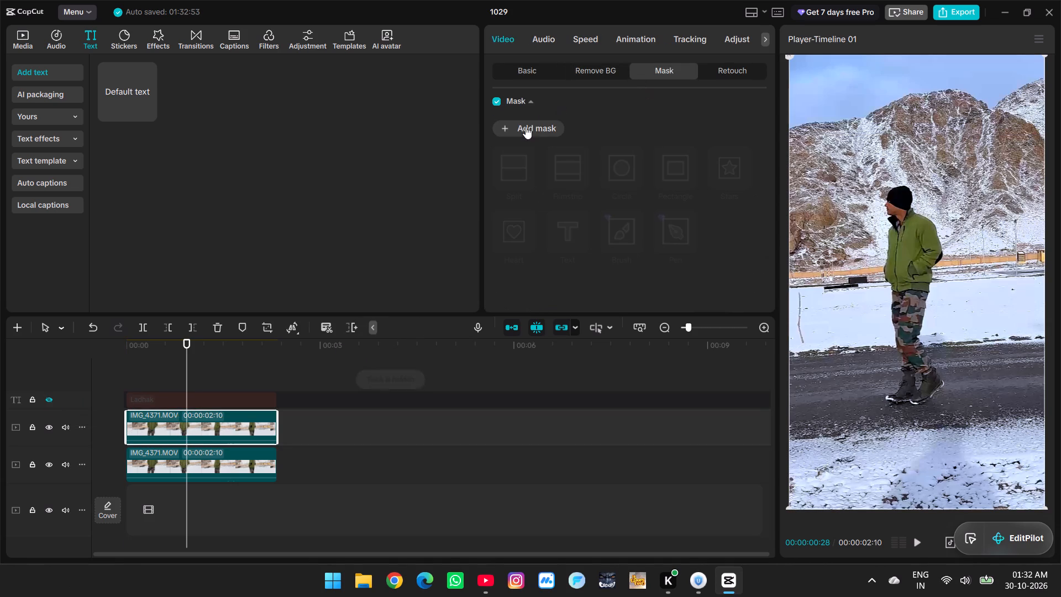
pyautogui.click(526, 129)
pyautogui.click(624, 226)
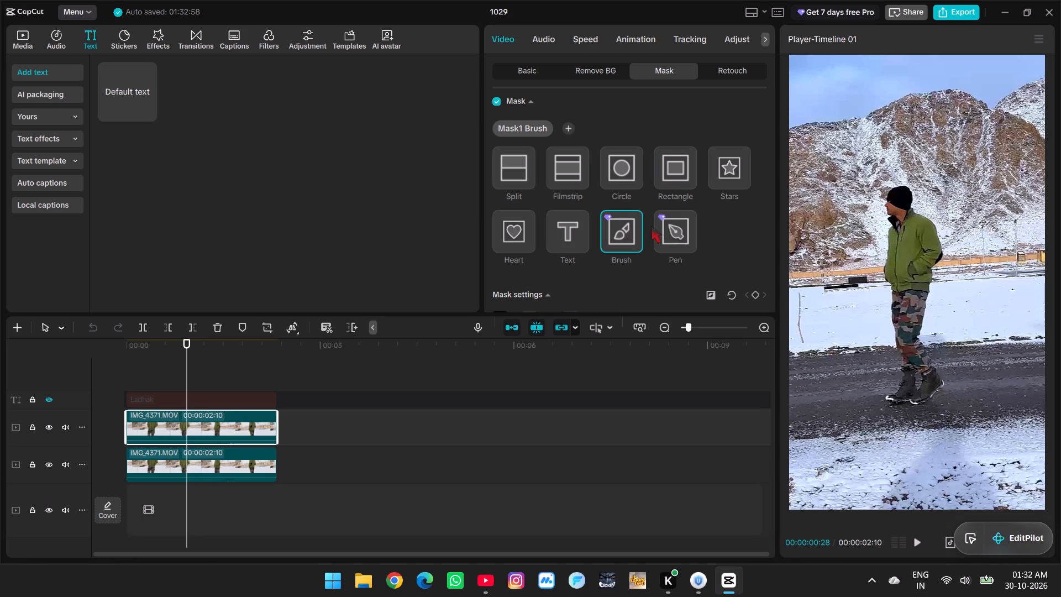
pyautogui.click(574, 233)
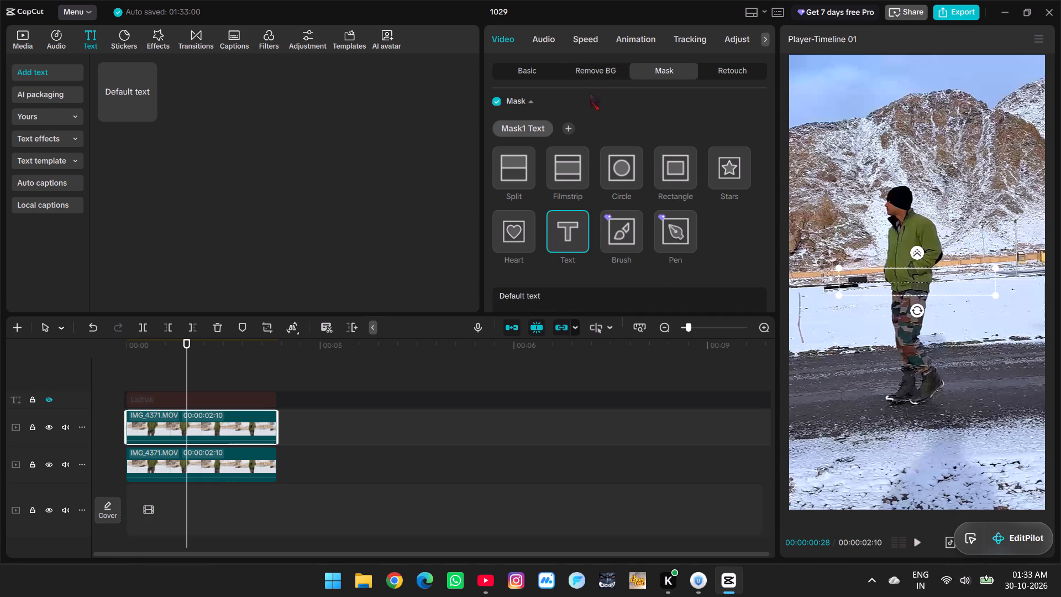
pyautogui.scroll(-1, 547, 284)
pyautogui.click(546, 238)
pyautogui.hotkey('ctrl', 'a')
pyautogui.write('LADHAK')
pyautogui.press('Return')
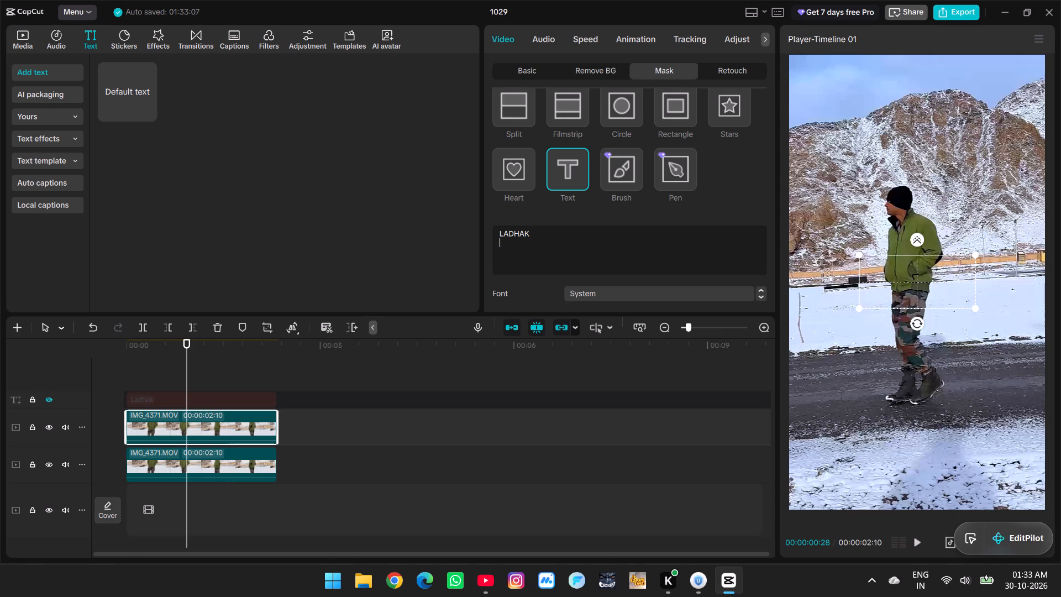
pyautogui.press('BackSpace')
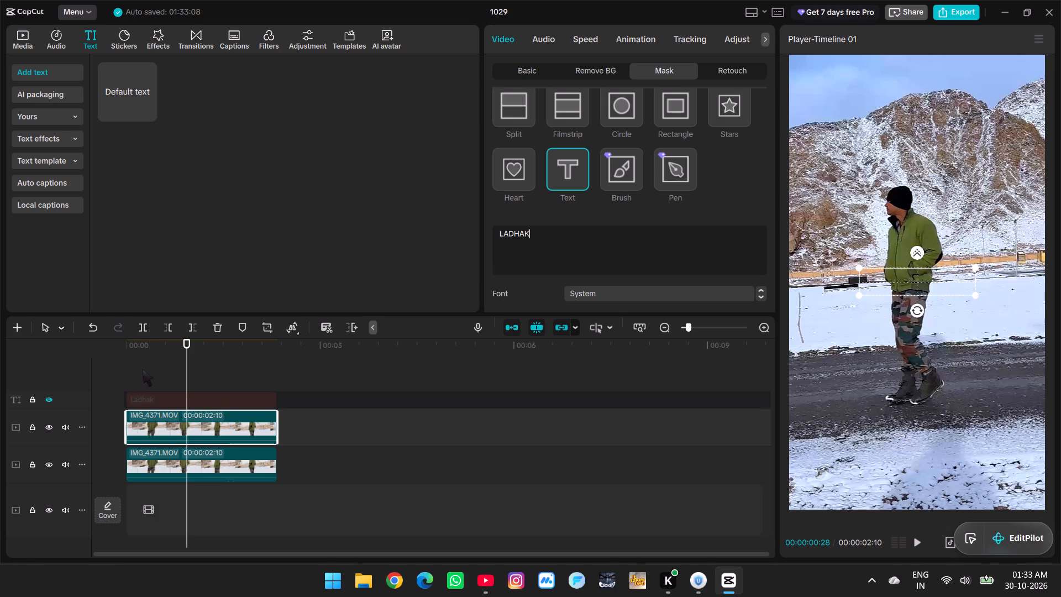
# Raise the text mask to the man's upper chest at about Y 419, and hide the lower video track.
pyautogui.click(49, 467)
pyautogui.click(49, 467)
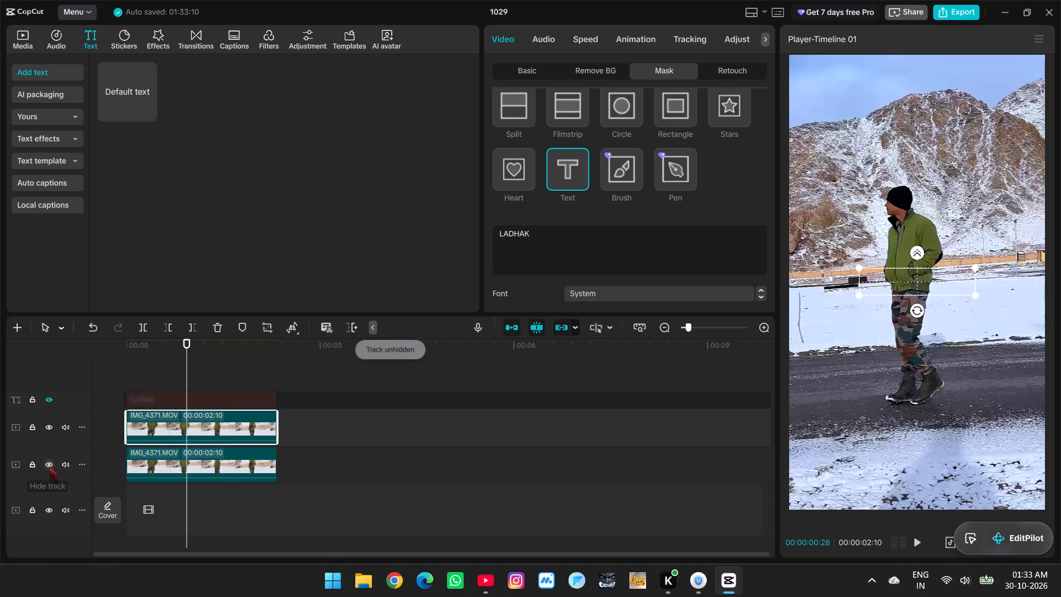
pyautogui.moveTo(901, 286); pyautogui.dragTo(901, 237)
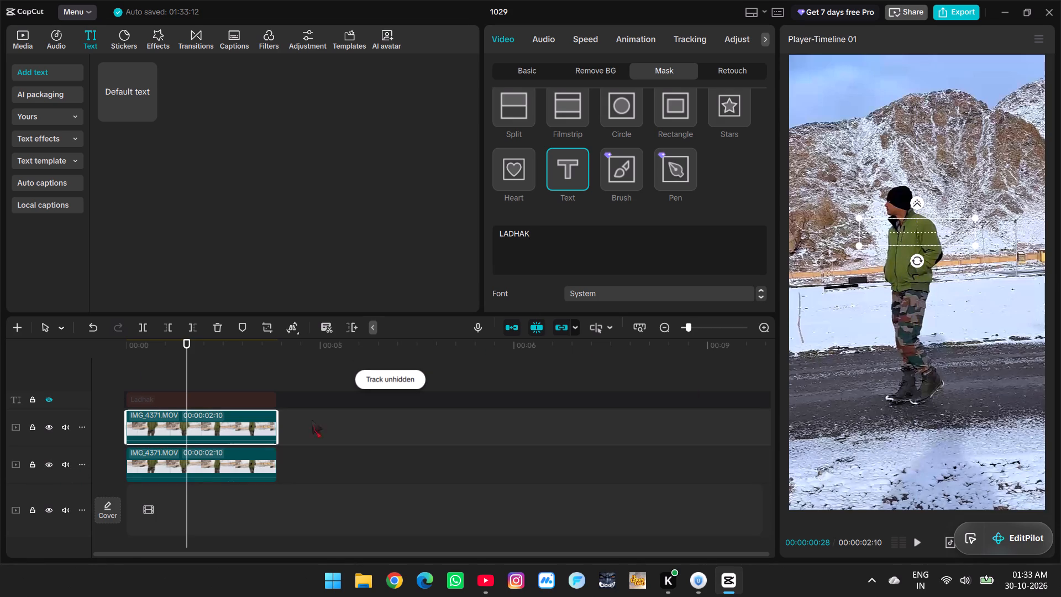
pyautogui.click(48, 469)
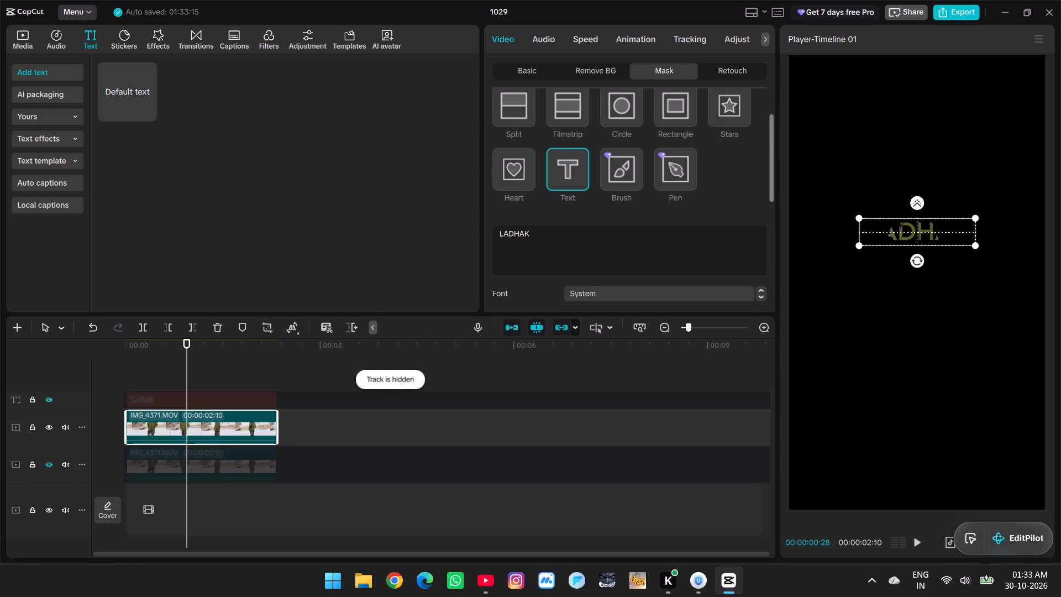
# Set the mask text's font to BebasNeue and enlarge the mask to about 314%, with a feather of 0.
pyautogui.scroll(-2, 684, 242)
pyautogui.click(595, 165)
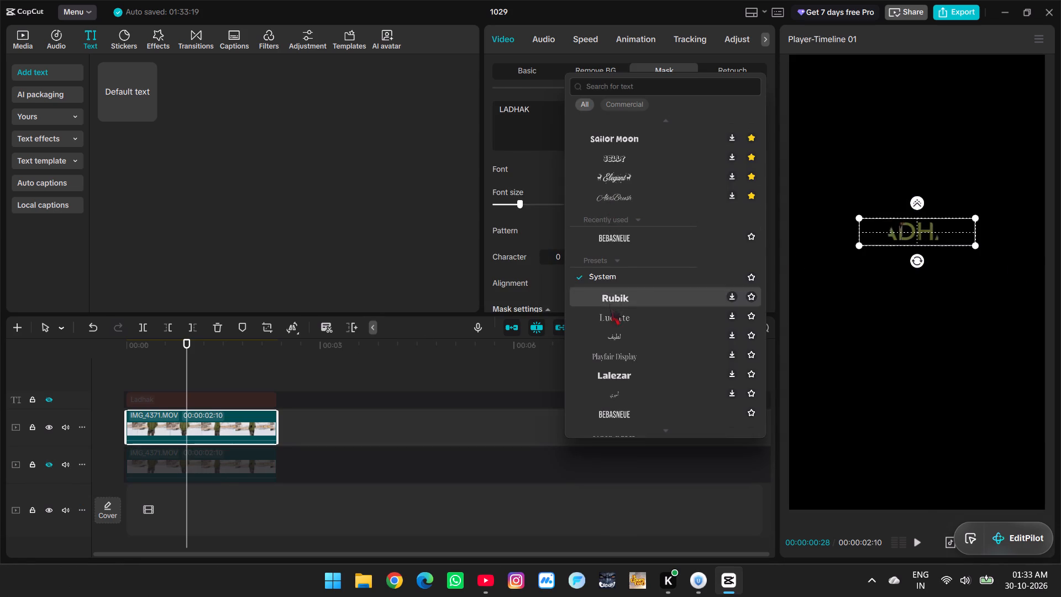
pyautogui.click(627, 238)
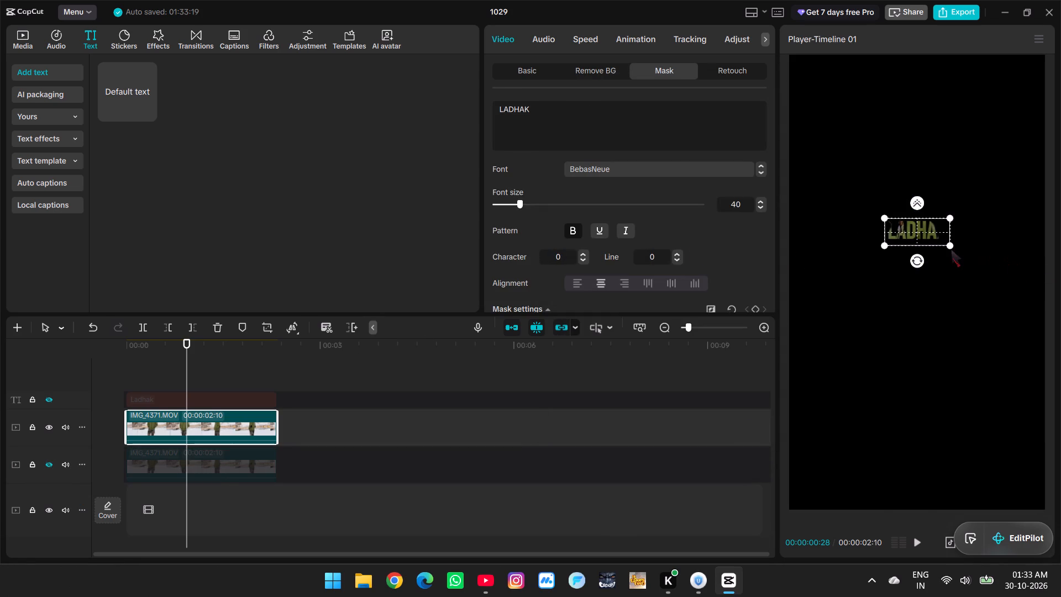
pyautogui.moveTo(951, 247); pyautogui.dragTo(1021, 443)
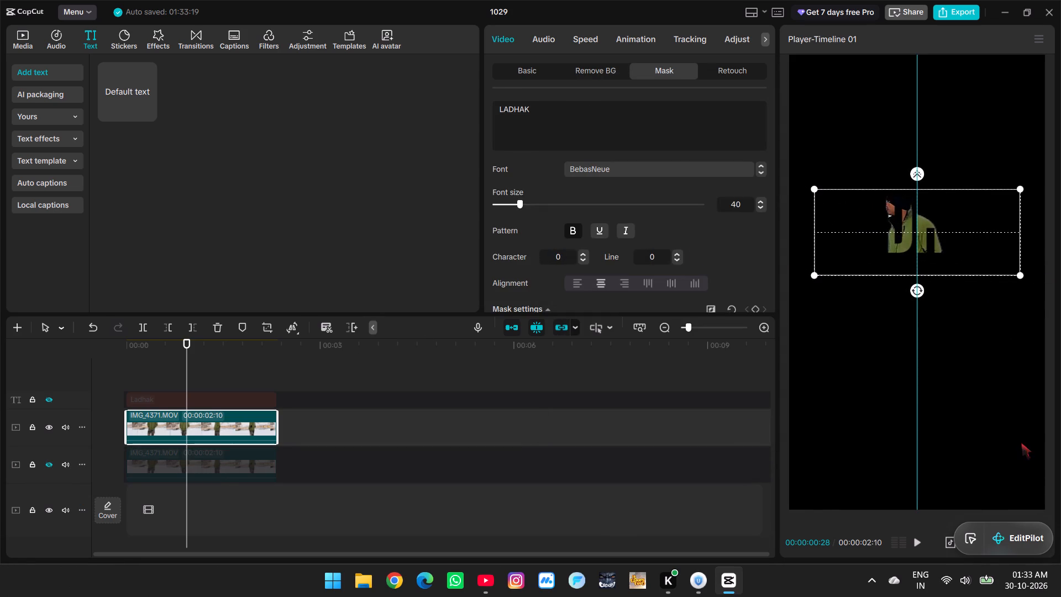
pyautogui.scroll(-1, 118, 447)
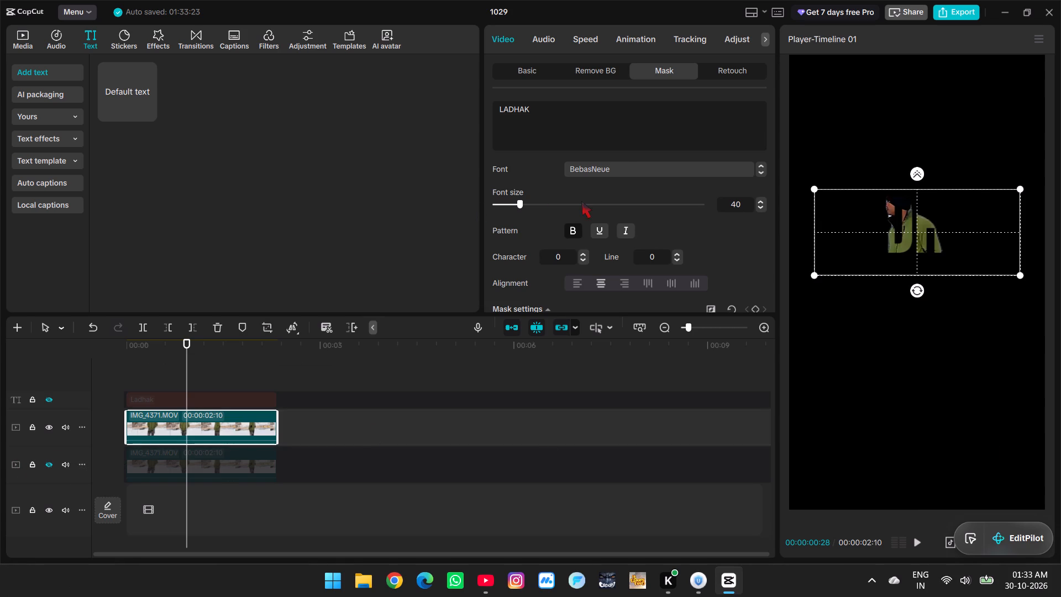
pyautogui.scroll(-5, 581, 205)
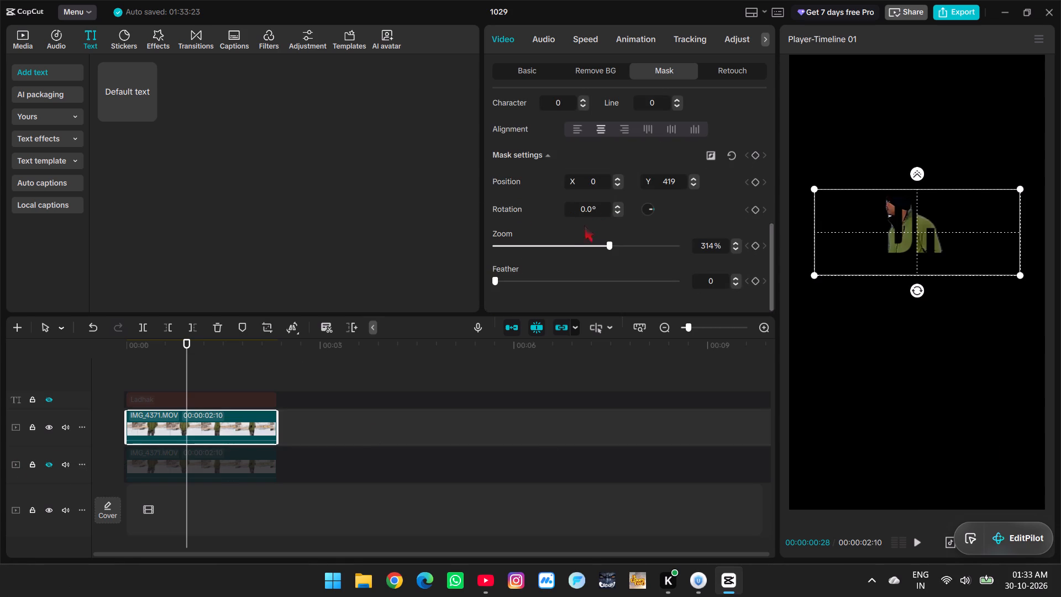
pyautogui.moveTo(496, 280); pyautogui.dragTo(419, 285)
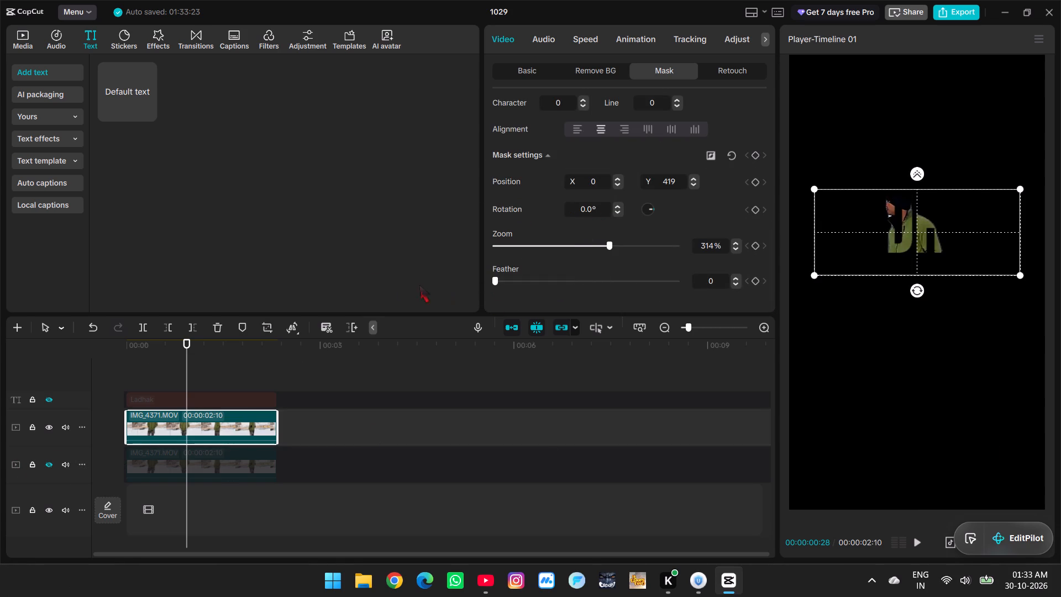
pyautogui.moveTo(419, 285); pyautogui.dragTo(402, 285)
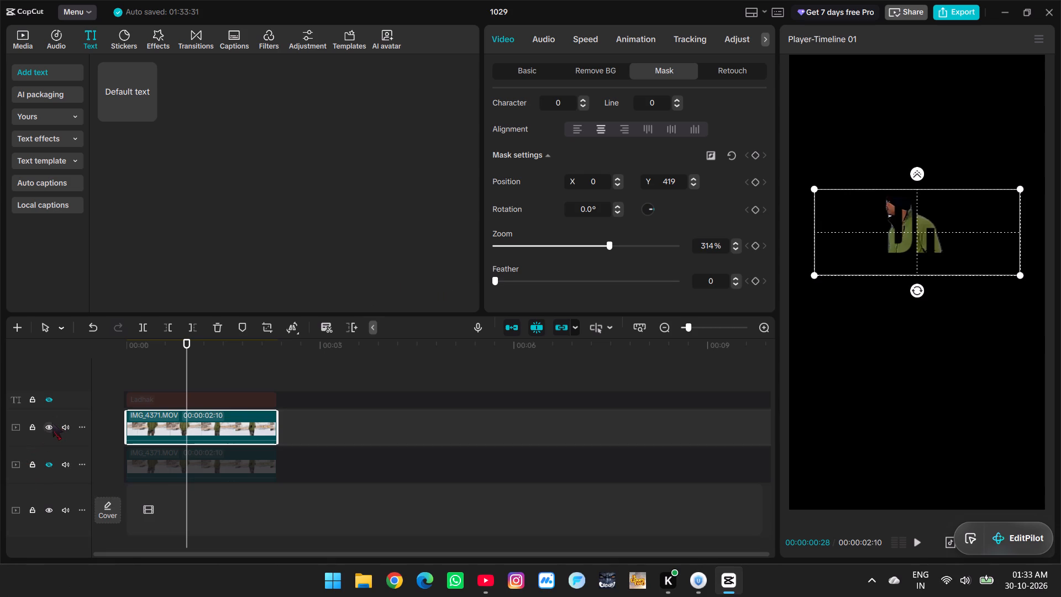
# Show the lower video and title tracks again, and toggle the upper video track's visibility to compare the picture with and without it.
pyautogui.click(52, 423)
pyautogui.click(48, 463)
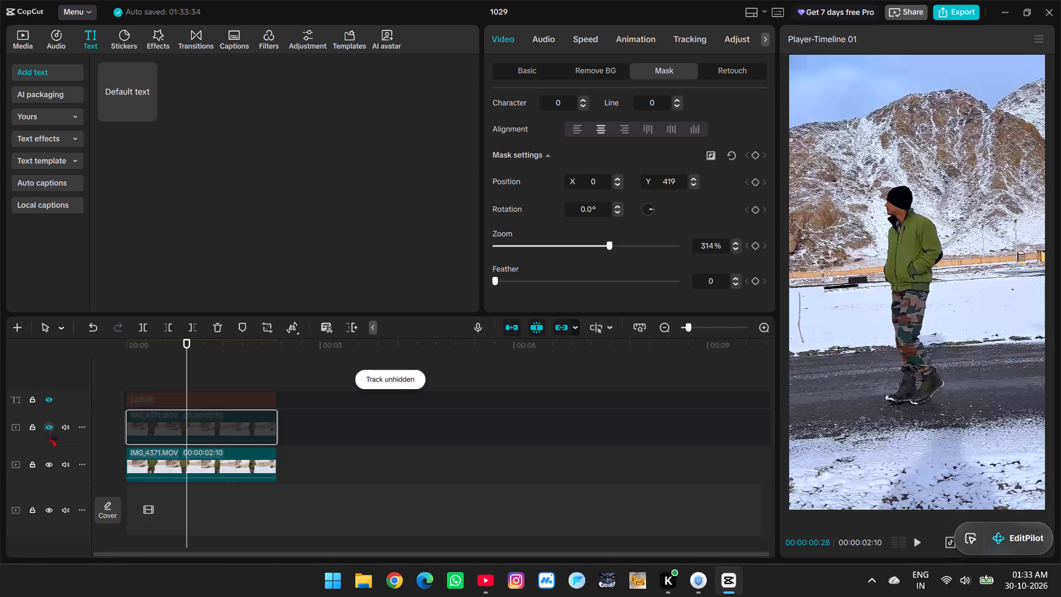
pyautogui.click(45, 399)
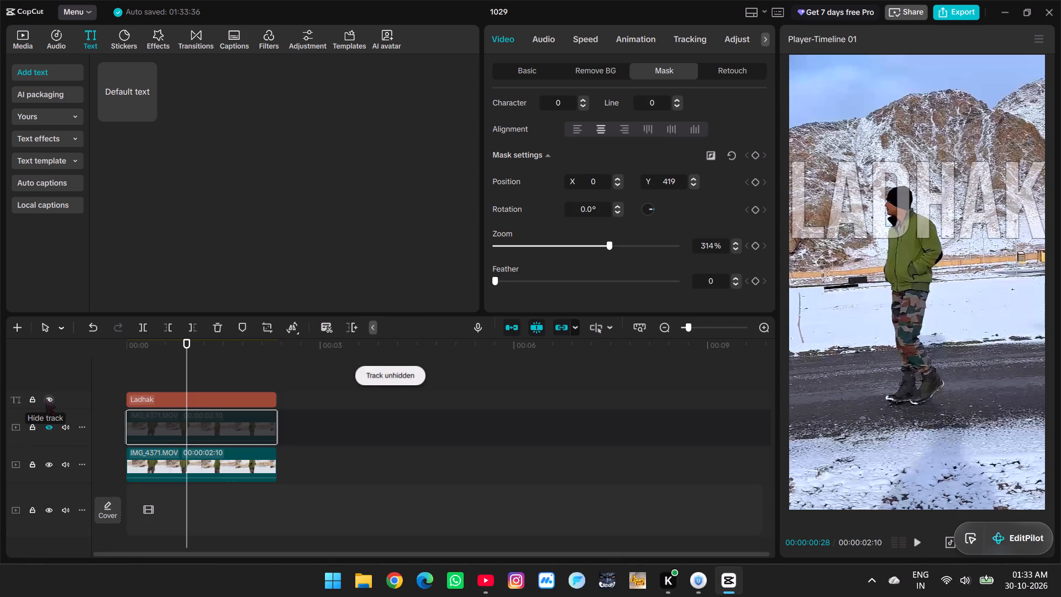
pyautogui.click(47, 428)
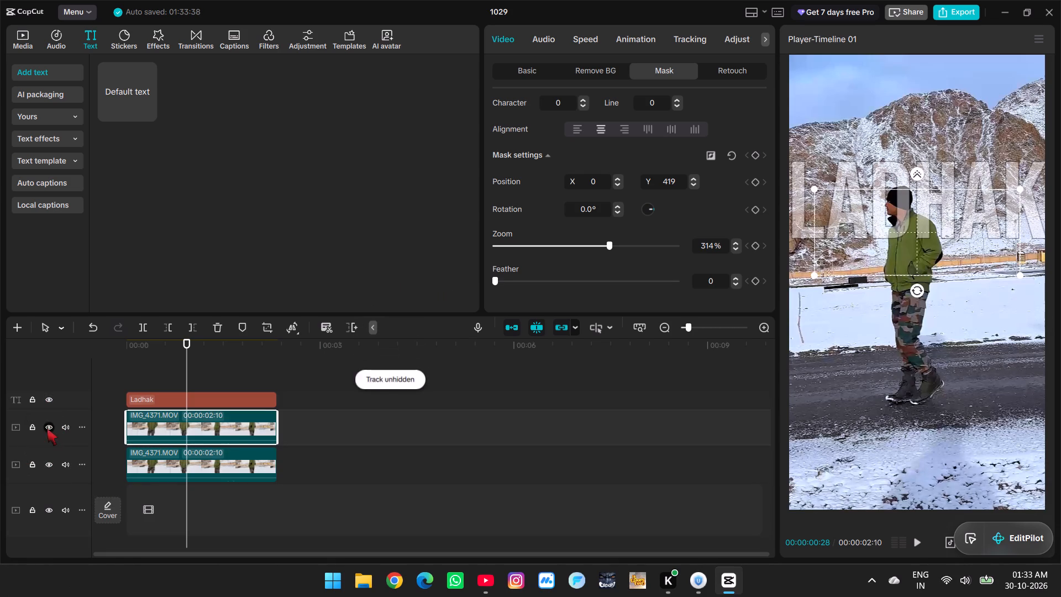
pyautogui.click(47, 428)
pyautogui.click(47, 428)
pyautogui.click(47, 428)
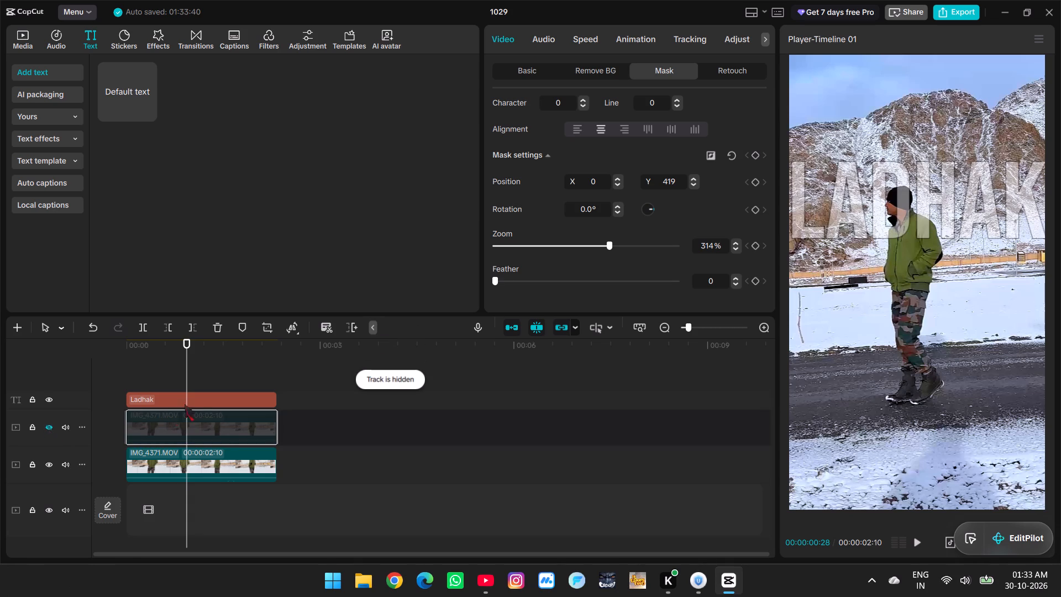
# Move the Ladhak title layer between the two video clips and show the upper video track again.
pyautogui.moveTo(190, 399); pyautogui.dragTo(182, 451)
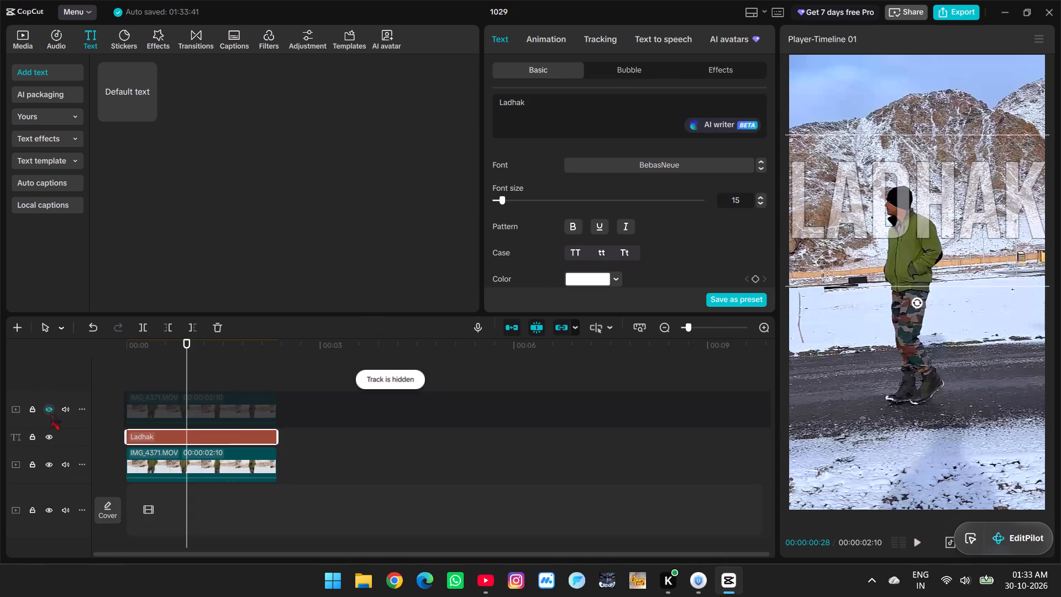
pyautogui.click(50, 413)
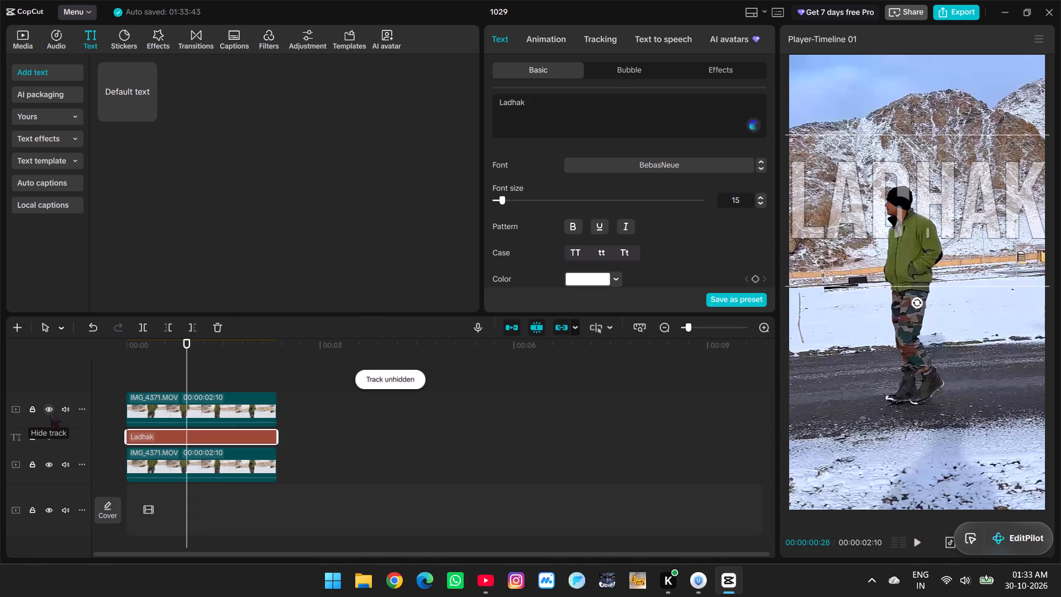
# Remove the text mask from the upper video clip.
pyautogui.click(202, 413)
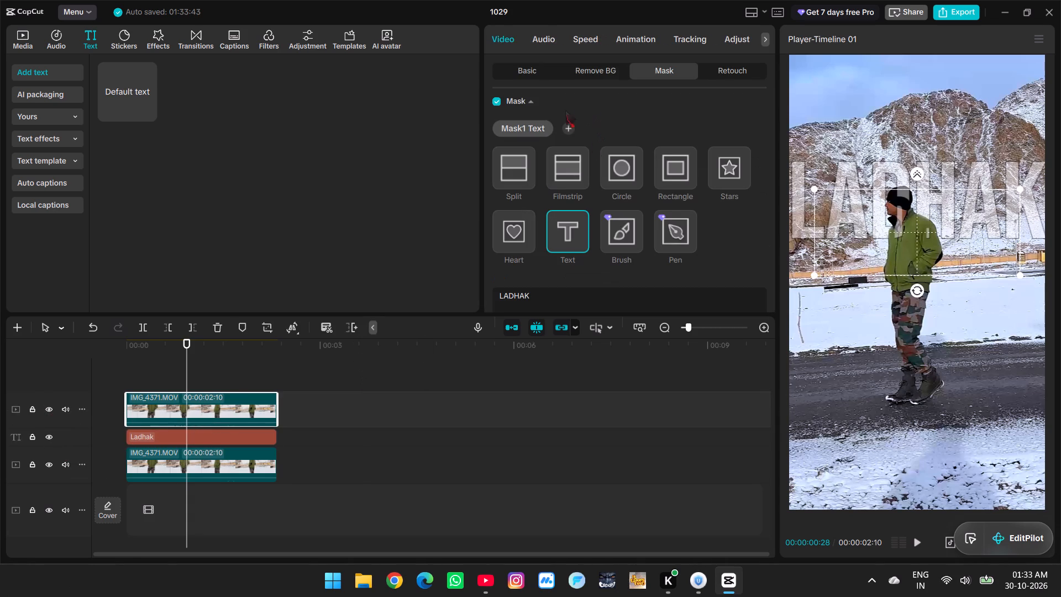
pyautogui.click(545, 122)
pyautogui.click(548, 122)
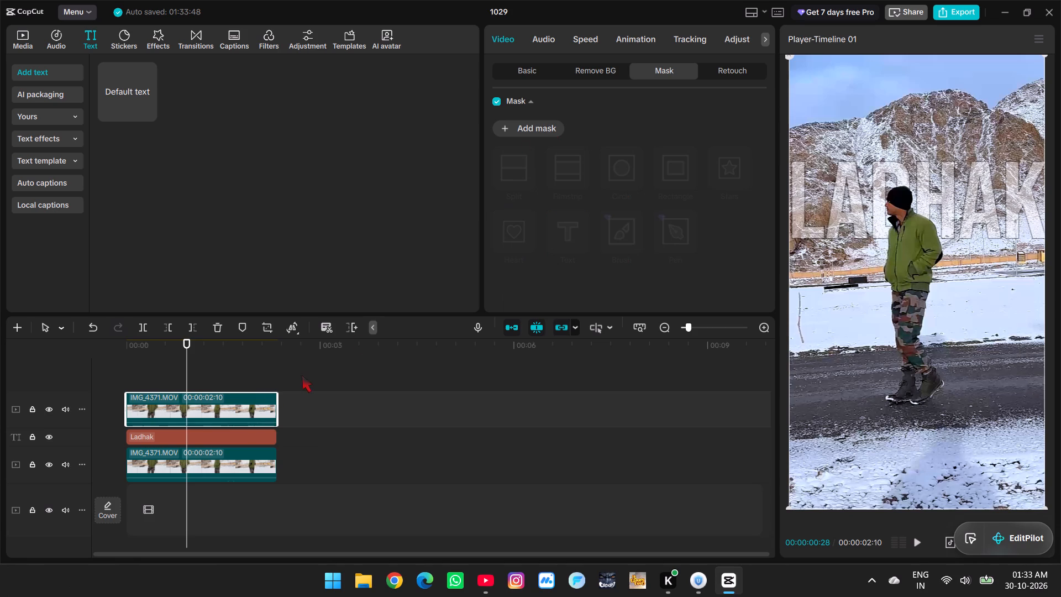
# Toggle the upper video track to compare the title in front of and behind the man, leaving the track hidden.
pyautogui.click(49, 405)
pyautogui.click(49, 405)
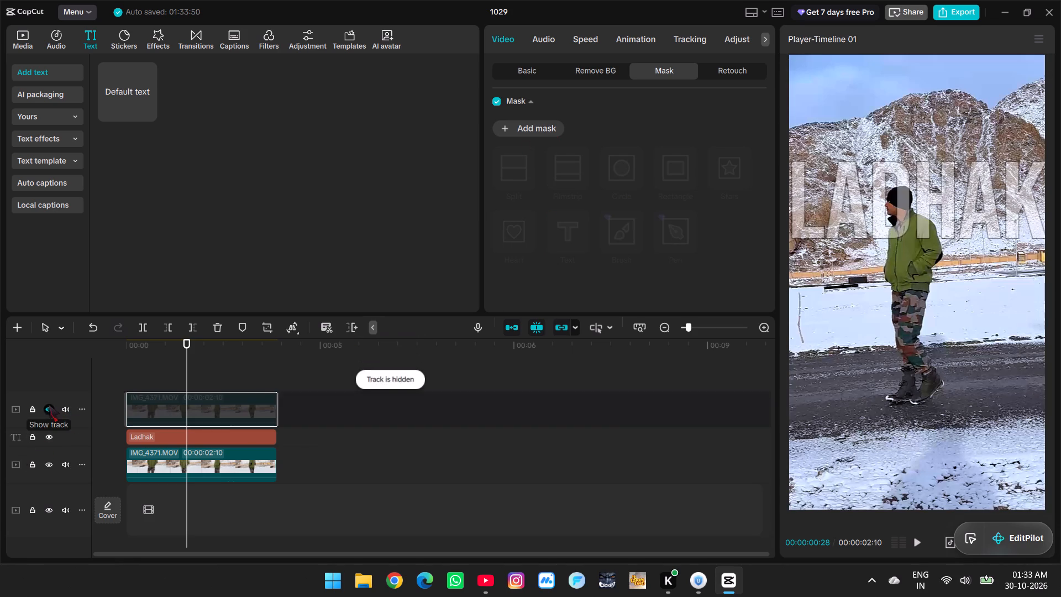
pyautogui.click(49, 405)
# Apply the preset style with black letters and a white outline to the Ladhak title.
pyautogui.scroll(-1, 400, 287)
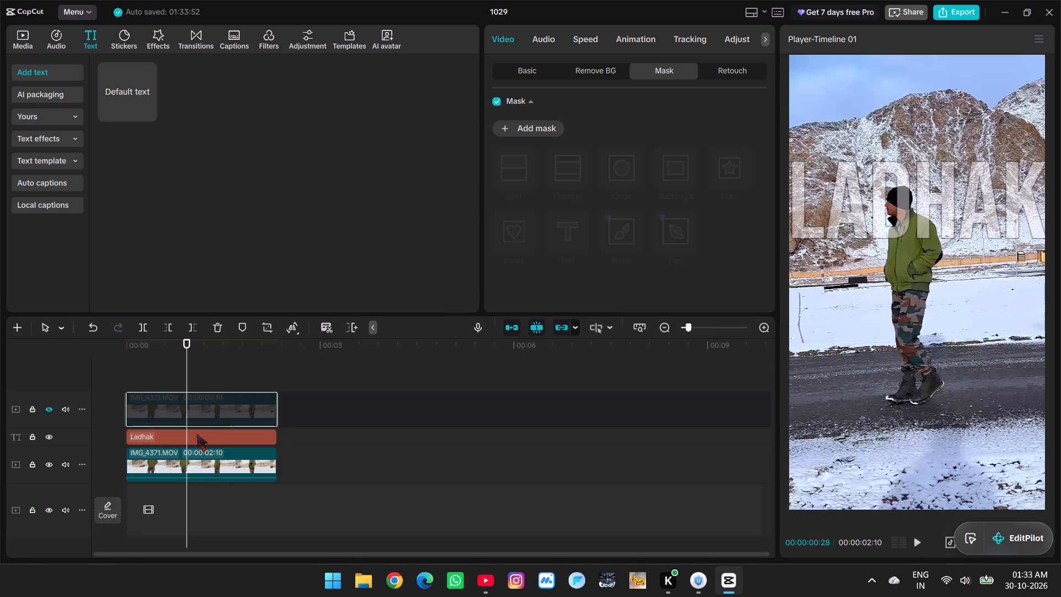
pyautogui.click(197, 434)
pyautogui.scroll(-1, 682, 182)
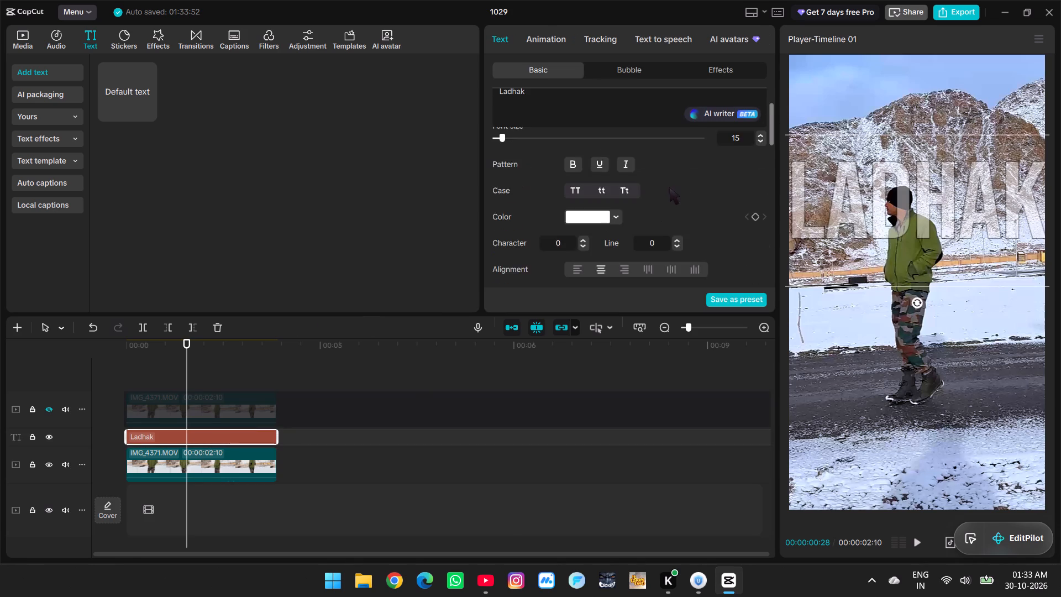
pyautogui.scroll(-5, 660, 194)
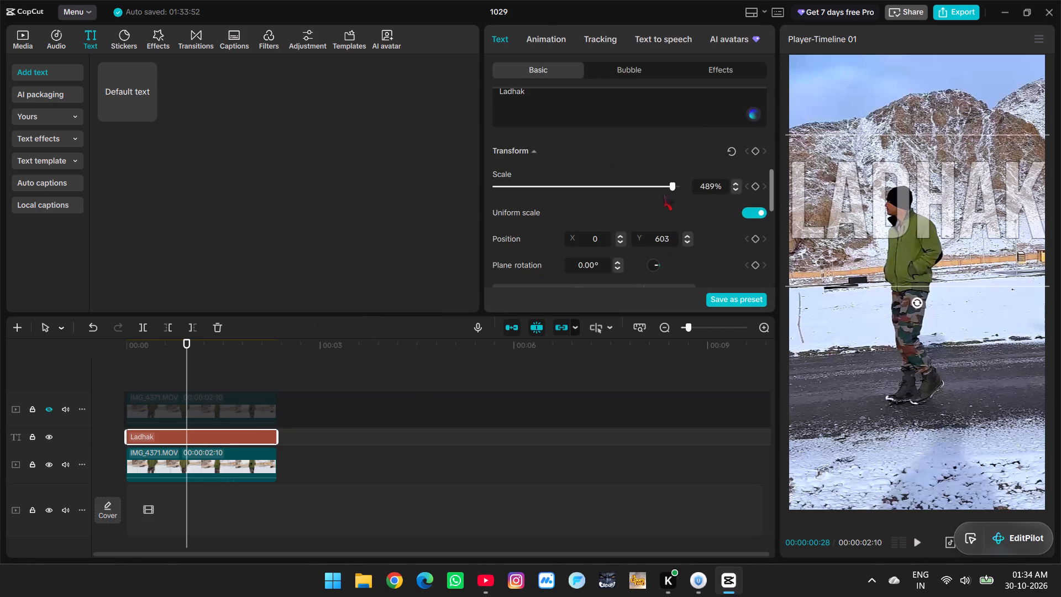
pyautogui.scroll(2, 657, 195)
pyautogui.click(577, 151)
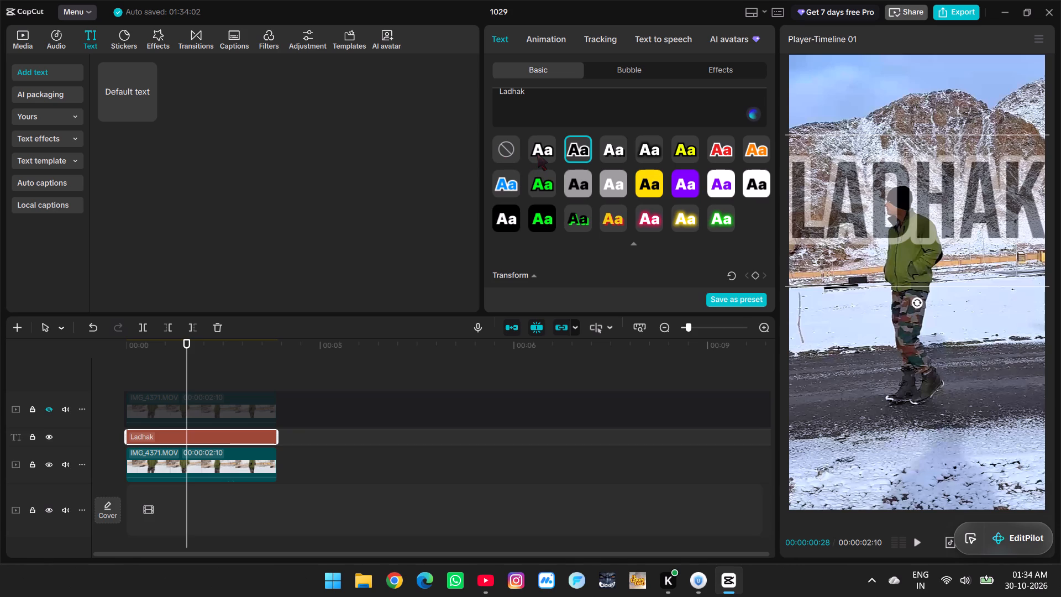
# Apply the preset style with white letters and a black outline to the Ladhak title.
pyautogui.scroll(-3, 530, 169)
pyautogui.scroll(4, 554, 196)
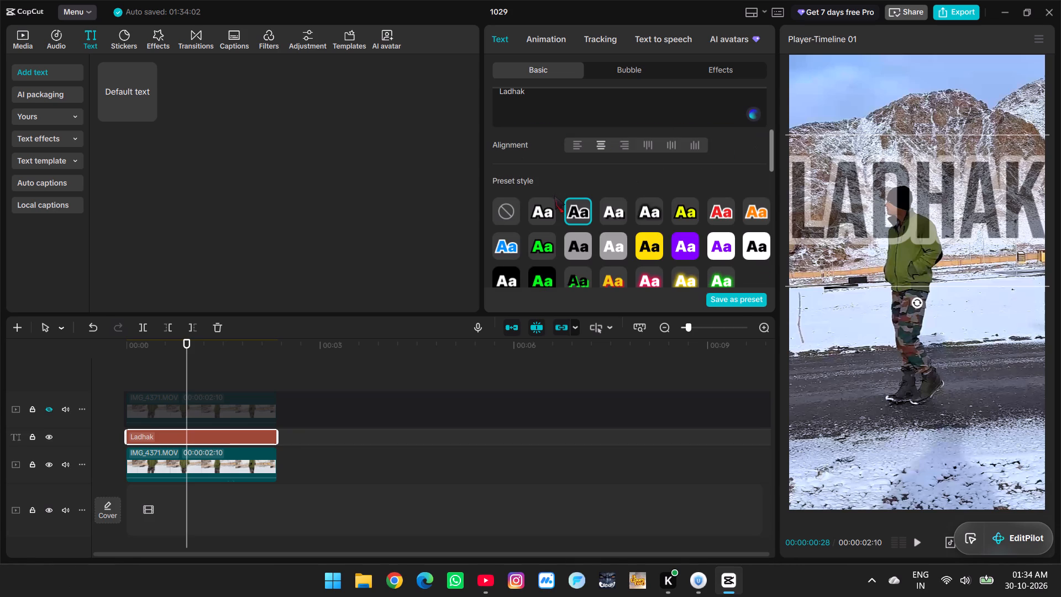
pyautogui.click(545, 210)
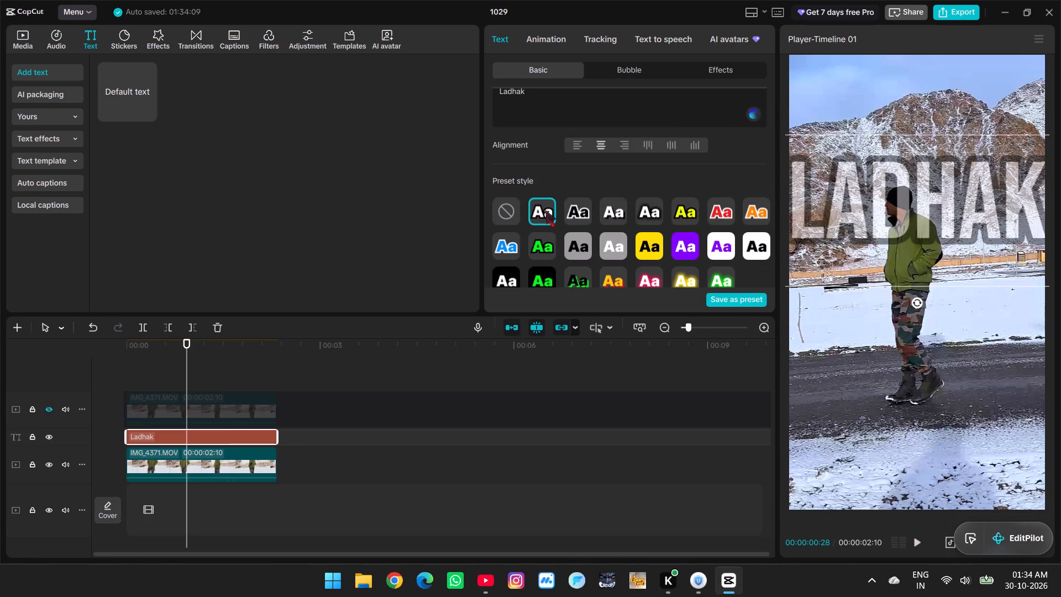
pyautogui.scroll(2, 545, 210)
pyautogui.scroll(-1, 545, 210)
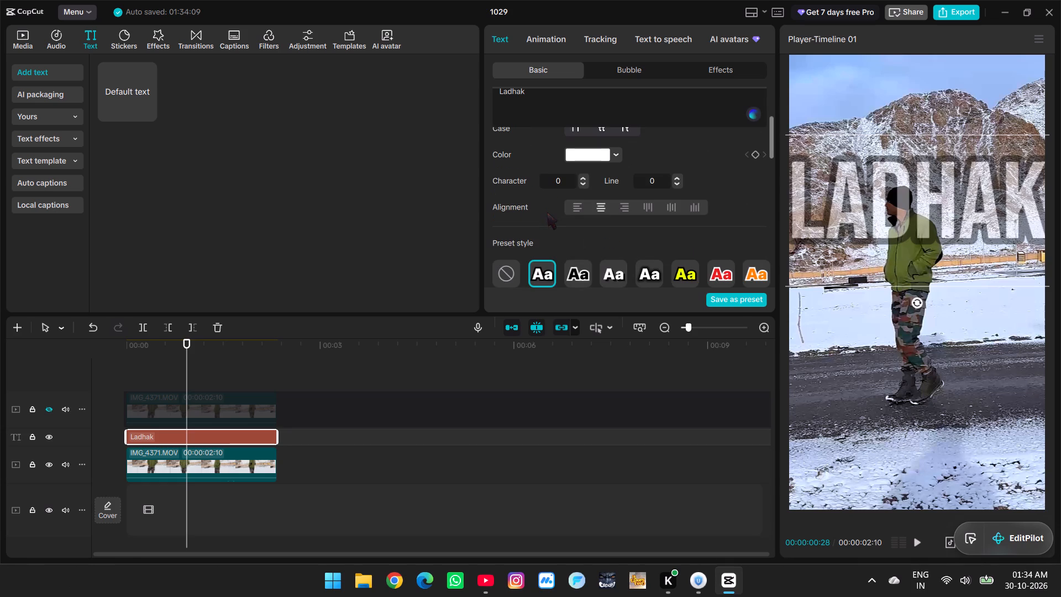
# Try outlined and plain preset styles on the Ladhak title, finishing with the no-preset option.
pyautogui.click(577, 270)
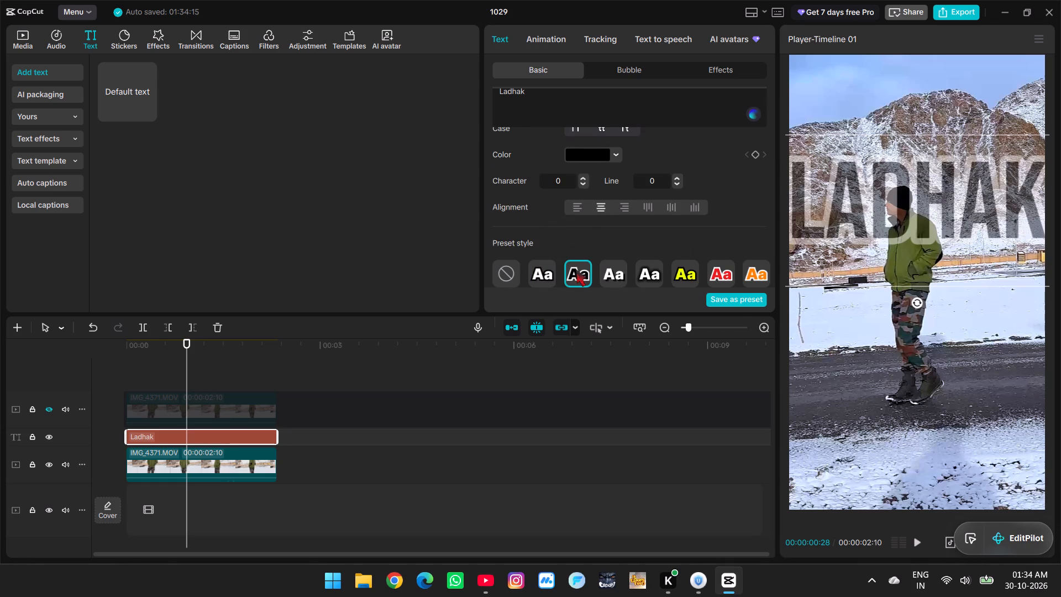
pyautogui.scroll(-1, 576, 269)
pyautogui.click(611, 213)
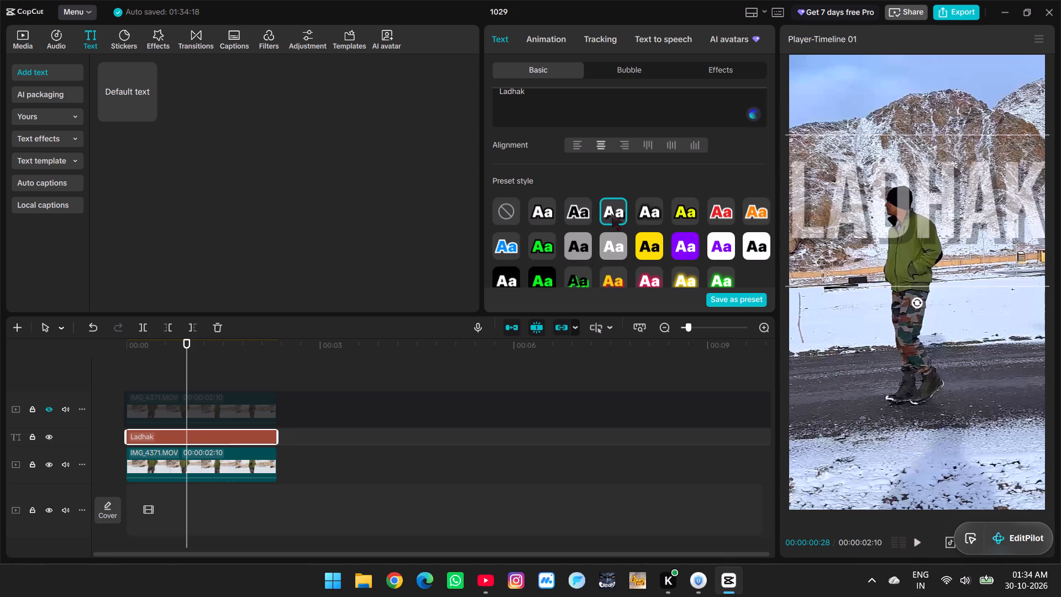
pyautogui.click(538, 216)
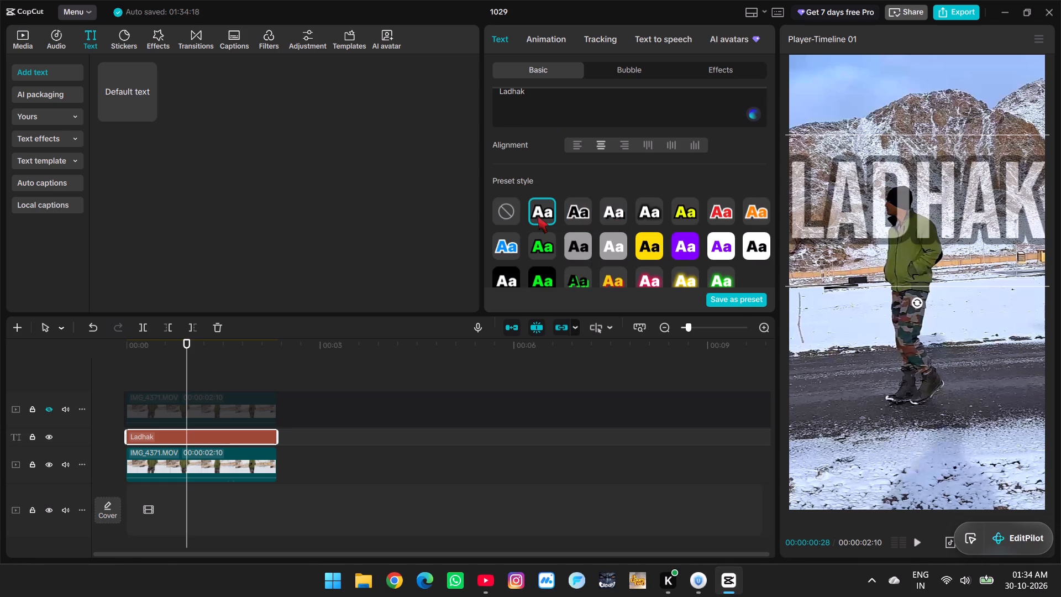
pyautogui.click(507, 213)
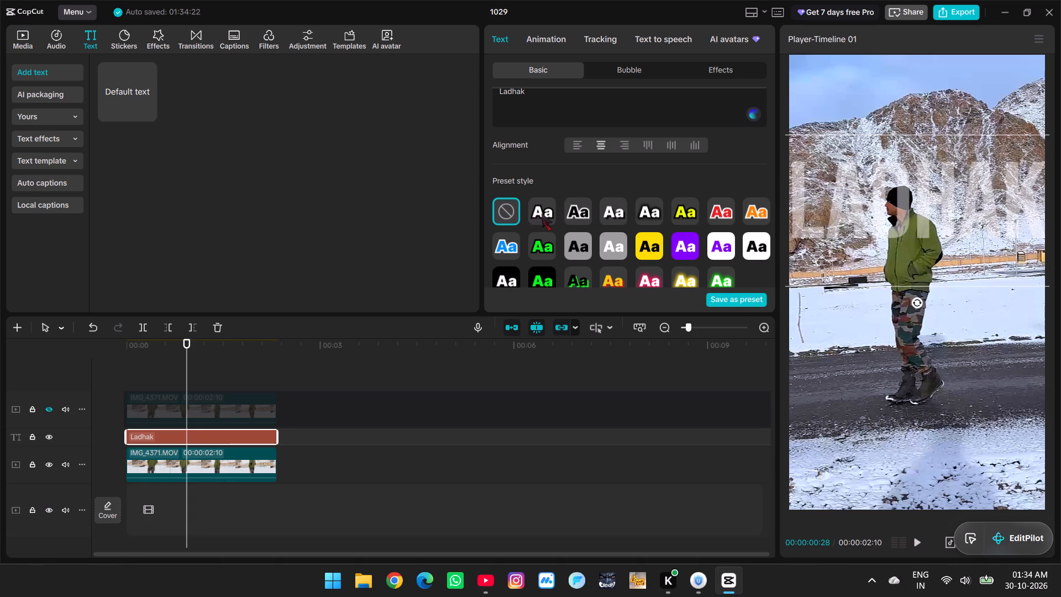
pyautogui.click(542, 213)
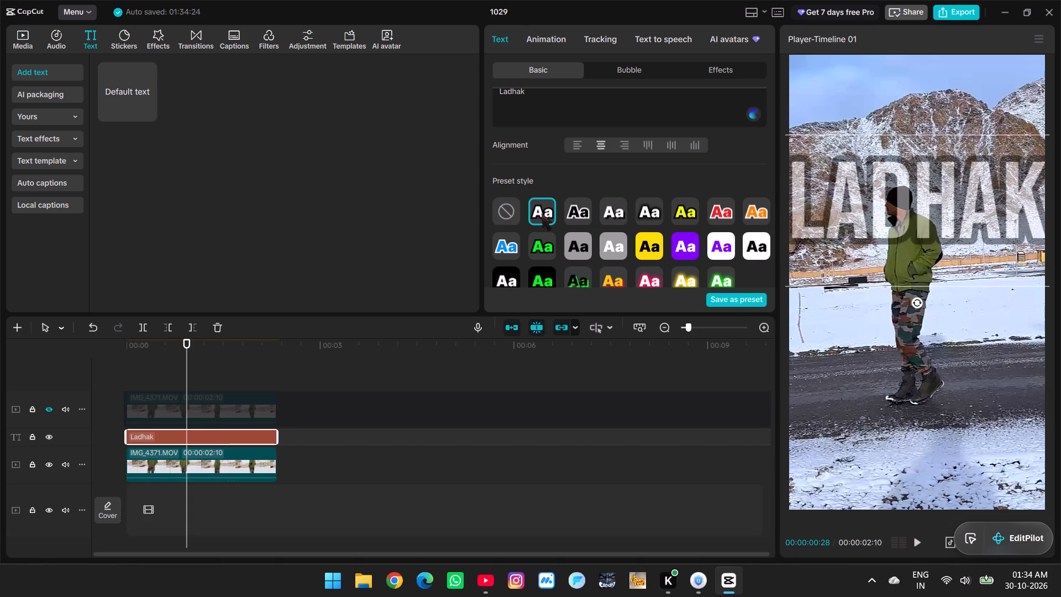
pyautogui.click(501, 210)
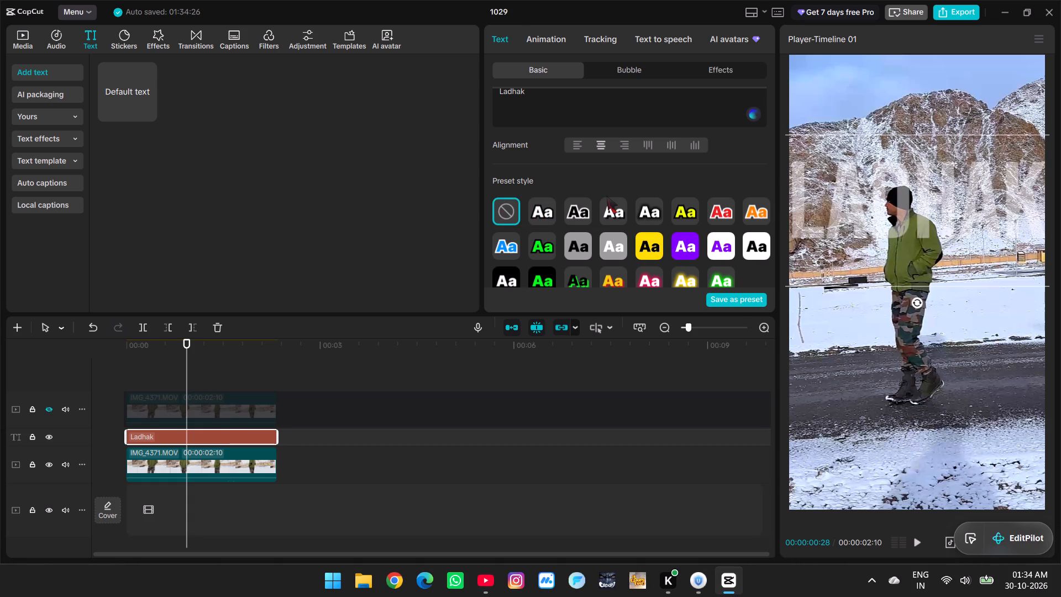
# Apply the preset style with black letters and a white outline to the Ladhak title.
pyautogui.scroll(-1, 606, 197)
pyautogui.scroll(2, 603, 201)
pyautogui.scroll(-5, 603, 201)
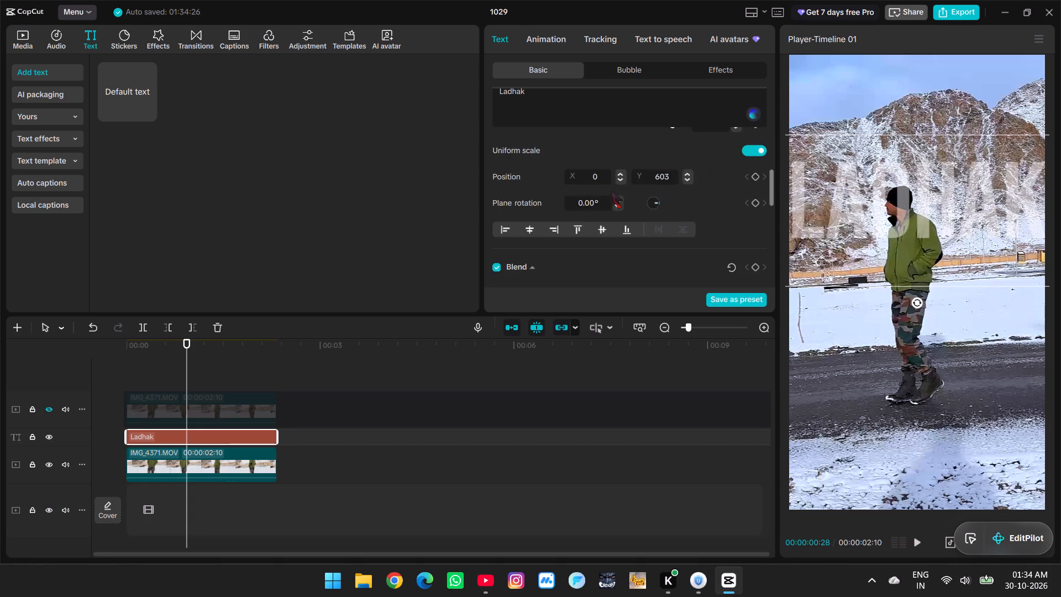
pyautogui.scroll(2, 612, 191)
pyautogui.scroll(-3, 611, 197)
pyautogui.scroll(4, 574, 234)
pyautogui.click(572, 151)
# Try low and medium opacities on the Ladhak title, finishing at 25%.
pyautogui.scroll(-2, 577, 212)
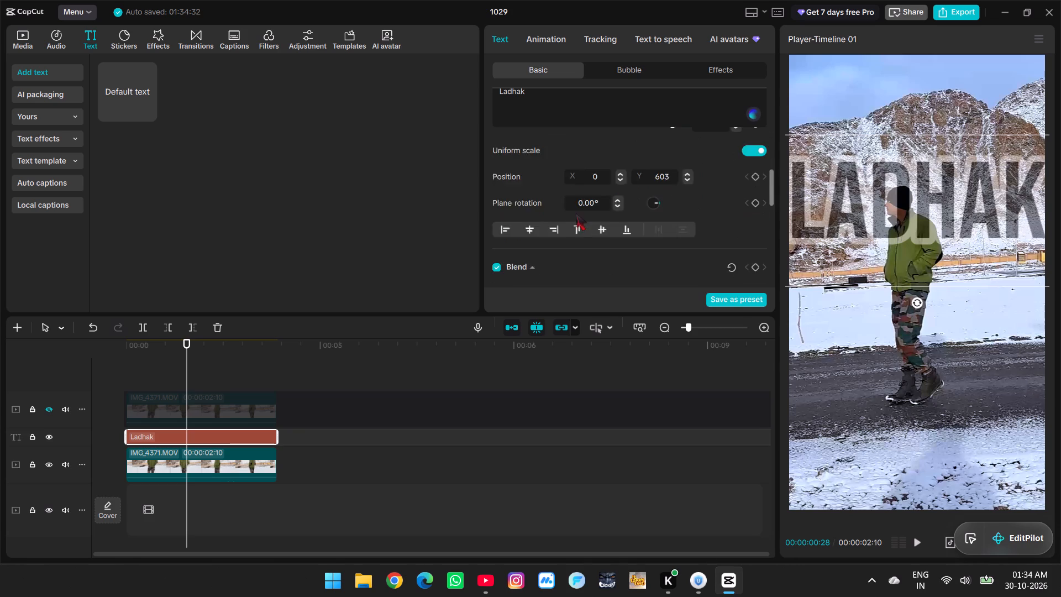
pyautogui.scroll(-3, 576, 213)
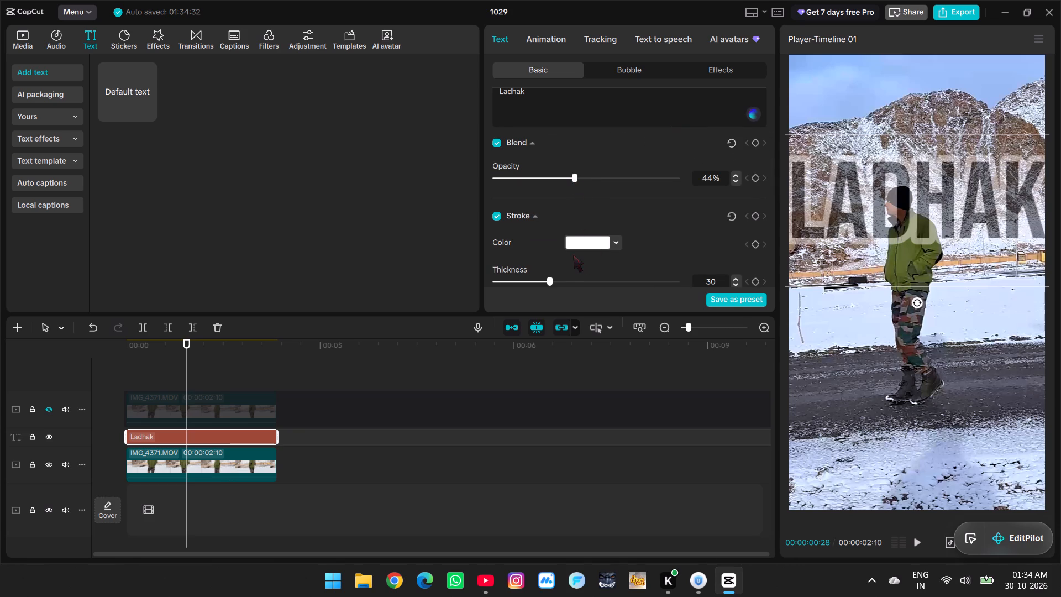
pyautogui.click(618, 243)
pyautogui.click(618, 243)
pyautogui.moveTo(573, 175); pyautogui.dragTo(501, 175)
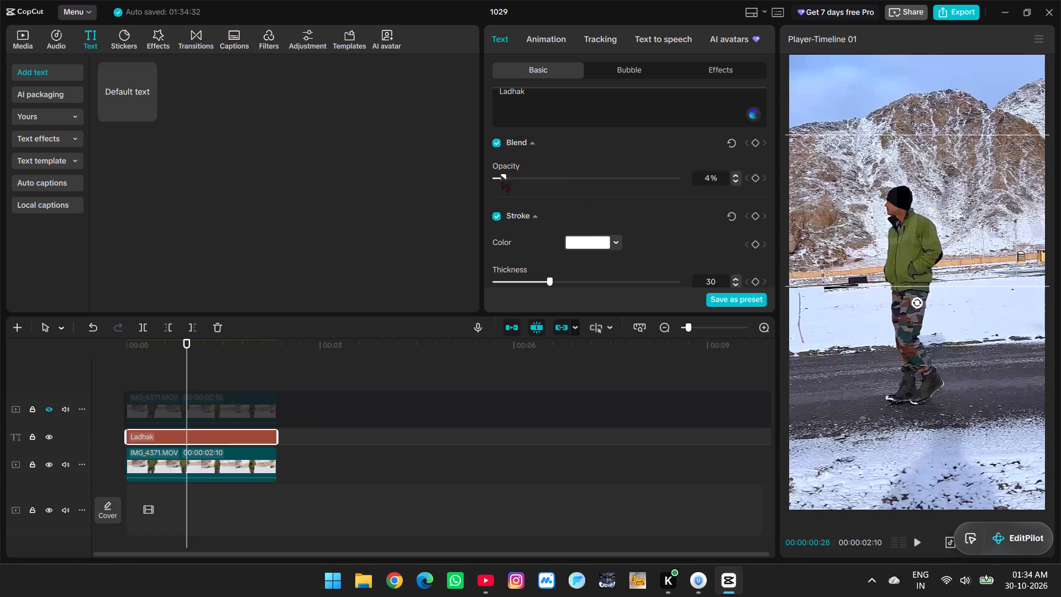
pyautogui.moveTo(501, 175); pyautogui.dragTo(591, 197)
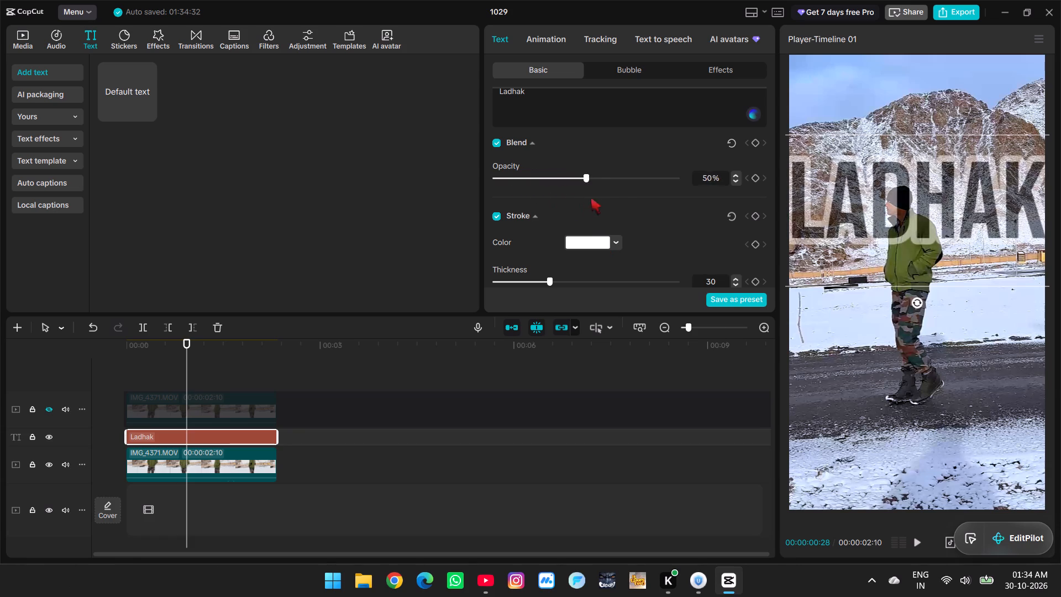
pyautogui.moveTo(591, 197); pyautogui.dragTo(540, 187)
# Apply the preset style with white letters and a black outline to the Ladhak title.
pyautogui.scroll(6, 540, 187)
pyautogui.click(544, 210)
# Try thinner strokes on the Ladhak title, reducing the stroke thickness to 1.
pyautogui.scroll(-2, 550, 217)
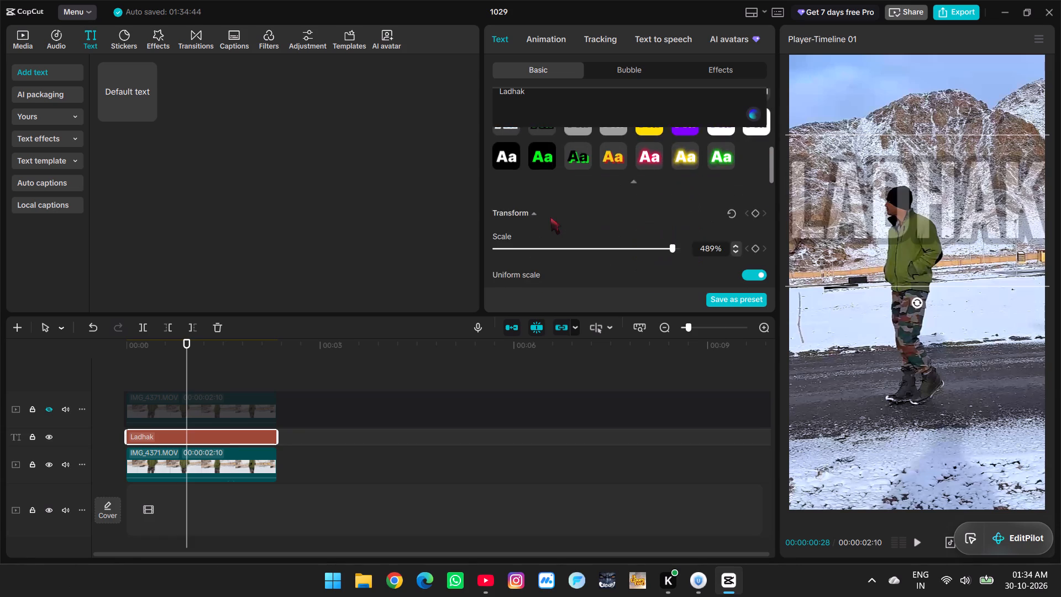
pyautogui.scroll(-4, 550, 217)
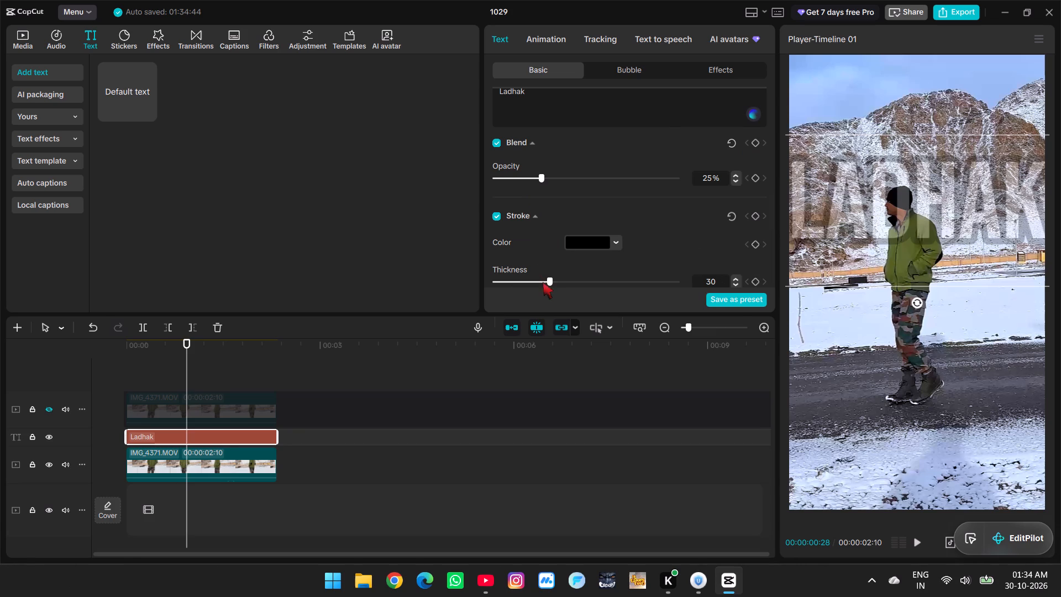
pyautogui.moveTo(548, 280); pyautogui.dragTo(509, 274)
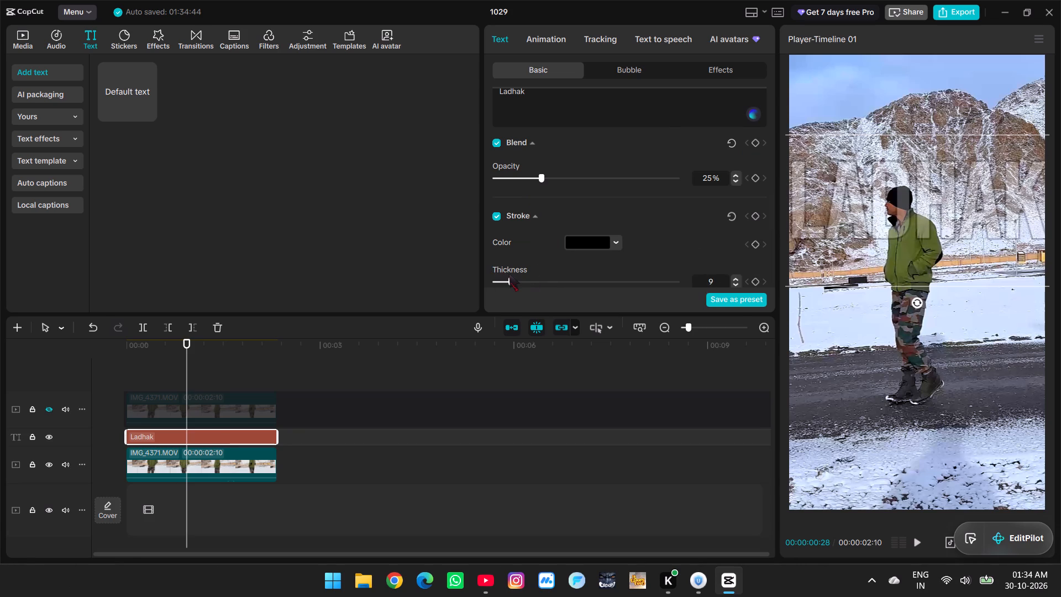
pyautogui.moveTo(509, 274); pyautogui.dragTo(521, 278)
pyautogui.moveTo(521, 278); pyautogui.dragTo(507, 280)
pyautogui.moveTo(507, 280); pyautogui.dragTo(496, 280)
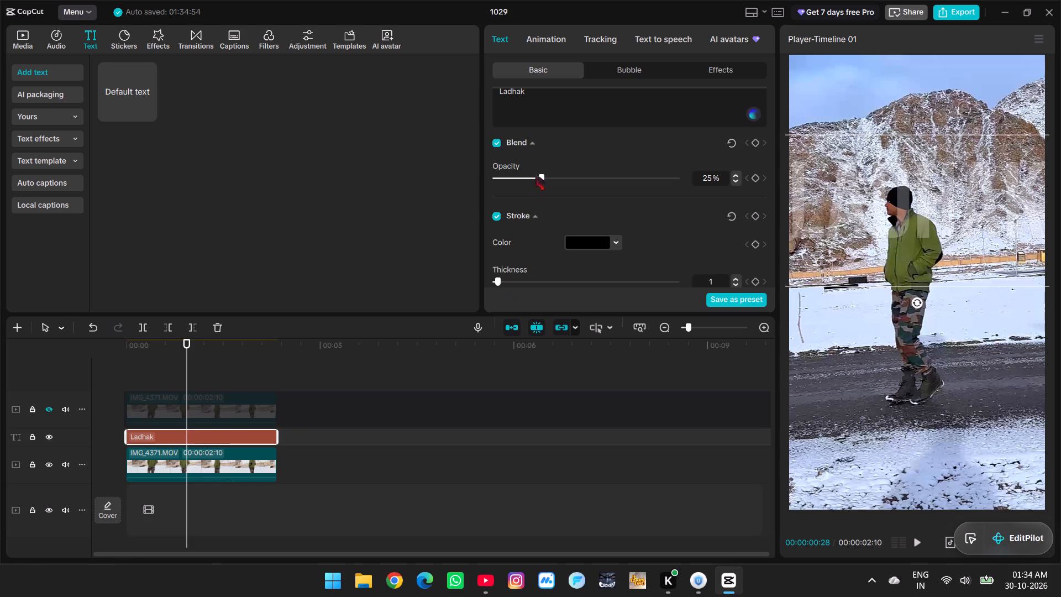
# Reapply the preset style with white letters and a black outline to the Ladhak title.
pyautogui.scroll(6, 535, 173)
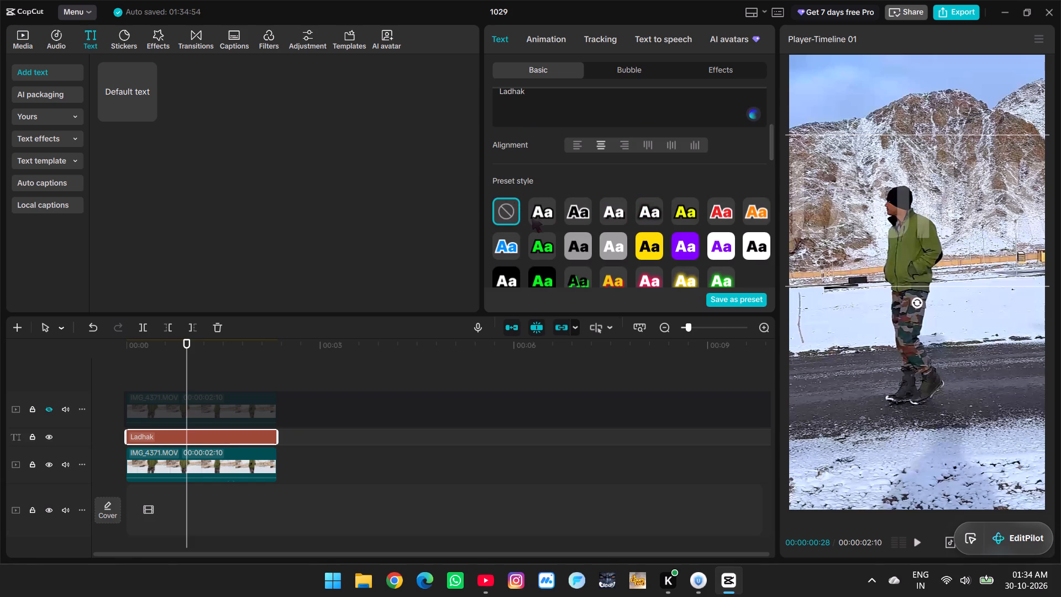
pyautogui.click(537, 214)
# Raise the Ladhak title's opacity moderately, keeping the letters semi-transparent.
pyautogui.scroll(-5, 535, 213)
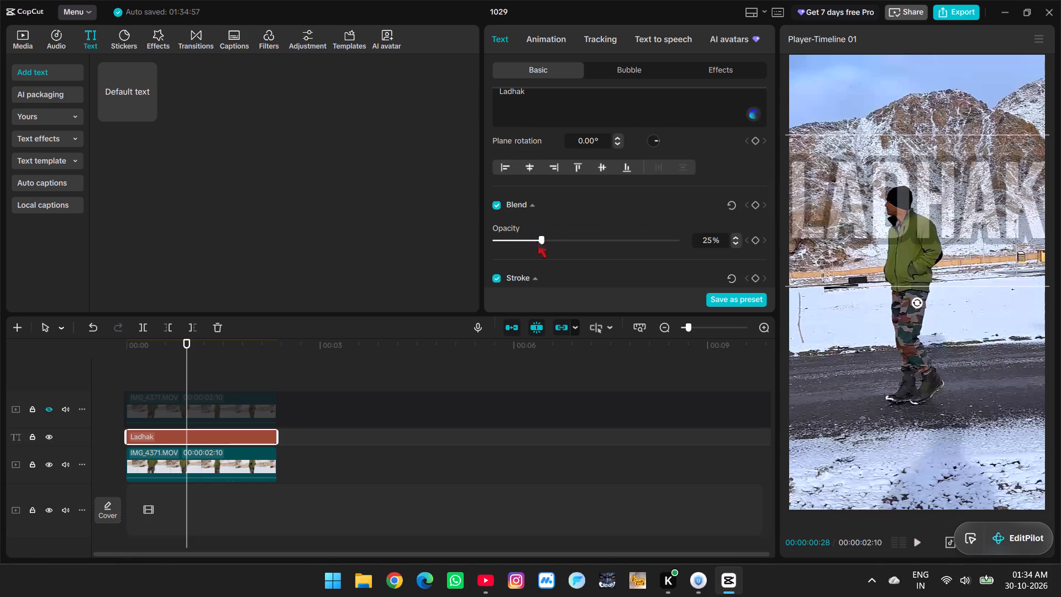
pyautogui.moveTo(542, 241); pyautogui.dragTo(563, 245)
# Set the Ladhak title's black stroke thickness to 4.
pyautogui.scroll(-2, 554, 245)
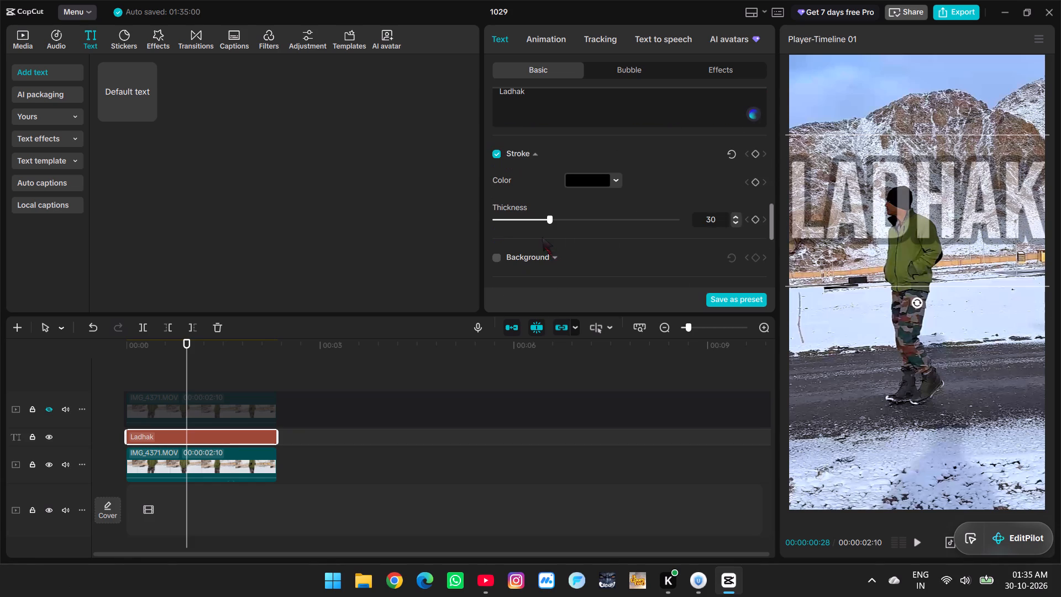
pyautogui.moveTo(549, 221); pyautogui.dragTo(506, 214)
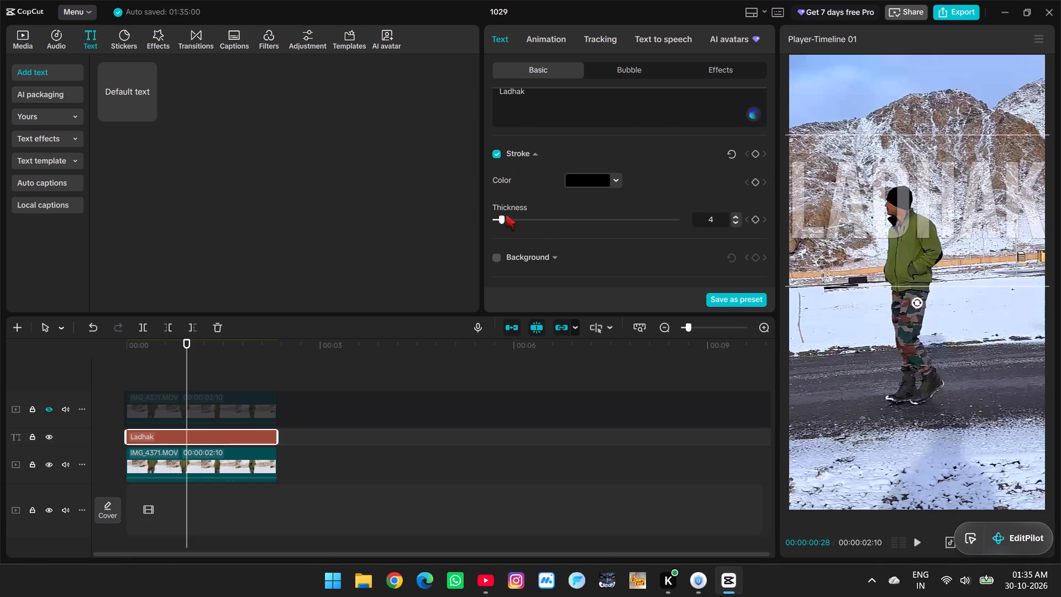
pyautogui.moveTo(506, 214); pyautogui.dragTo(502, 215)
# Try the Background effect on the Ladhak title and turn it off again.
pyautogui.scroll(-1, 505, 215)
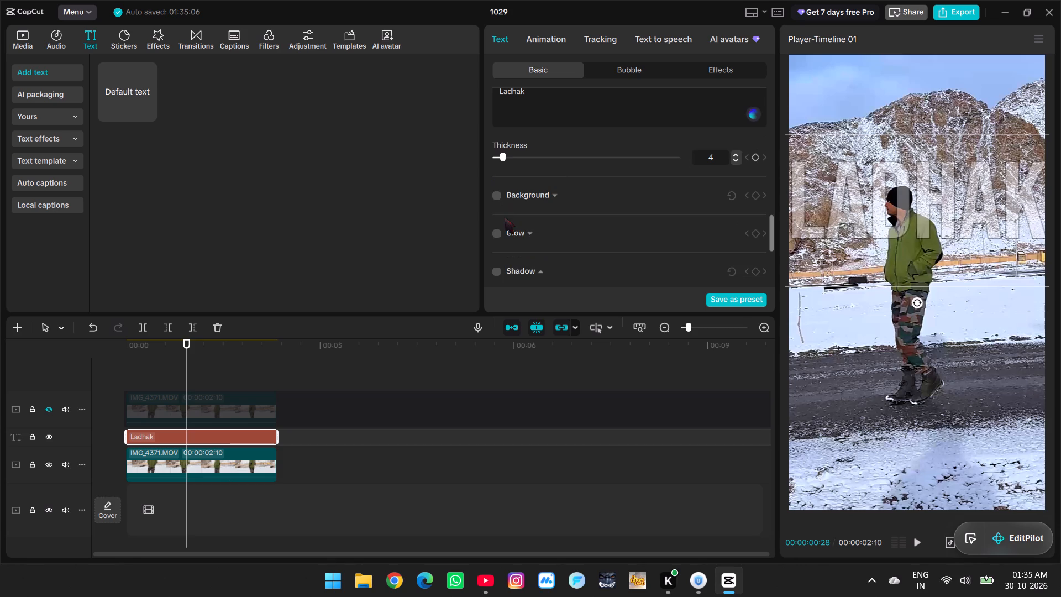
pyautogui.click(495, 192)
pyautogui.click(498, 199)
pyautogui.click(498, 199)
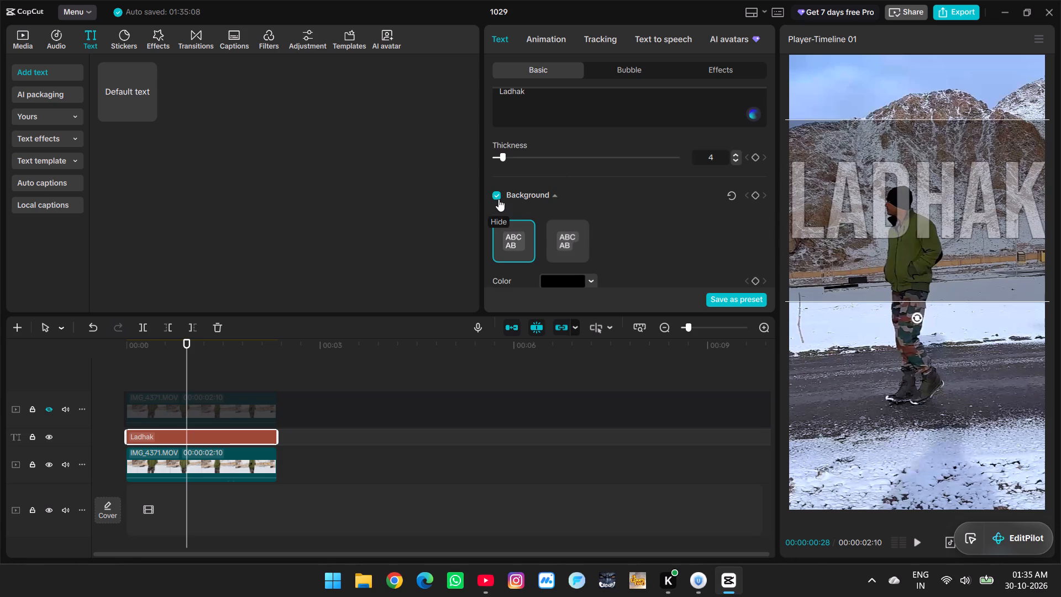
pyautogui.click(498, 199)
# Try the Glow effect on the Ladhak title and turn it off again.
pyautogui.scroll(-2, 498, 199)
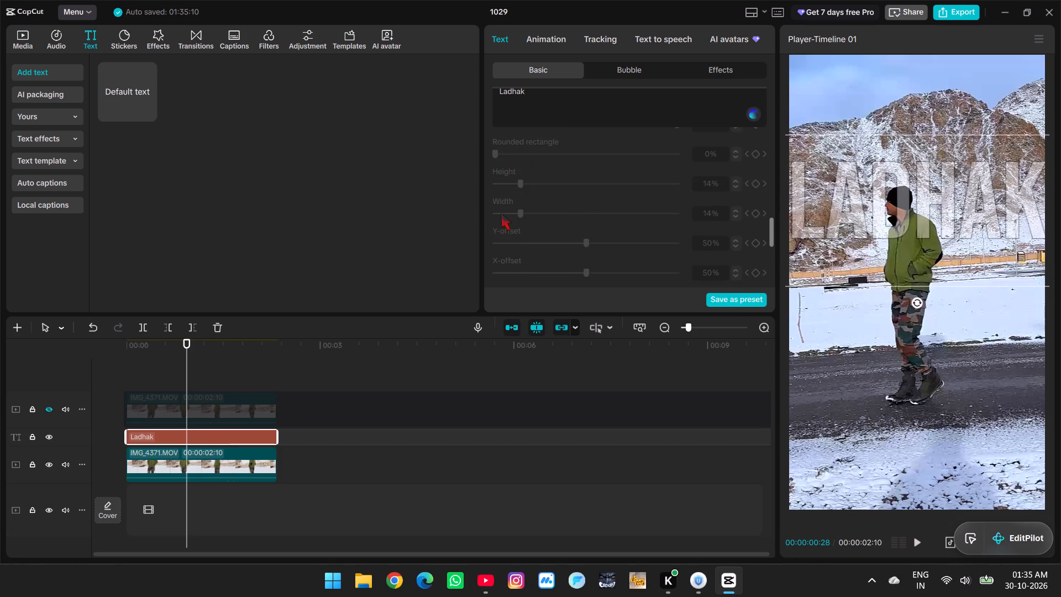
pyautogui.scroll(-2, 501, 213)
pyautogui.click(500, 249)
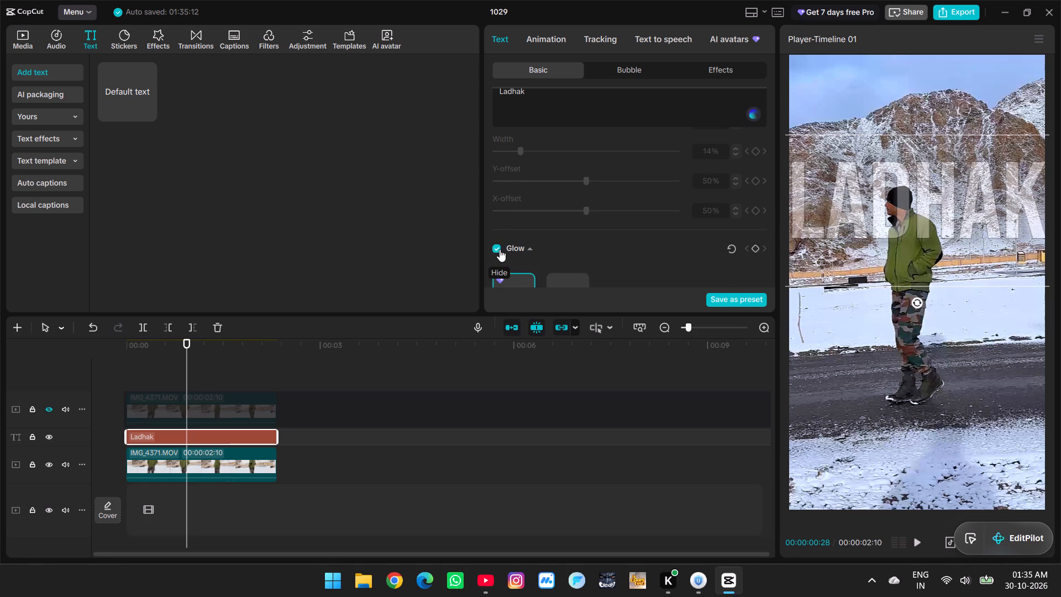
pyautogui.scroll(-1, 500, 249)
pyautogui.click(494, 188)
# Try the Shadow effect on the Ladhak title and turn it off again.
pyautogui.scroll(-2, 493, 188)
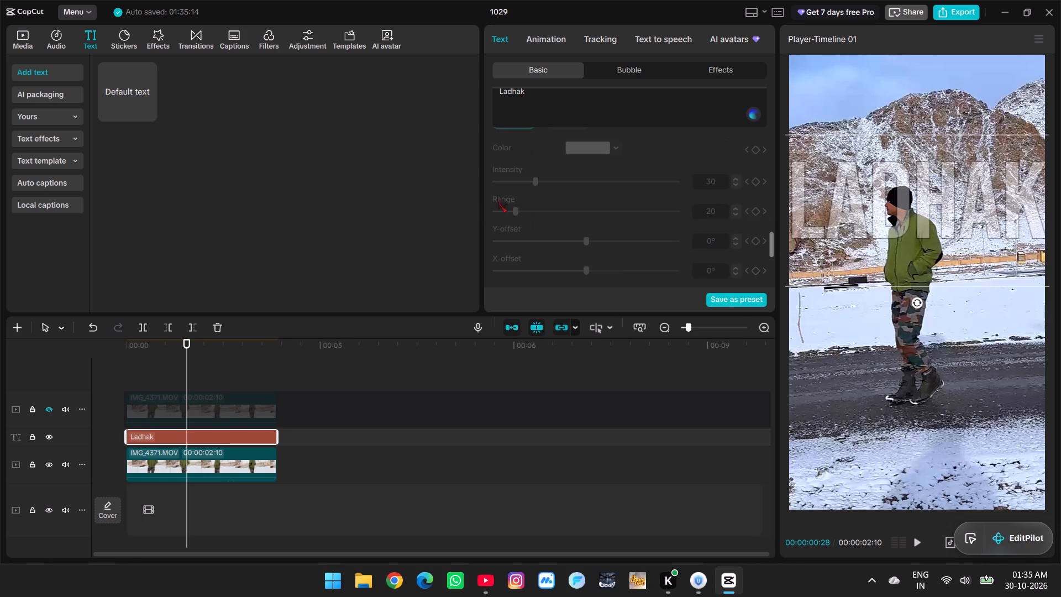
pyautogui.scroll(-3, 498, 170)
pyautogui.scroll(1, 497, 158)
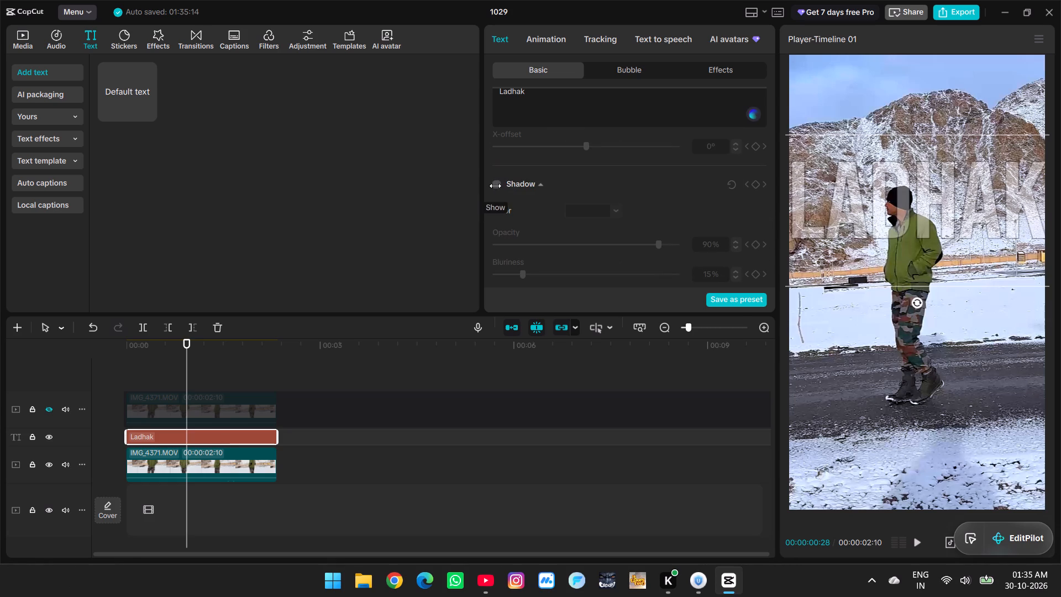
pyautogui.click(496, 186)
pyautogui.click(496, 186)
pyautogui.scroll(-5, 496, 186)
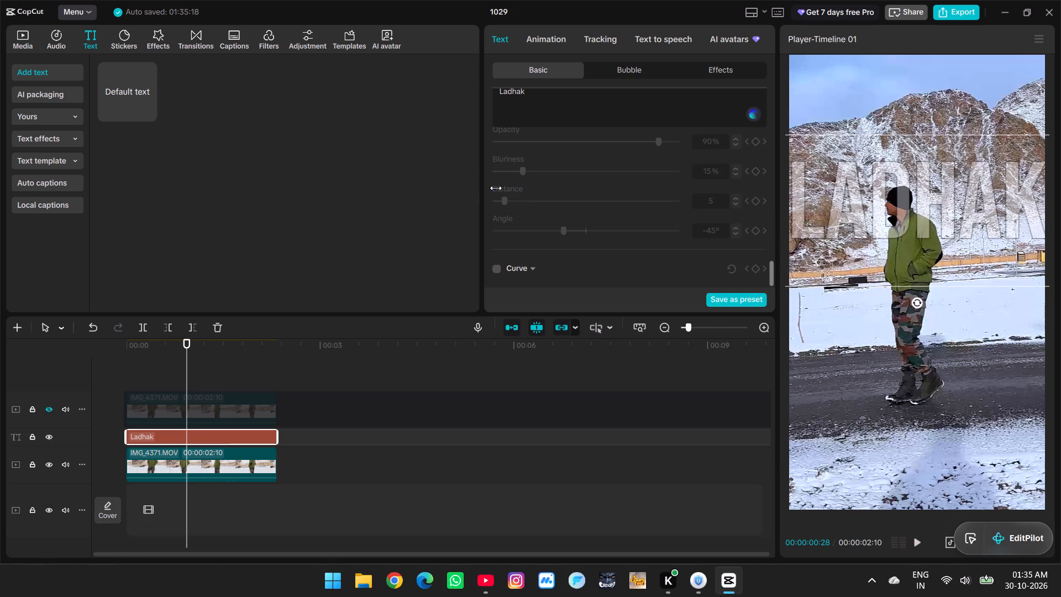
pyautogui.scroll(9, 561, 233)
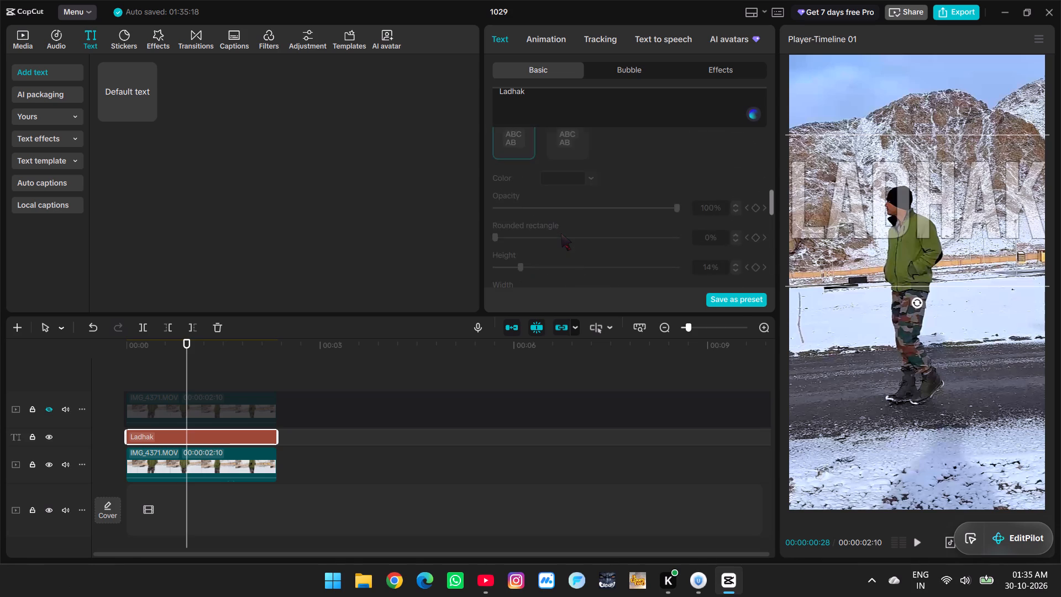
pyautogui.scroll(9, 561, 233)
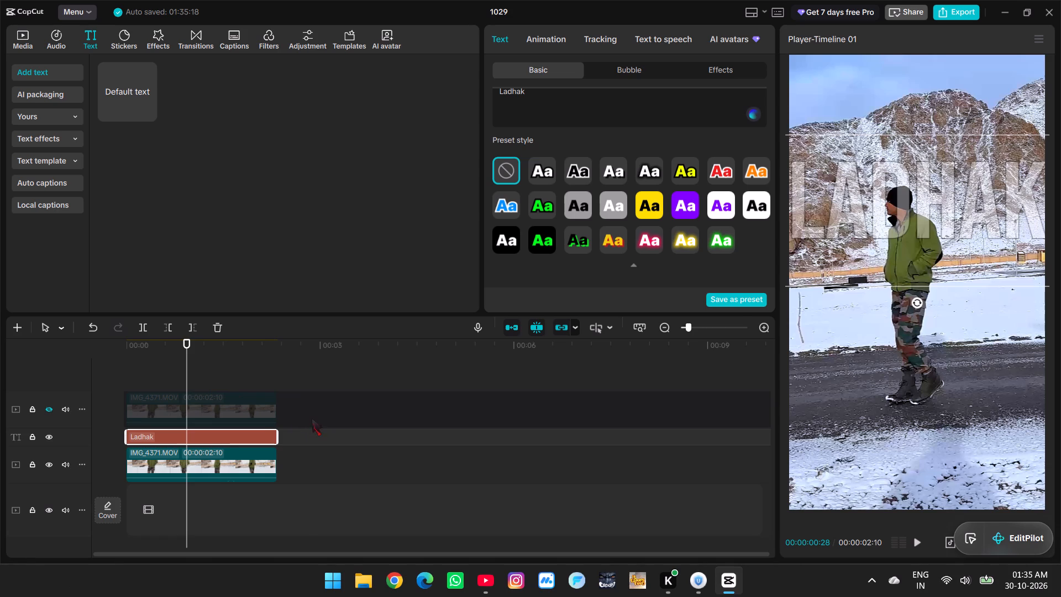
# Scrub through the clip to check the styled Ladhak title at different moments of the walk.
pyautogui.click(288, 448)
pyautogui.click(219, 364)
pyautogui.moveTo(219, 364); pyautogui.dragTo(225, 365)
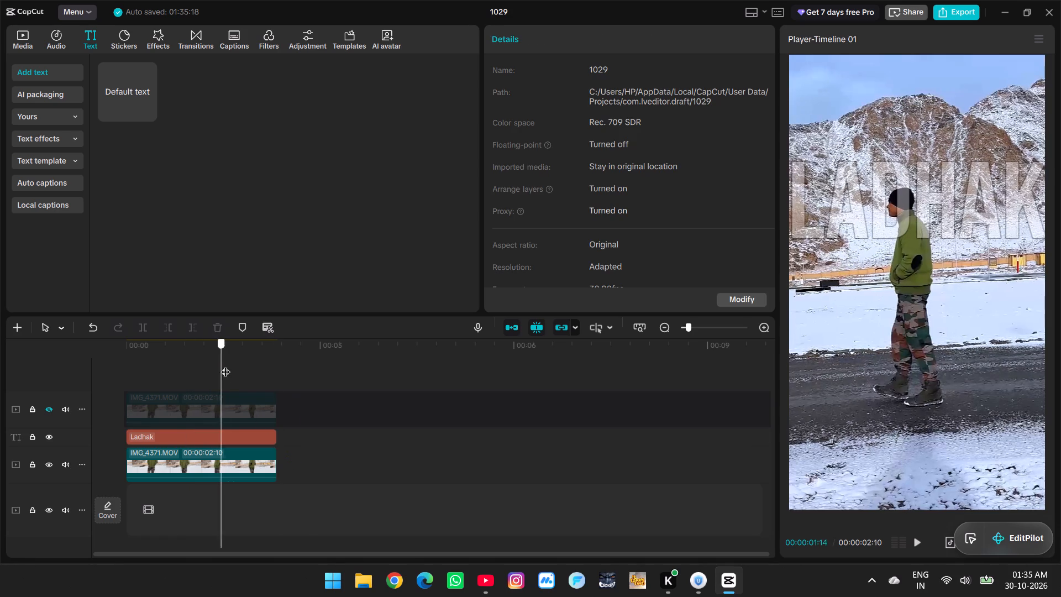
pyautogui.moveTo(225, 365); pyautogui.dragTo(158, 359)
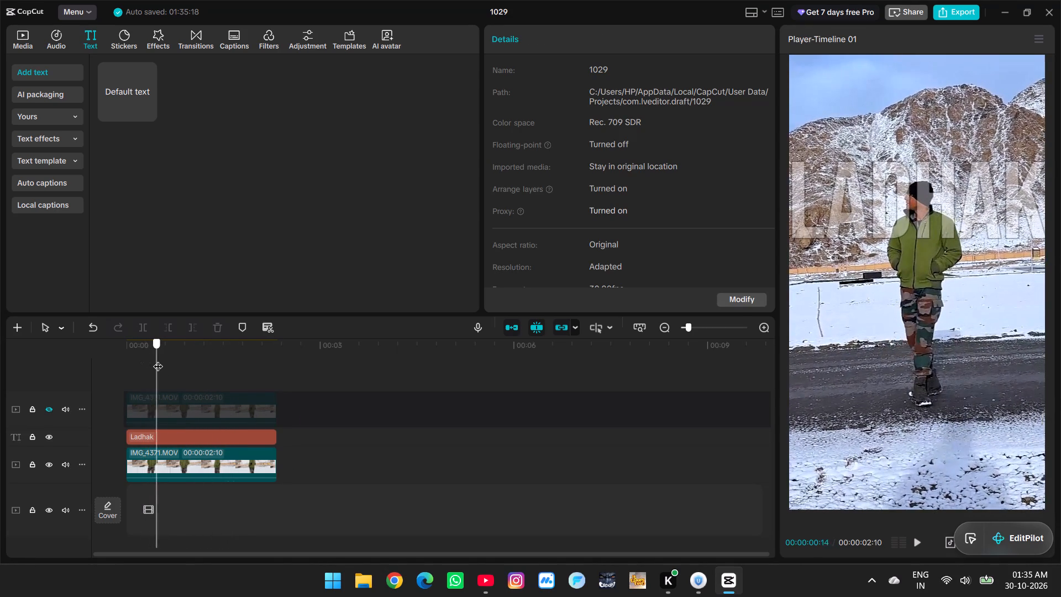
pyautogui.moveTo(158, 359); pyautogui.dragTo(162, 361)
# Create a second, empty timeline in the project.
pyautogui.click(214, 413)
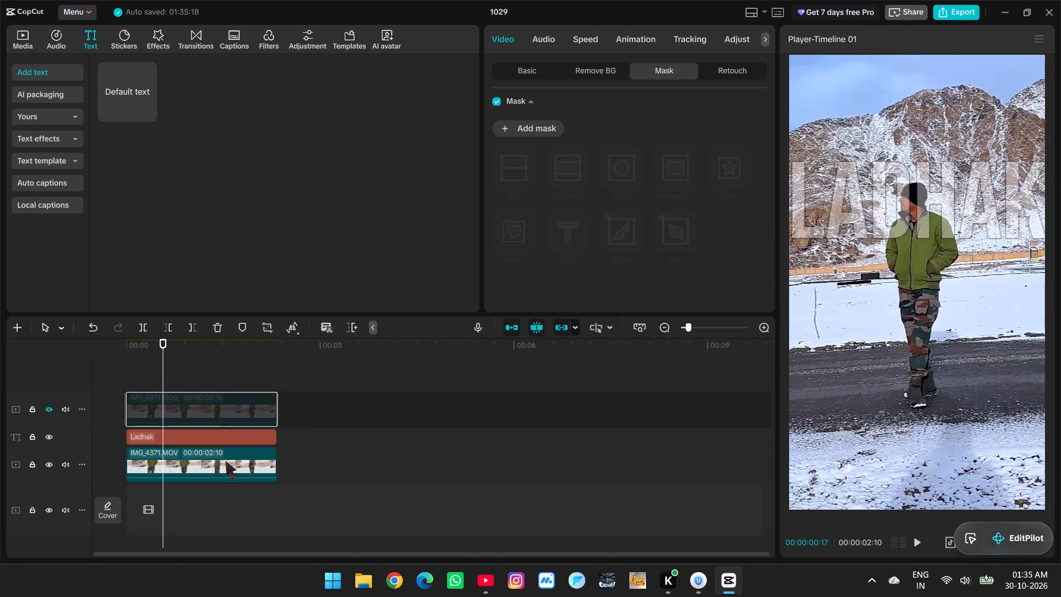
pyautogui.click(239, 483)
pyautogui.click(20, 322)
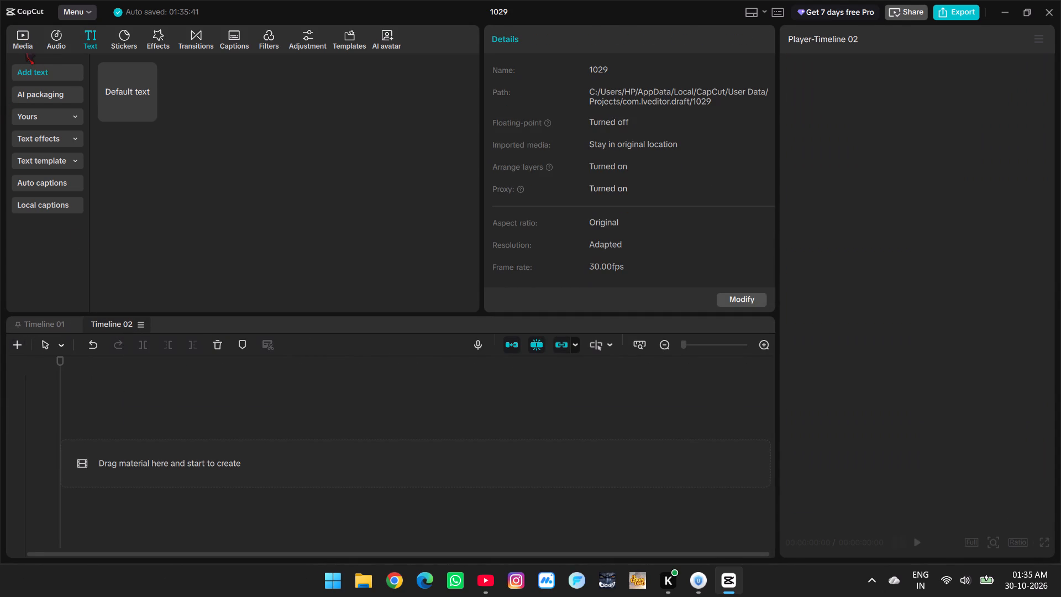
# Add the 22-second vertical black clip from the library's trending stock to the start of Timeline 02.
pyautogui.click(22, 41)
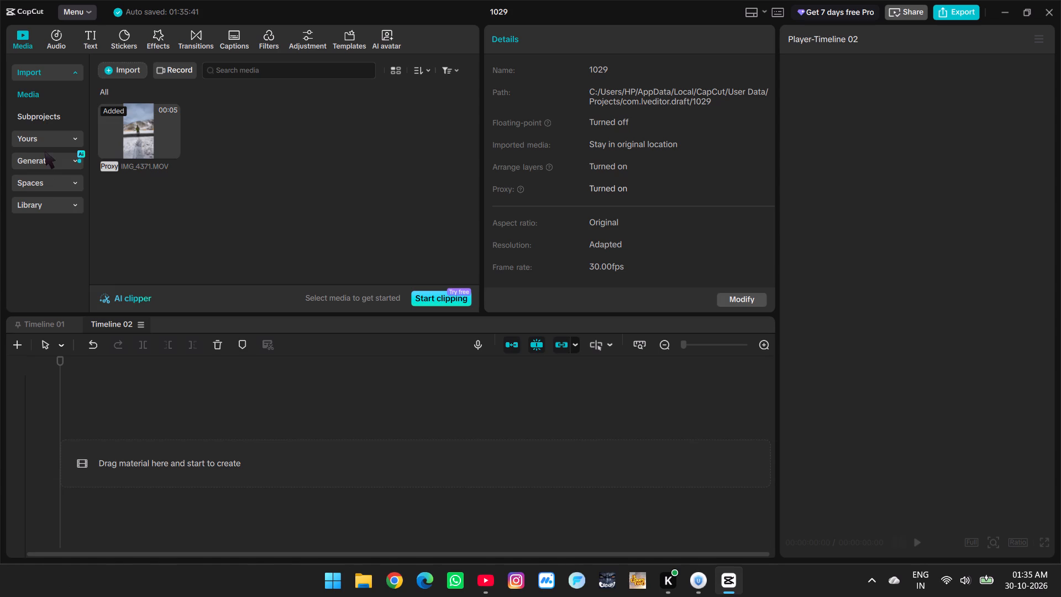
pyautogui.click(48, 211)
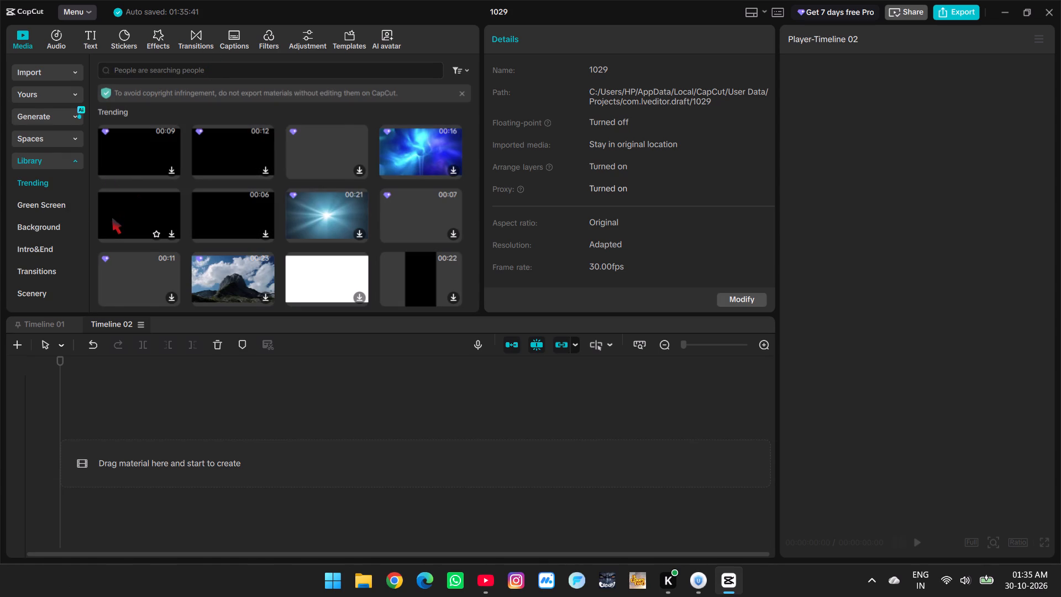
pyautogui.click(127, 205)
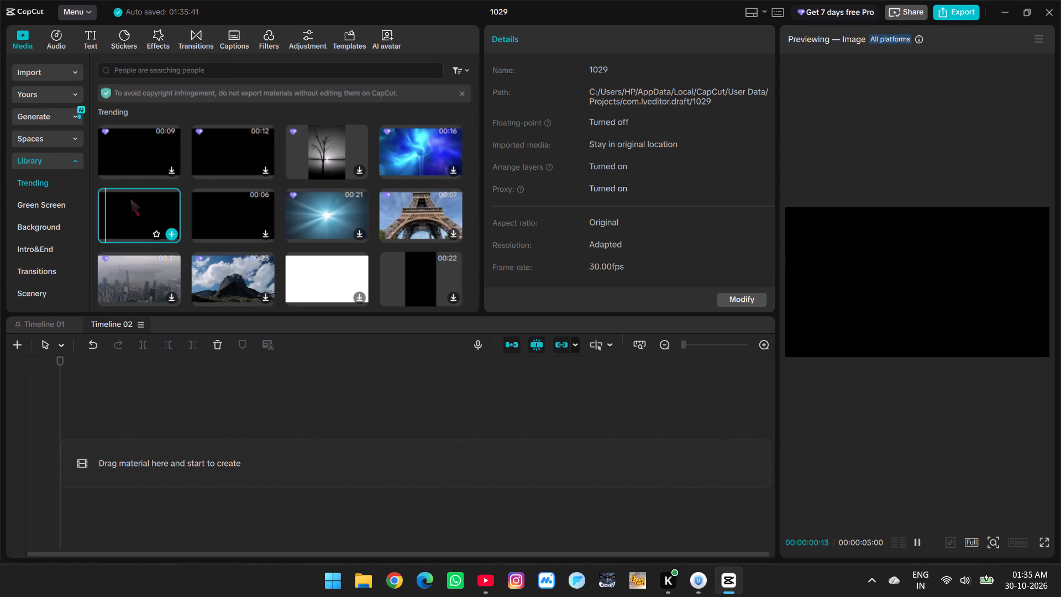
pyautogui.click(398, 281)
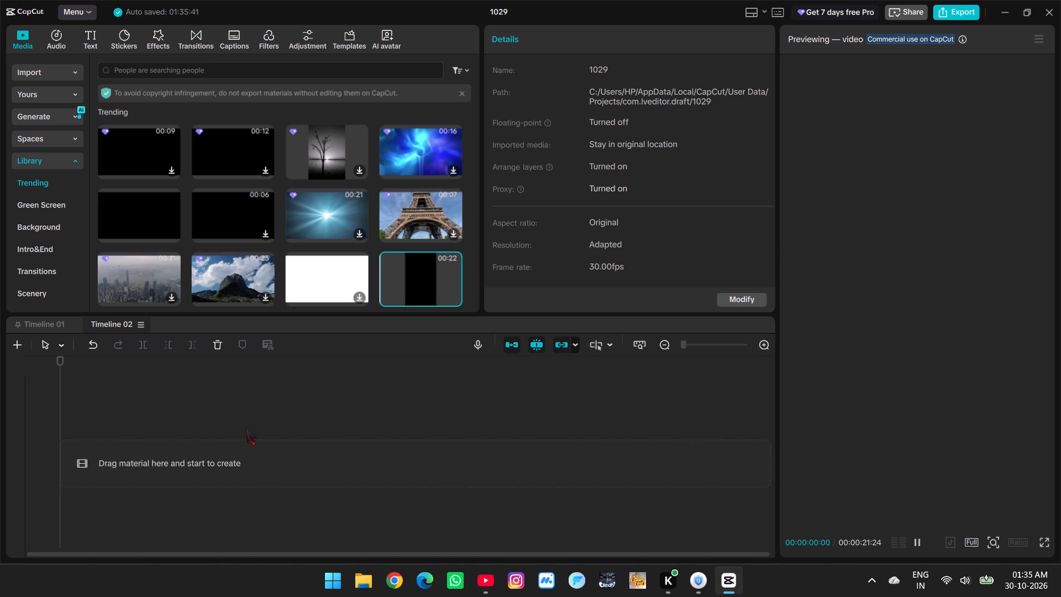
pyautogui.moveTo(416, 274); pyautogui.dragTo(81, 456)
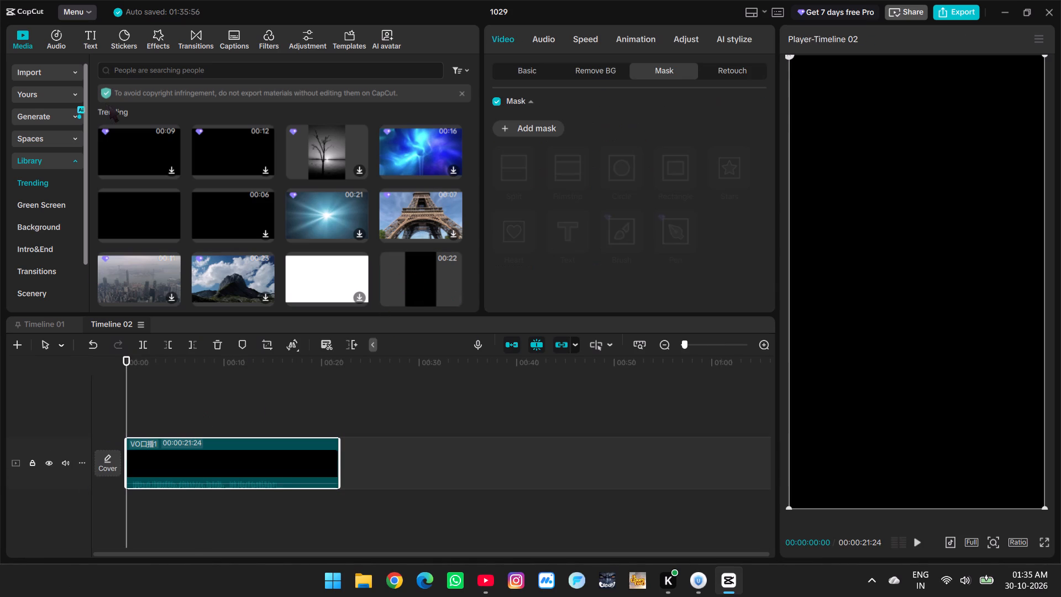
pyautogui.click(22, 38)
pyautogui.click(37, 70)
pyautogui.click(37, 70)
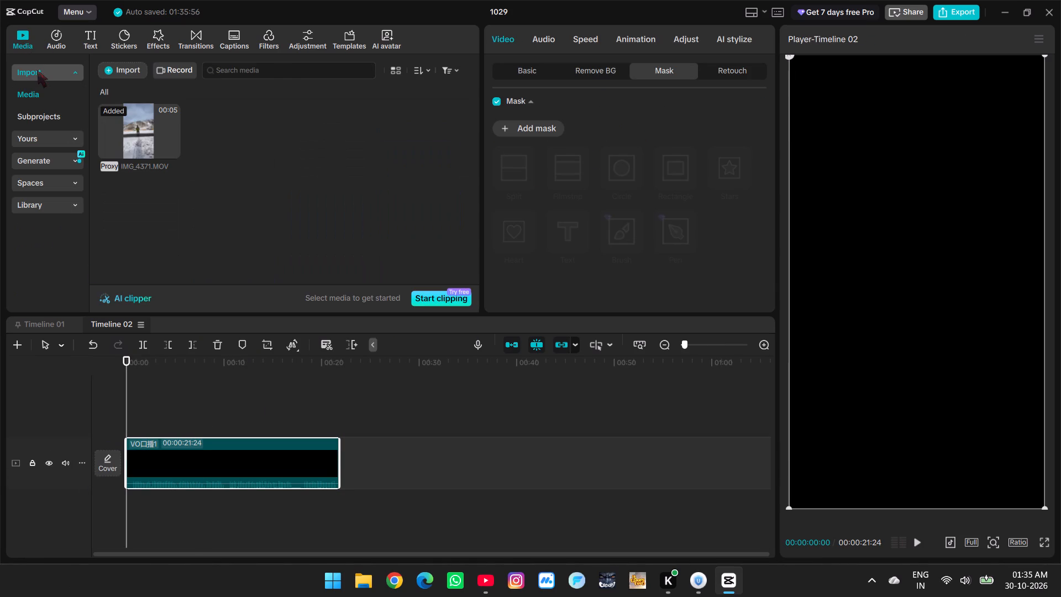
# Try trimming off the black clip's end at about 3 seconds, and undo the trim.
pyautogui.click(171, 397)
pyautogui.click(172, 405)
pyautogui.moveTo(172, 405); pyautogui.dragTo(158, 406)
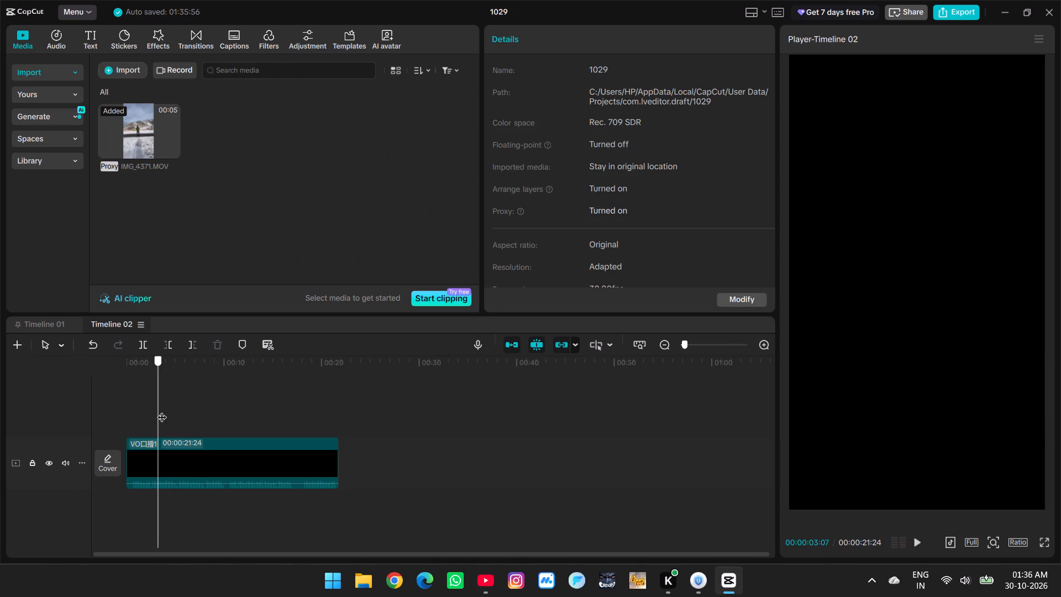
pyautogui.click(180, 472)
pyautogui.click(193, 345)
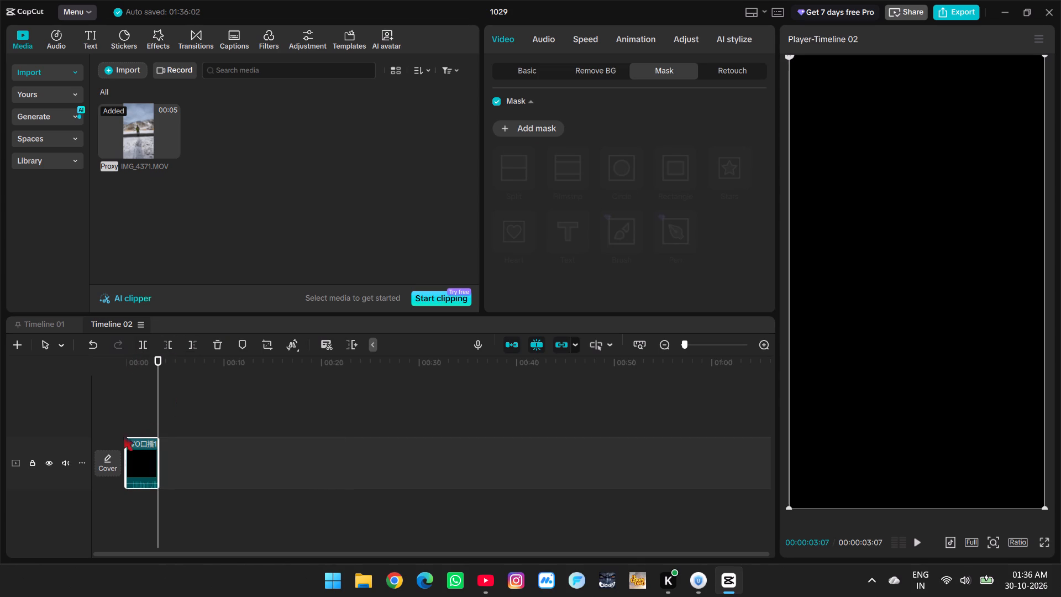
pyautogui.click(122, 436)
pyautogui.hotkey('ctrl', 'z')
# Trim off everything in the black clip after 00:00:07:20.
pyautogui.moveTo(160, 417); pyautogui.dragTo(190, 425)
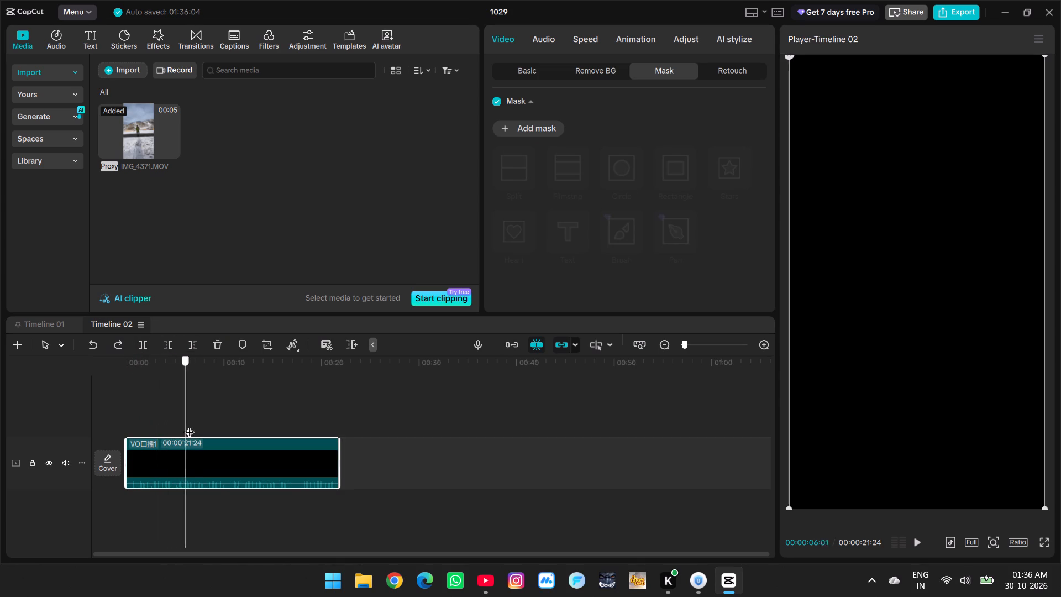
pyautogui.moveTo(190, 425); pyautogui.dragTo(201, 428)
pyautogui.click(195, 347)
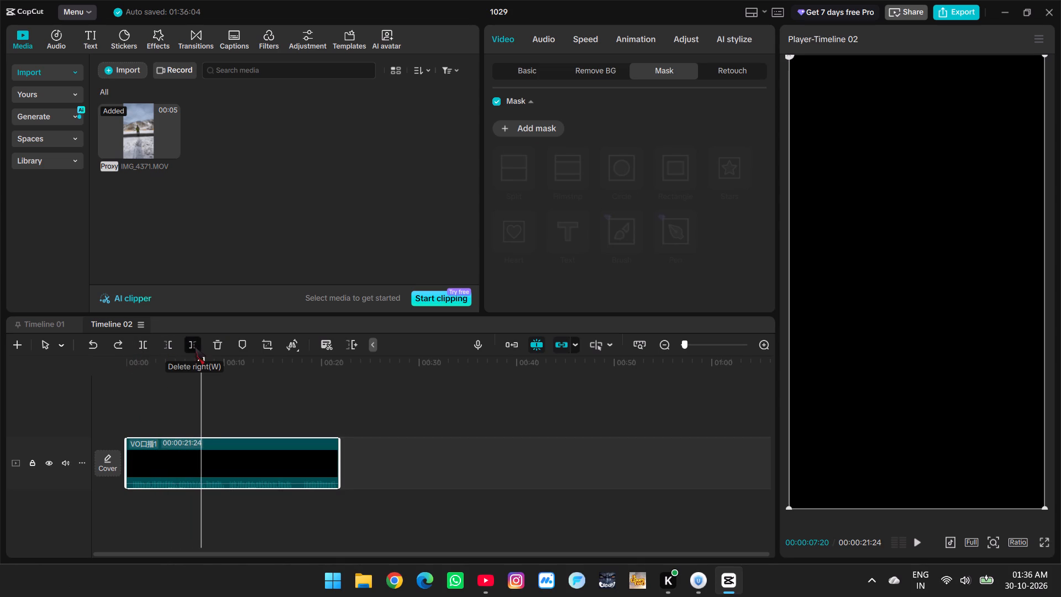
# Add a default text clip above the black clip and extend its start back to the beginning of the timeline.
pyautogui.click(160, 422)
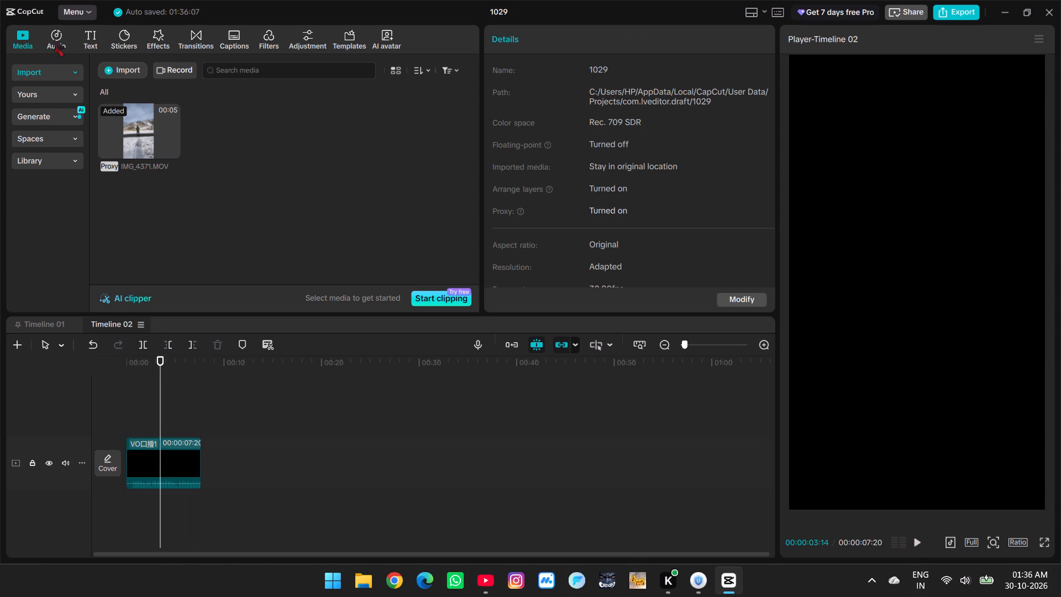
pyautogui.click(90, 36)
pyautogui.click(148, 110)
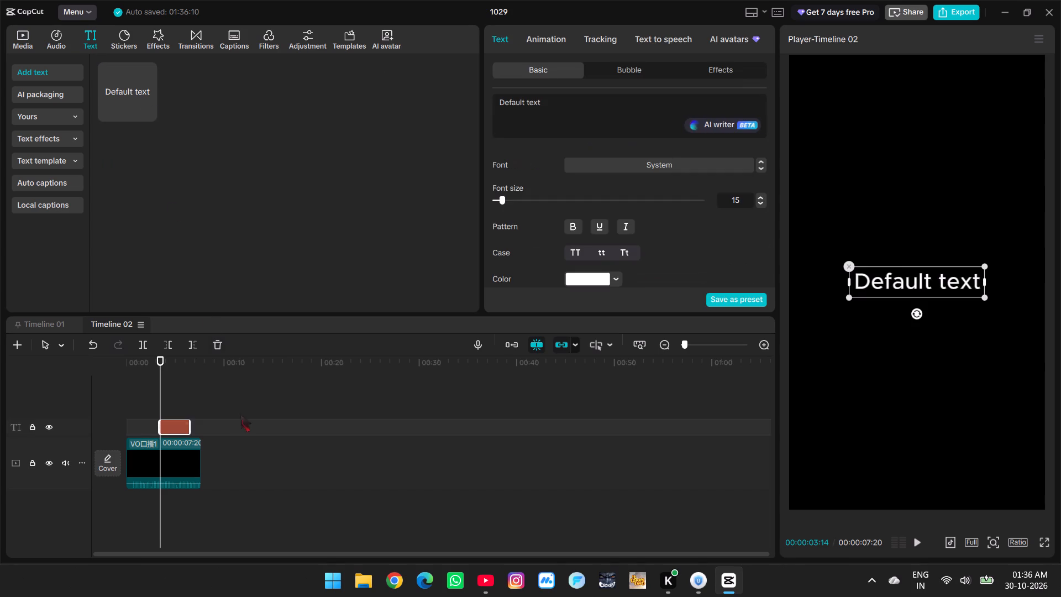
pyautogui.moveTo(157, 420); pyautogui.dragTo(67, 426)
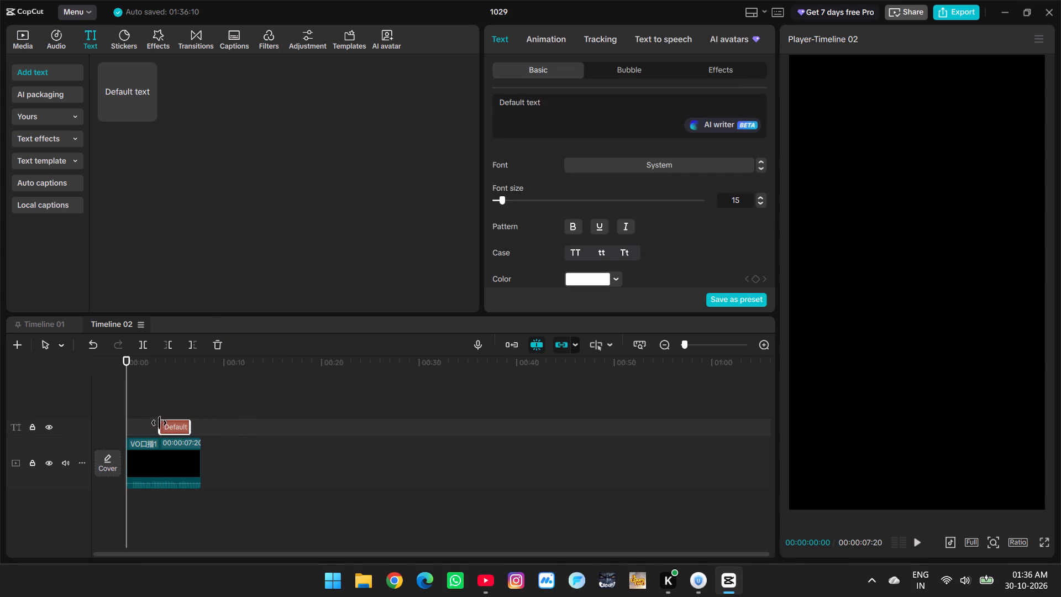
pyautogui.moveTo(158, 426); pyautogui.dragTo(104, 433)
# Replace the default text's wording with LADHAK.
pyautogui.click(148, 405)
pyautogui.click(150, 422)
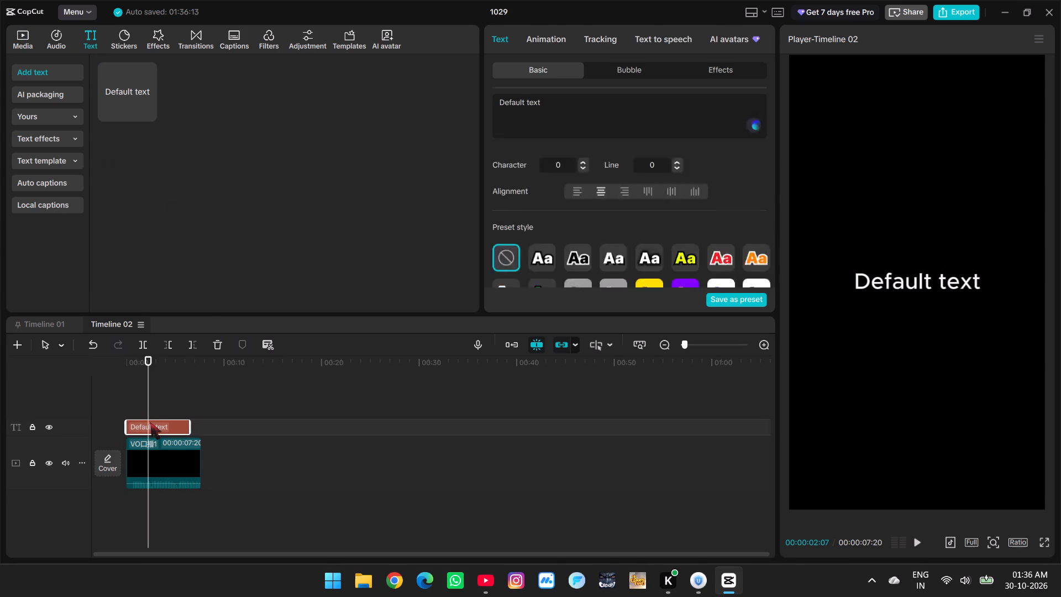
pyautogui.scroll(-3, 633, 169)
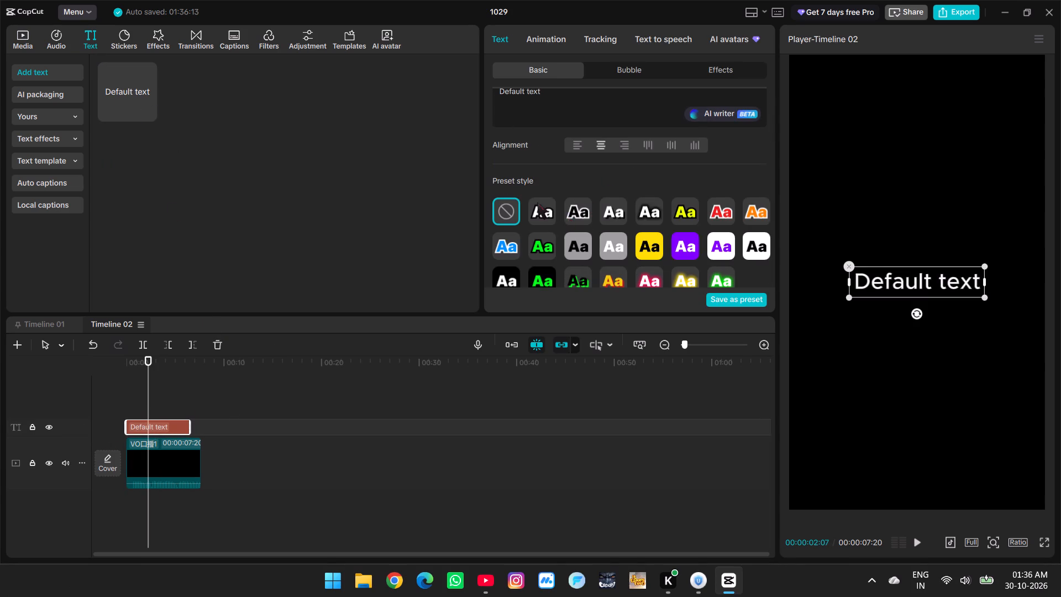
pyautogui.scroll(-4, 537, 202)
pyautogui.scroll(10, 547, 205)
pyautogui.click(551, 109)
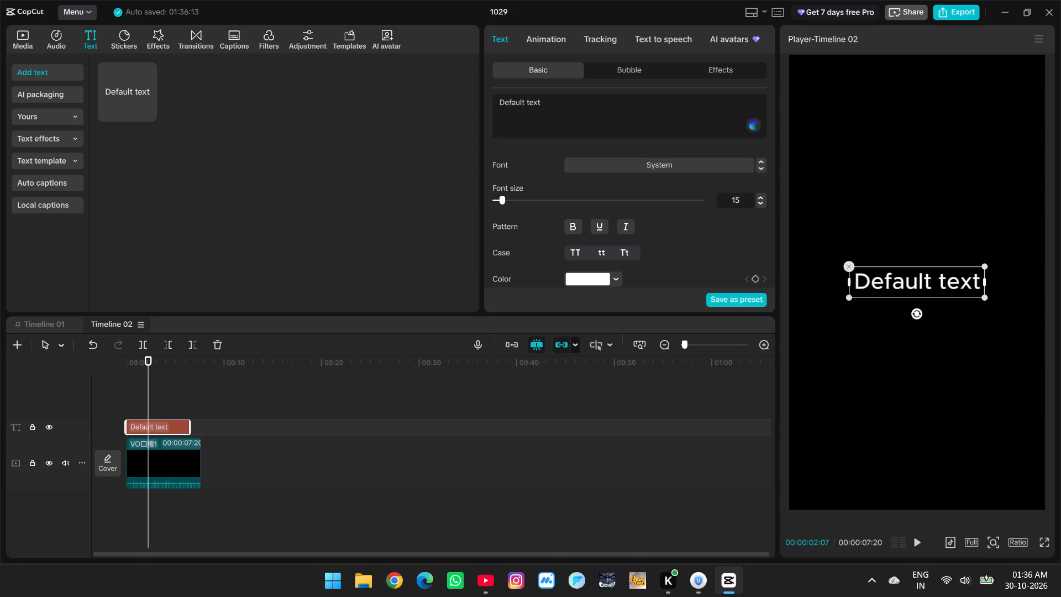
pyautogui.hotkey('ctrl', 'a')
pyautogui.write('LADHAK')
# Apply the preset style with green lettering and a black outline to the LADHAK title.
pyautogui.scroll(-1, 706, 214)
pyautogui.scroll(-1, 570, 195)
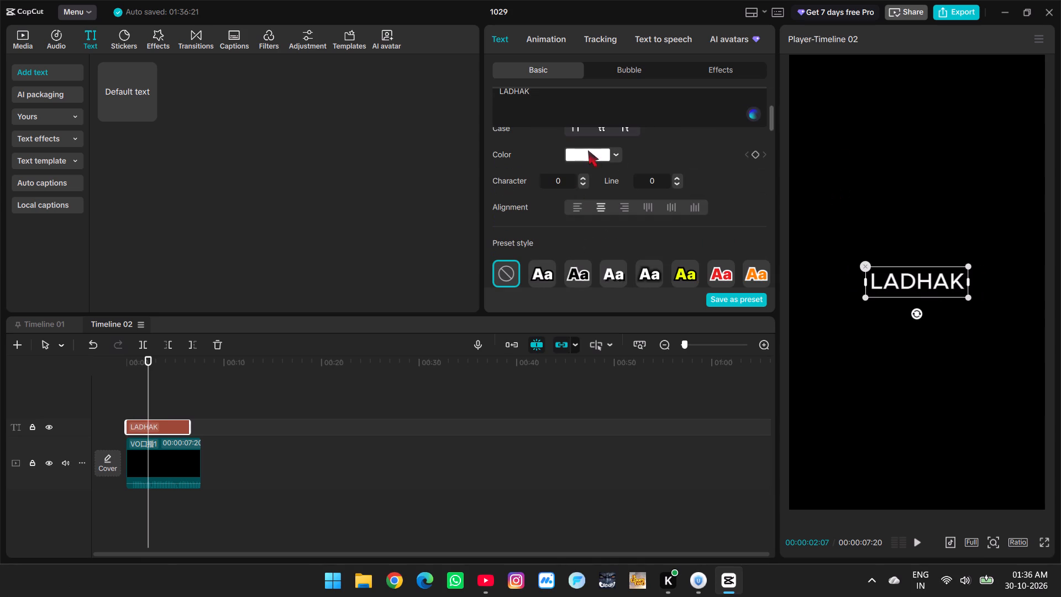
pyautogui.scroll(-1, 593, 182)
pyautogui.scroll(-2, 537, 215)
pyautogui.scroll(2, 537, 215)
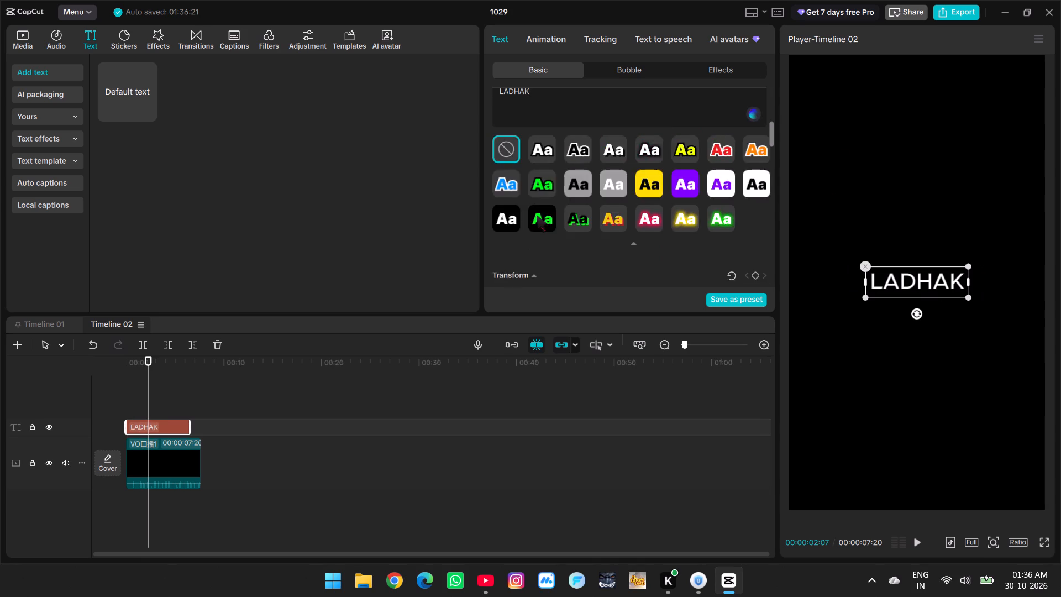
pyautogui.scroll(-1, 537, 215)
pyautogui.click(545, 186)
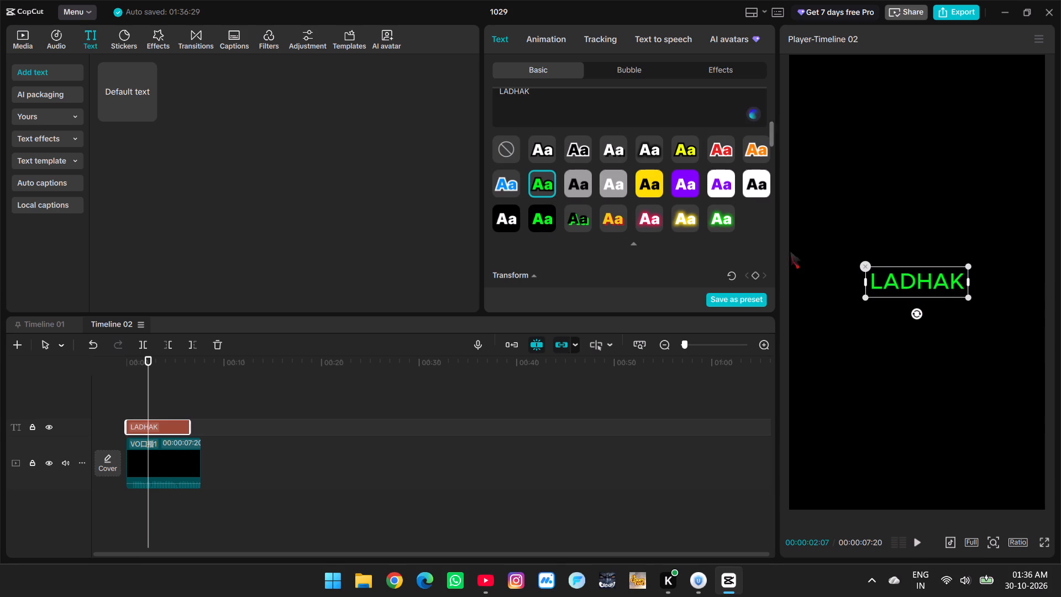
# Set the LADHAK title's font to BebasNeue.
pyautogui.scroll(-2, 607, 195)
pyautogui.scroll(6, 608, 199)
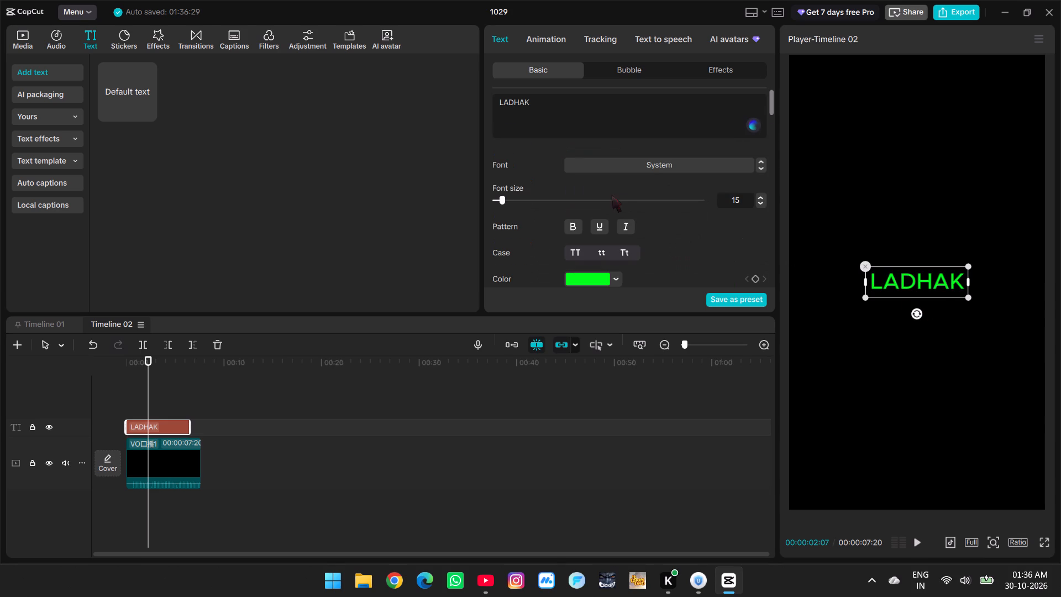
pyautogui.click(629, 166)
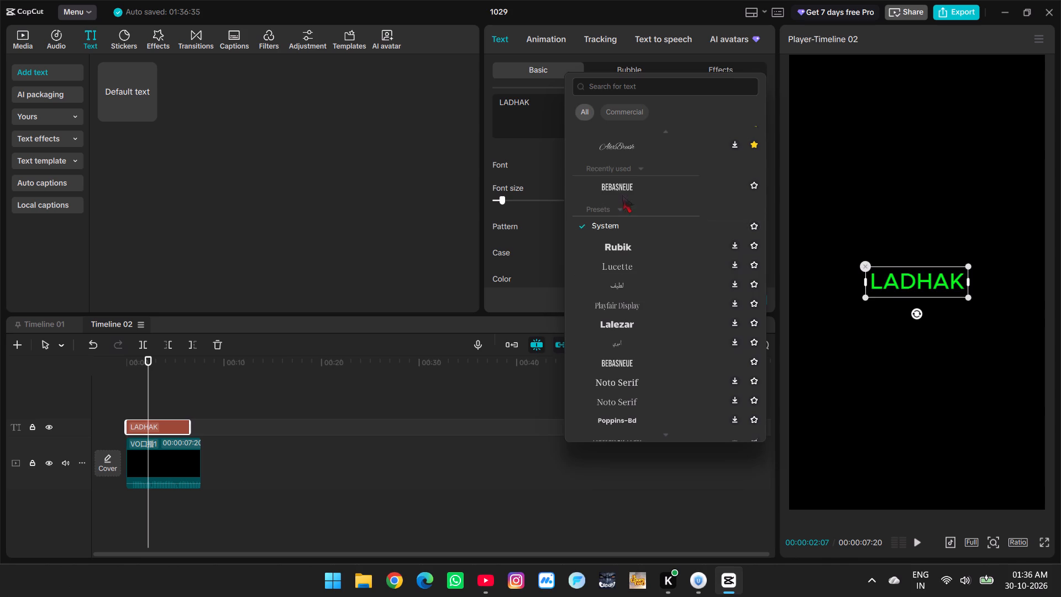
pyautogui.click(625, 185)
# Enlarge the LADHAK title in the preview until it spans nearly the full frame width.
pyautogui.moveTo(949, 297); pyautogui.dragTo(1010, 459)
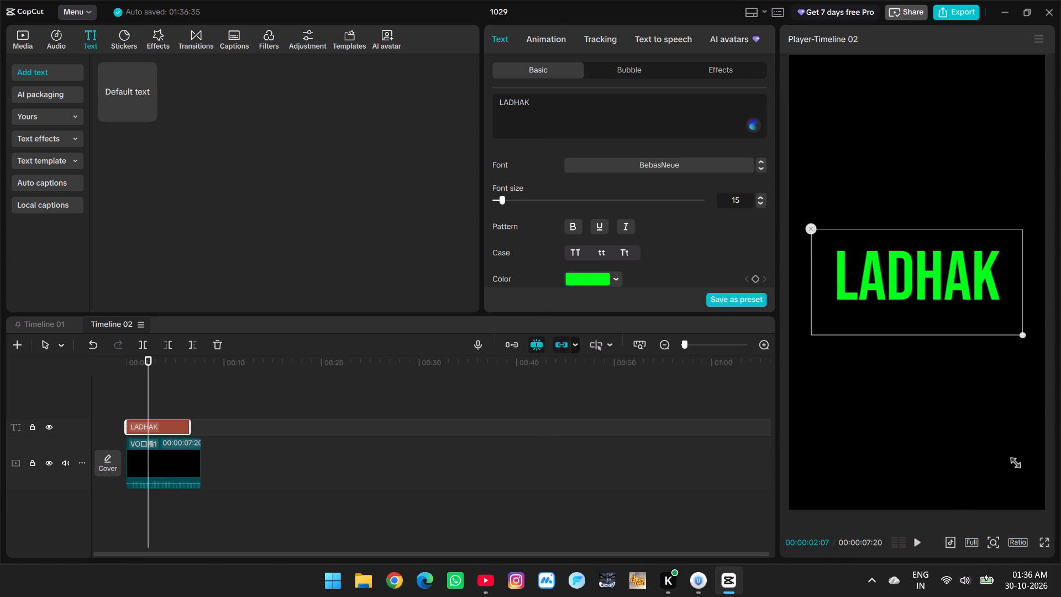
pyautogui.moveTo(1010, 459); pyautogui.dragTo(1059, 525)
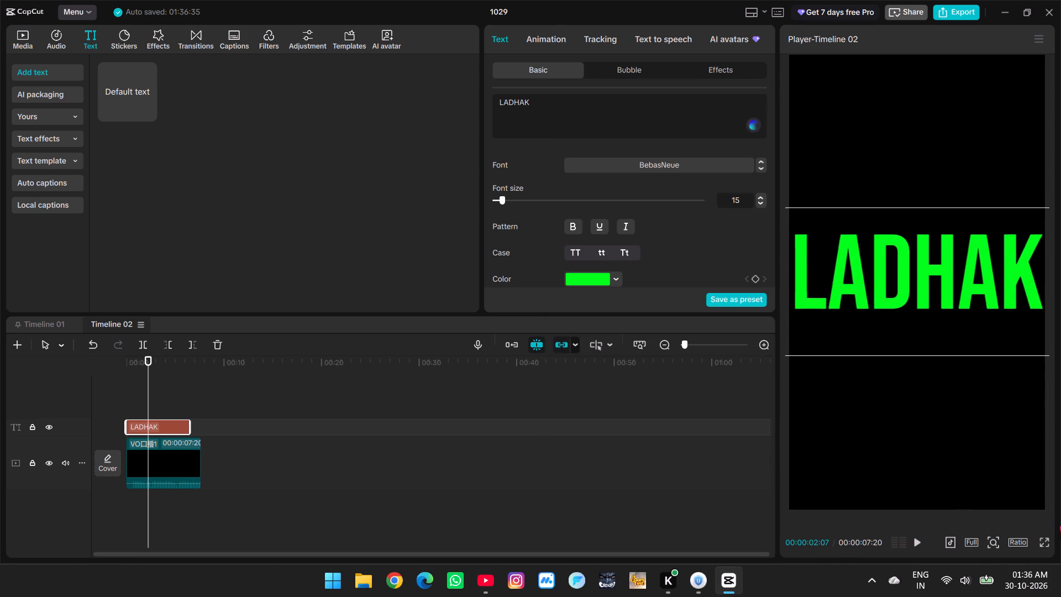
pyautogui.moveTo(1059, 525); pyautogui.dragTo(1059, 528)
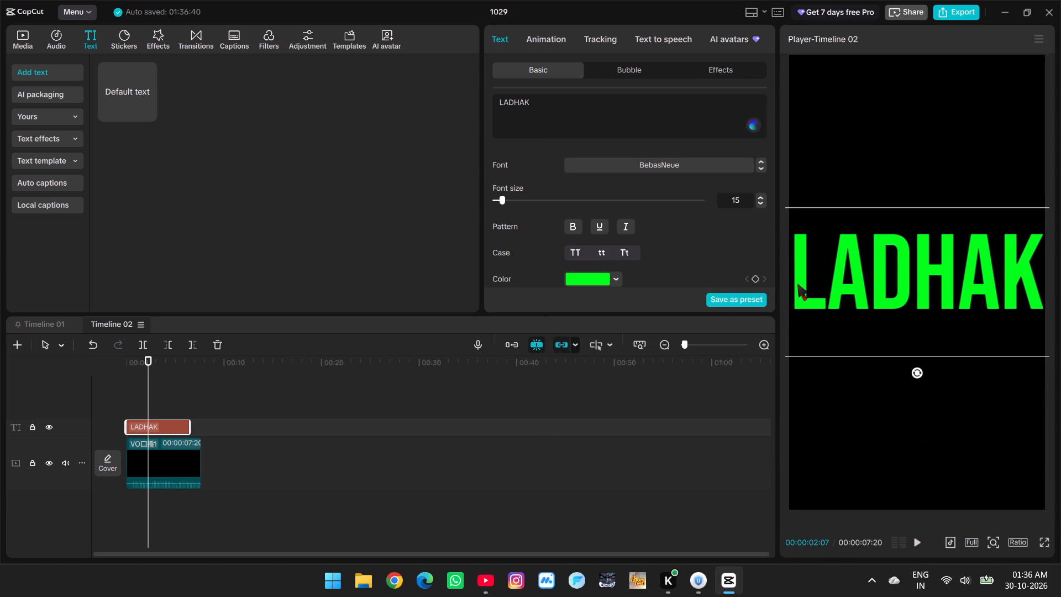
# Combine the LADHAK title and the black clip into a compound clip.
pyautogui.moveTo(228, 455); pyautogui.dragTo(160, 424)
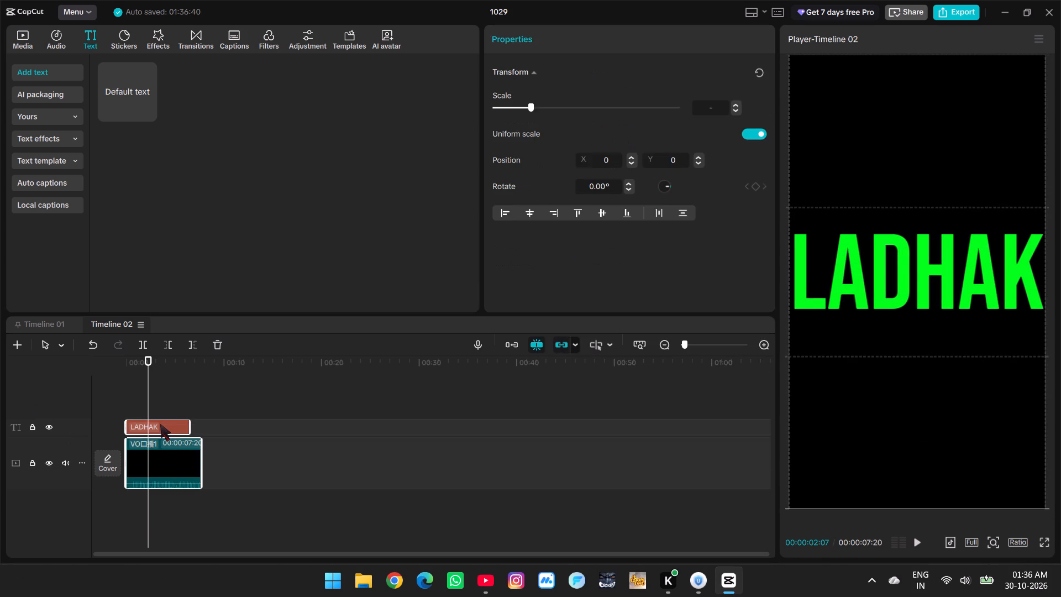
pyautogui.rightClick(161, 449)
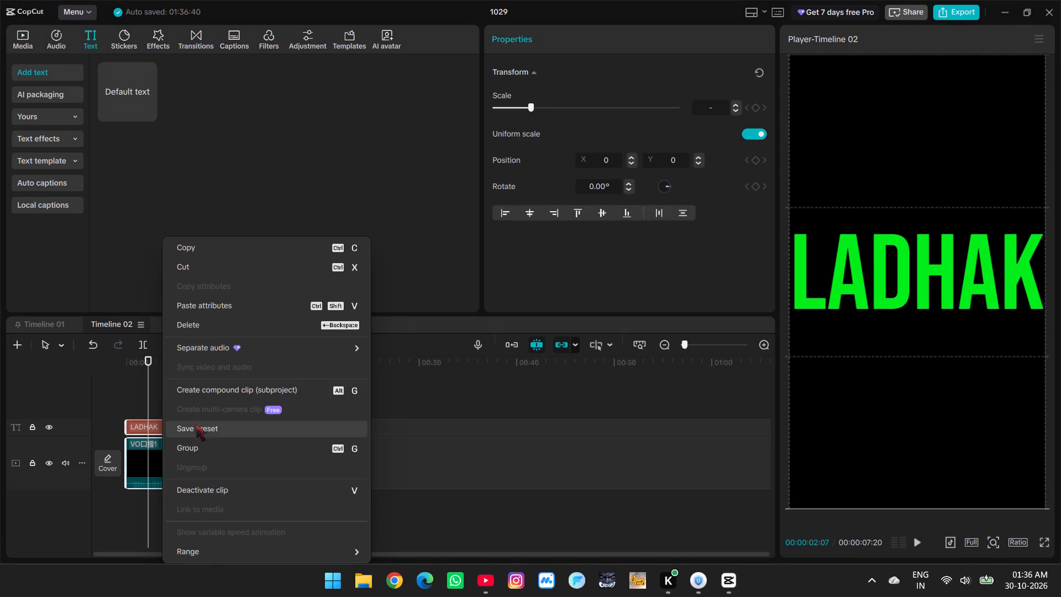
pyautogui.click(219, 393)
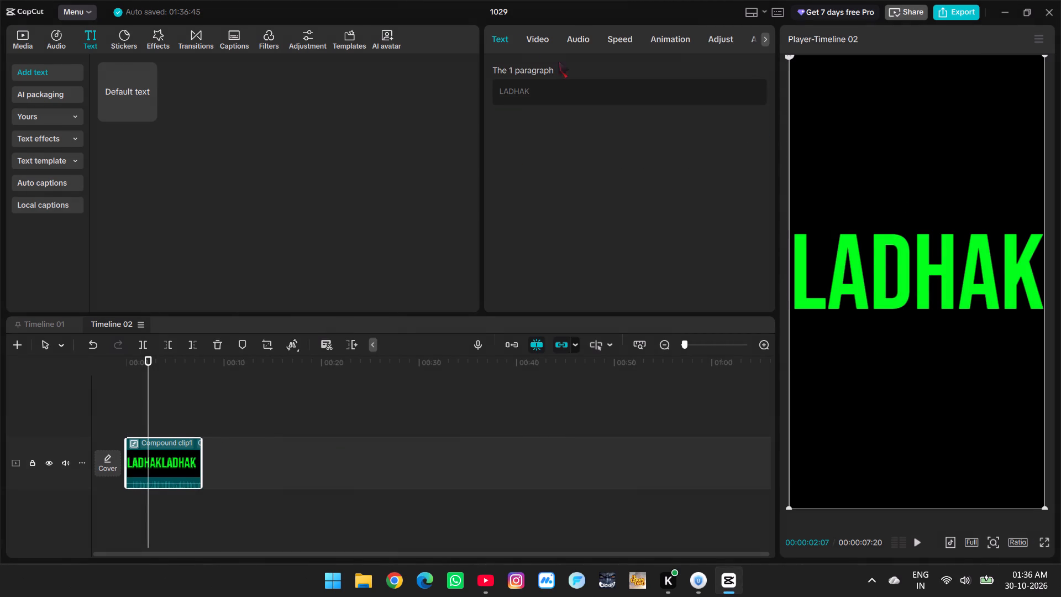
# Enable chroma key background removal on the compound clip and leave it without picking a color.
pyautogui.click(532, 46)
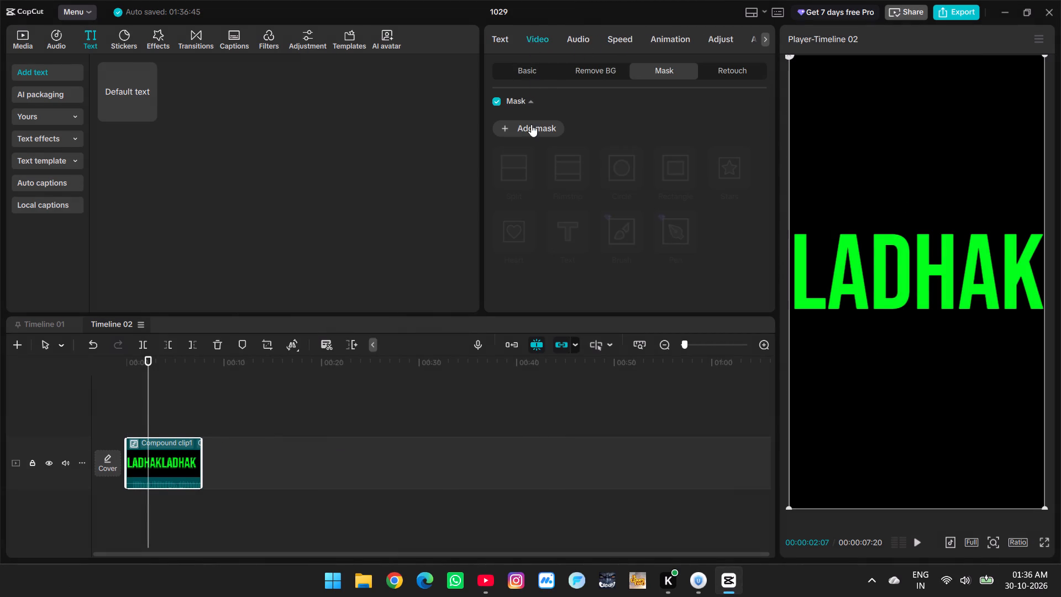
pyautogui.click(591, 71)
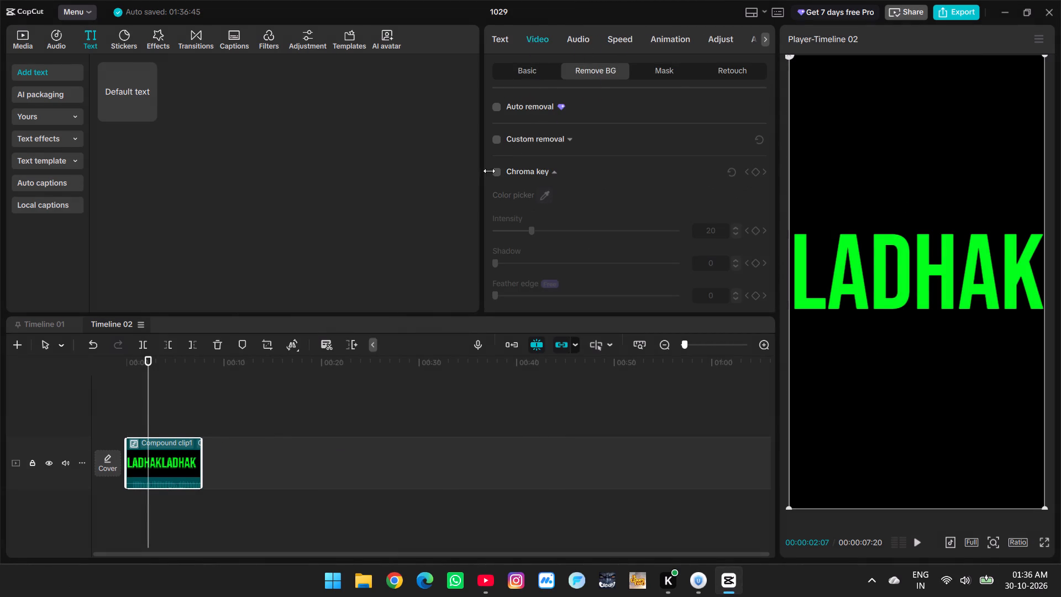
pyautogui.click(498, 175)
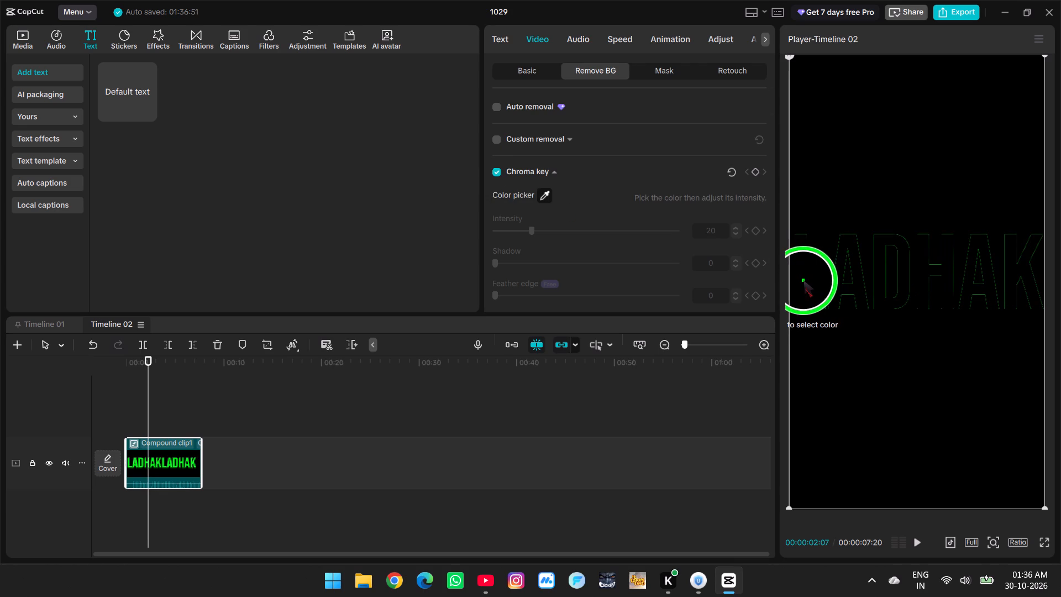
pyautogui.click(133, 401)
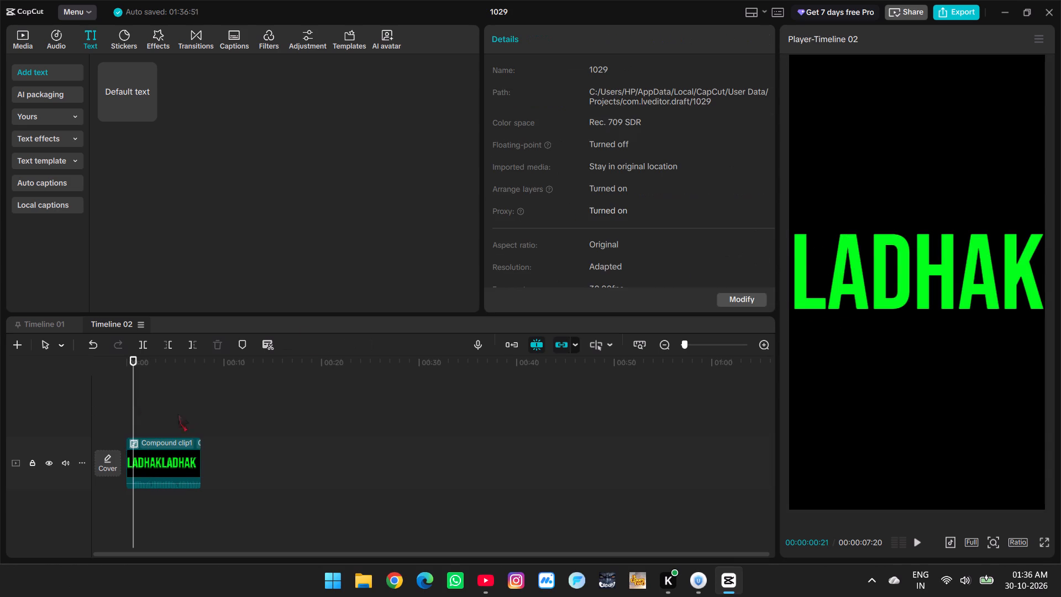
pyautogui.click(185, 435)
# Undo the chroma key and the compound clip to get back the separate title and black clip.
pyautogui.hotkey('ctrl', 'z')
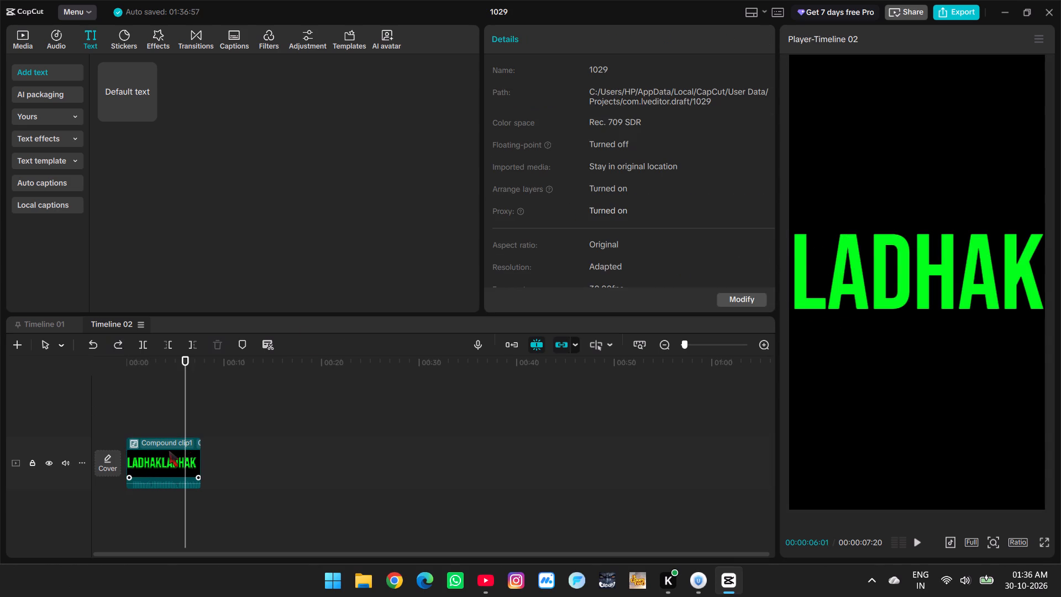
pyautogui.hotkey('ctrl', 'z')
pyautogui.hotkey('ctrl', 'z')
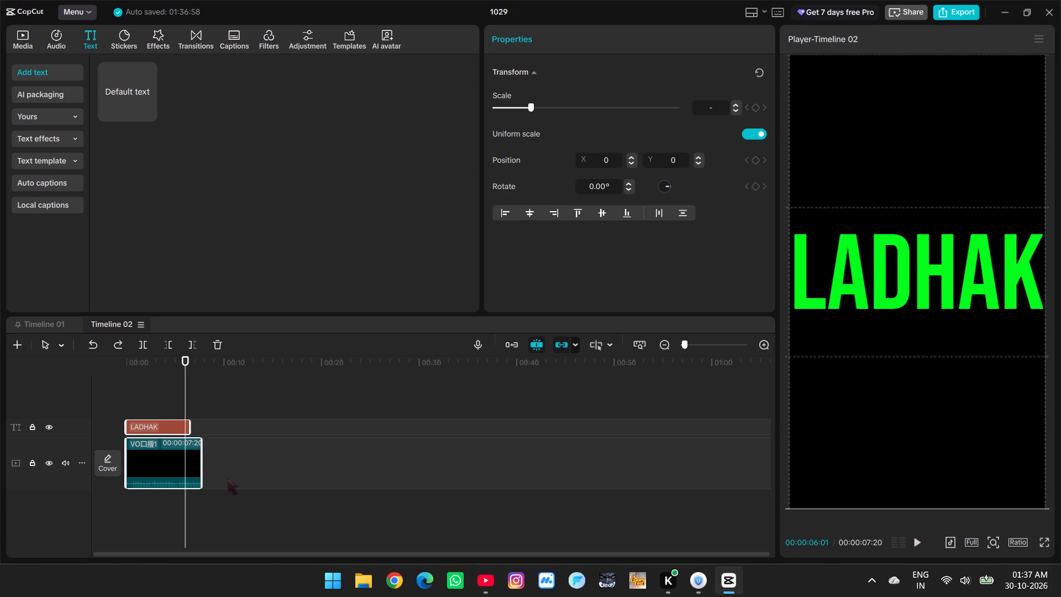
# Export Timeline 02 as 1029.mp4 to D:/My Edits in 4K, H.264, 30fps, with the watermark removal option off.
pyautogui.rightClick(176, 459)
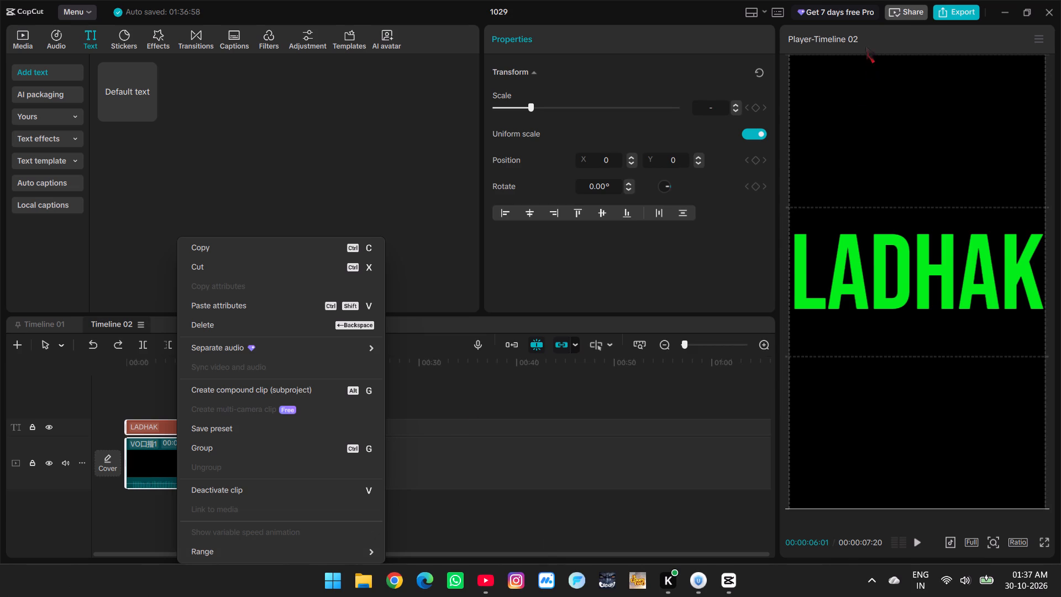
pyautogui.click(962, 12)
pyautogui.click(955, 17)
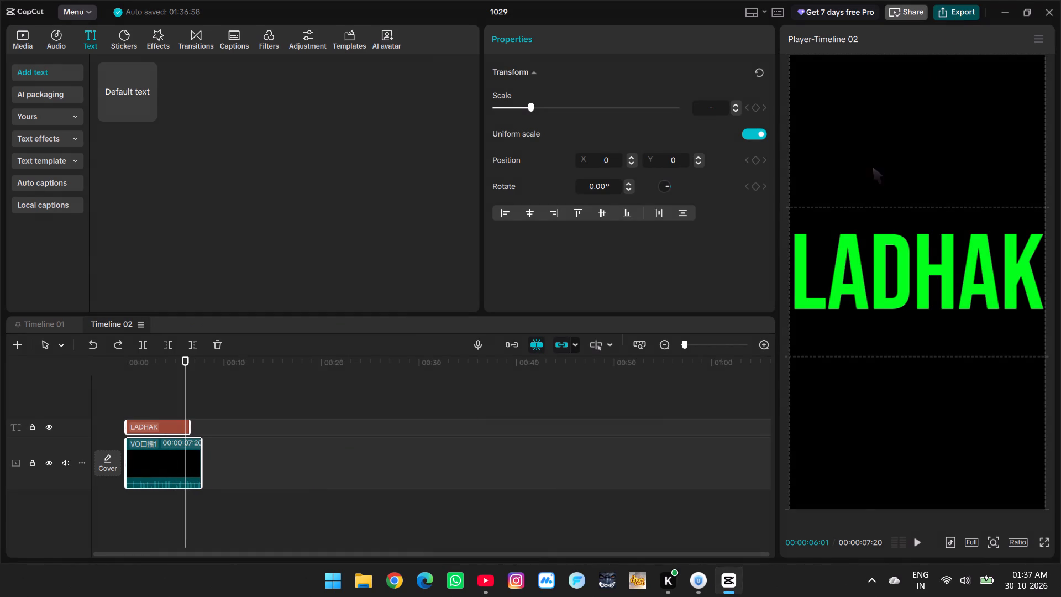
pyautogui.click(661, 353)
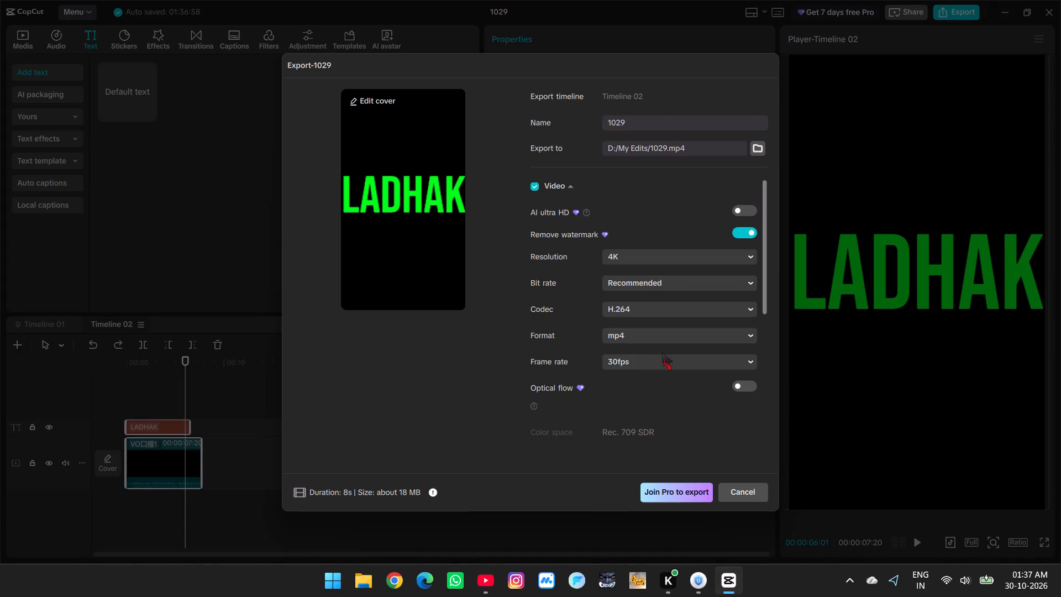
pyautogui.click(662, 494)
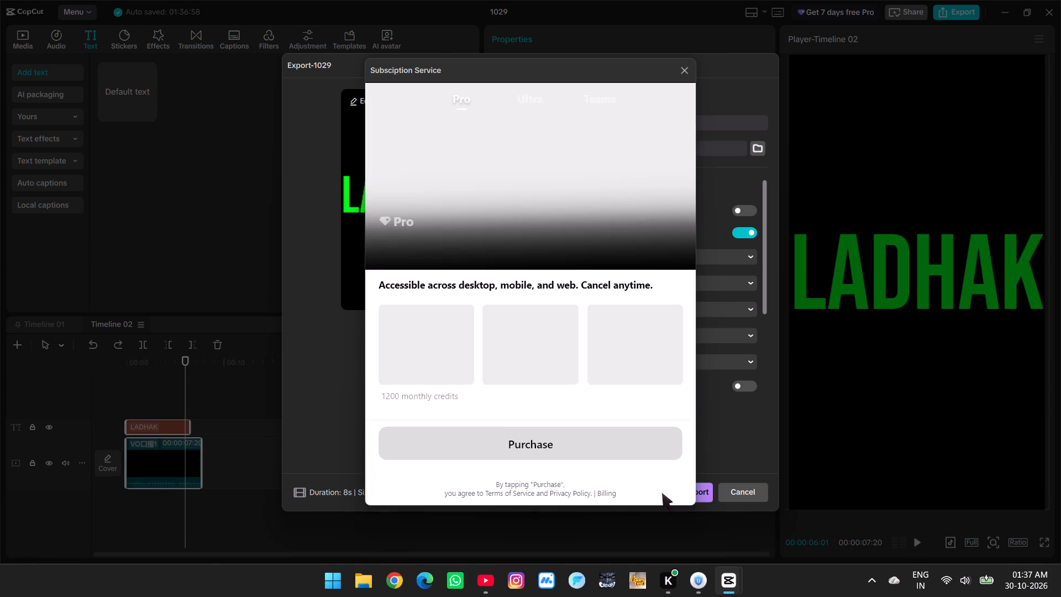
pyautogui.click(676, 71)
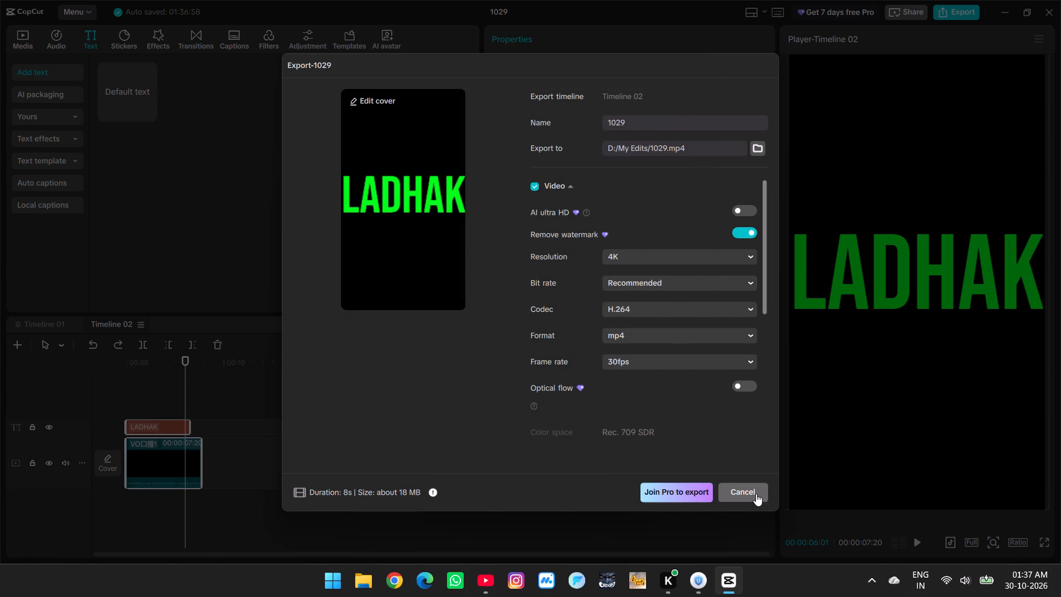
pyautogui.click(739, 231)
pyautogui.click(739, 231)
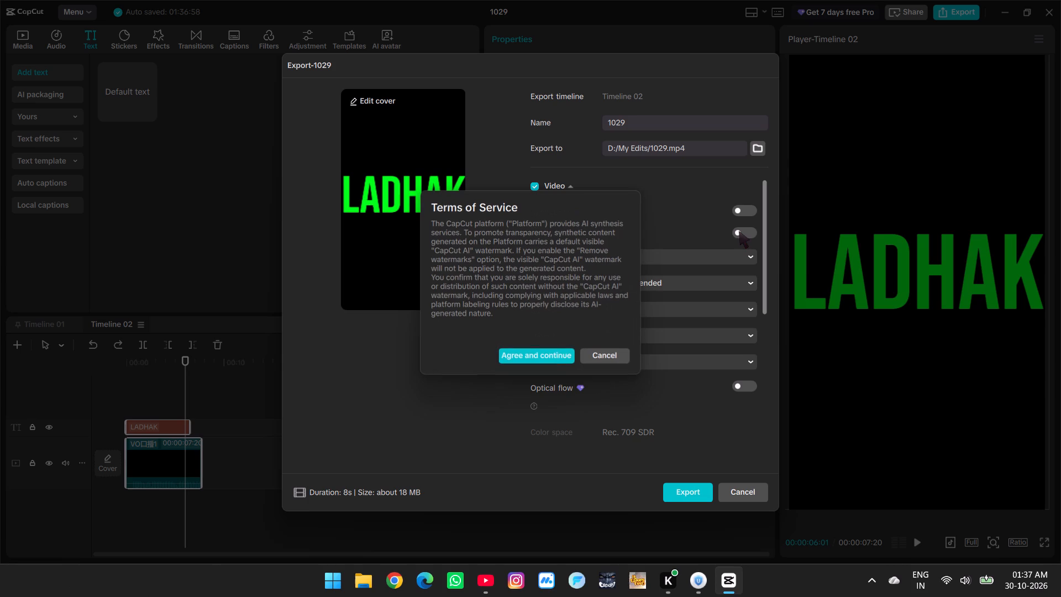
pyautogui.click(523, 354)
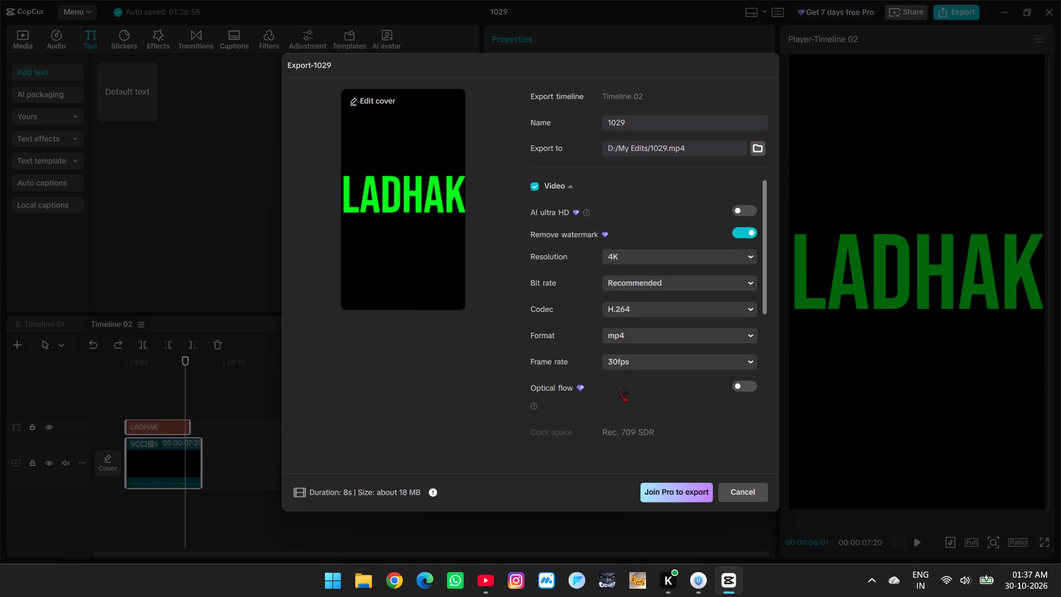
pyautogui.click(738, 230)
pyautogui.click(692, 496)
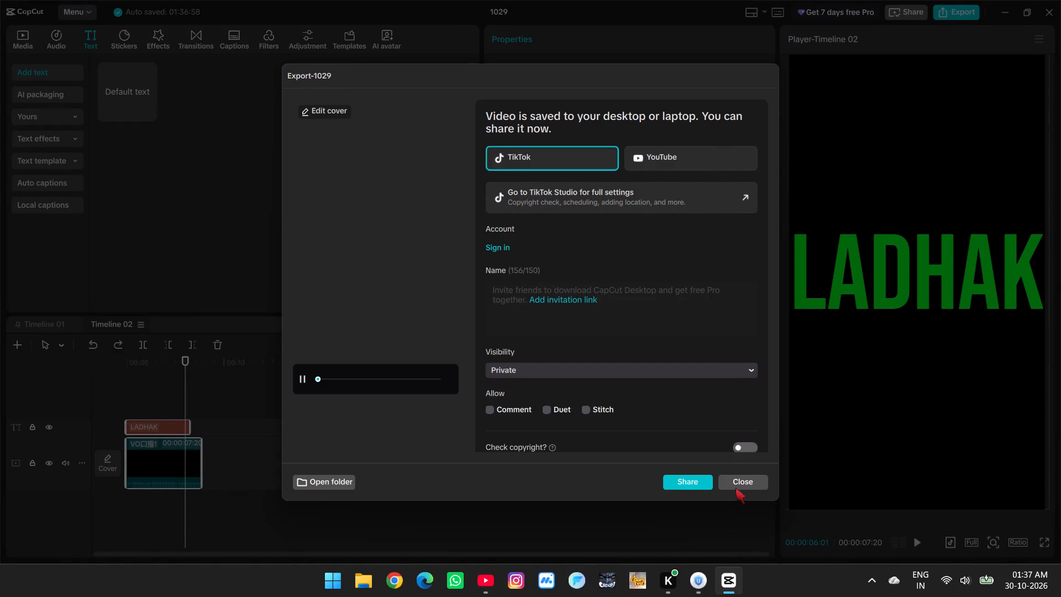
pyautogui.click(736, 488)
# Open Timeline 01 and import the exported 1029.mp4 from the My Edits folder into the project media.
pyautogui.click(16, 34)
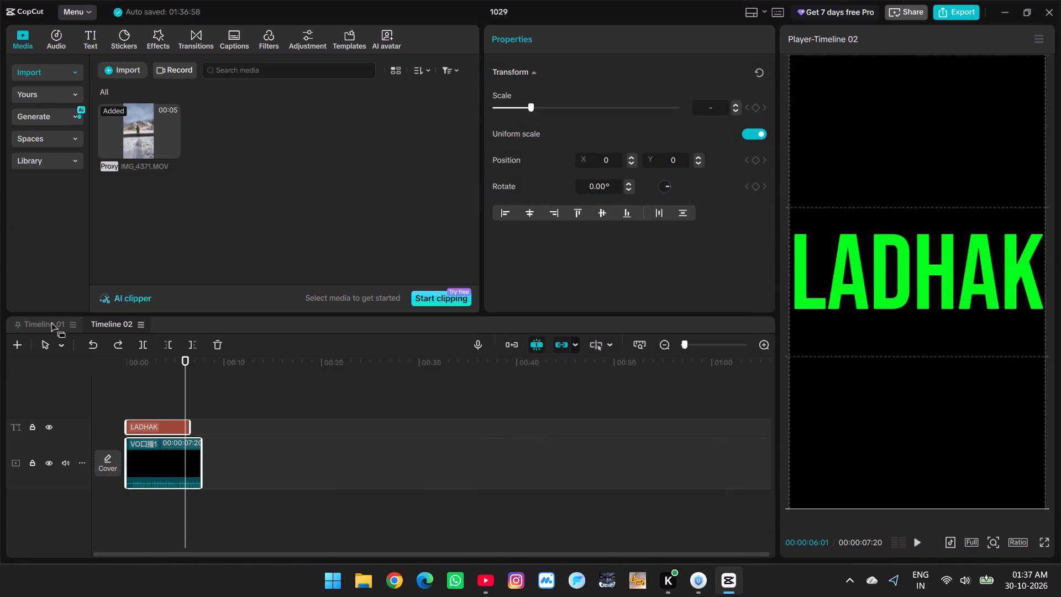
pyautogui.click(52, 323)
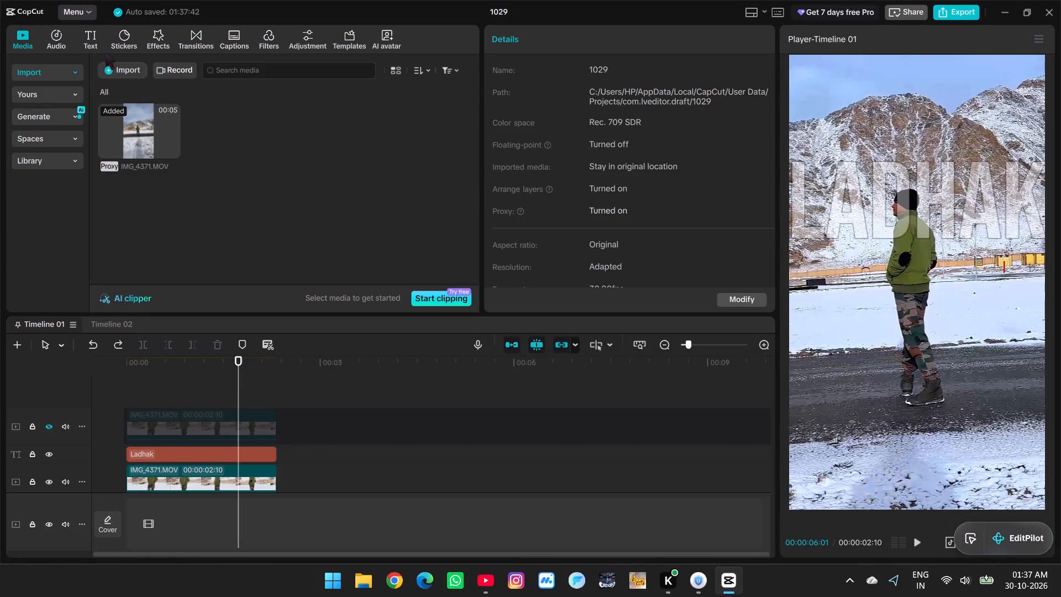
pyautogui.click(102, 65)
pyautogui.click(164, 98)
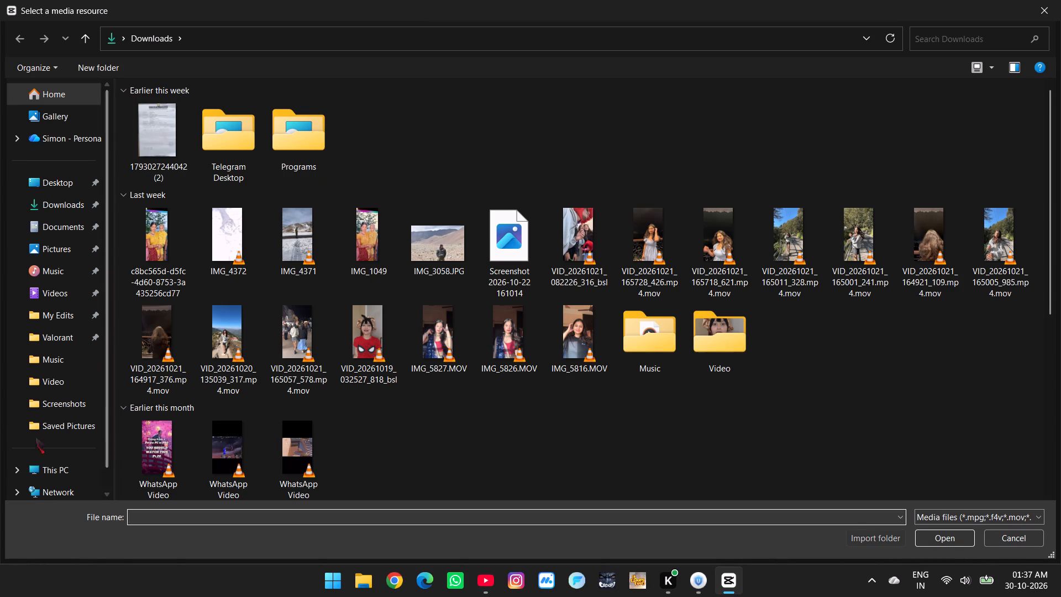
pyautogui.click(60, 316)
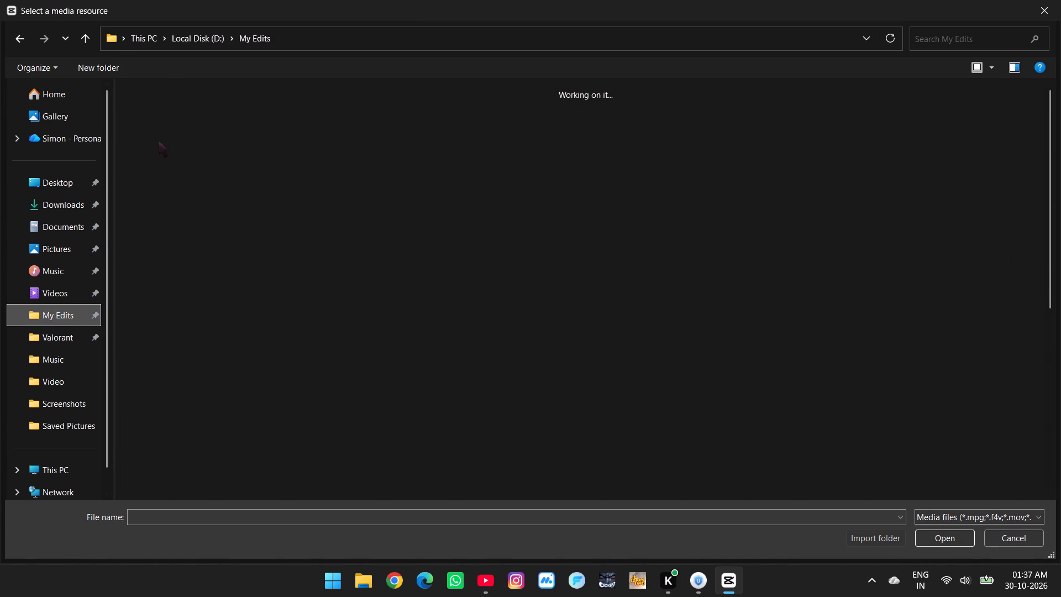
pyautogui.doubleClick(152, 133)
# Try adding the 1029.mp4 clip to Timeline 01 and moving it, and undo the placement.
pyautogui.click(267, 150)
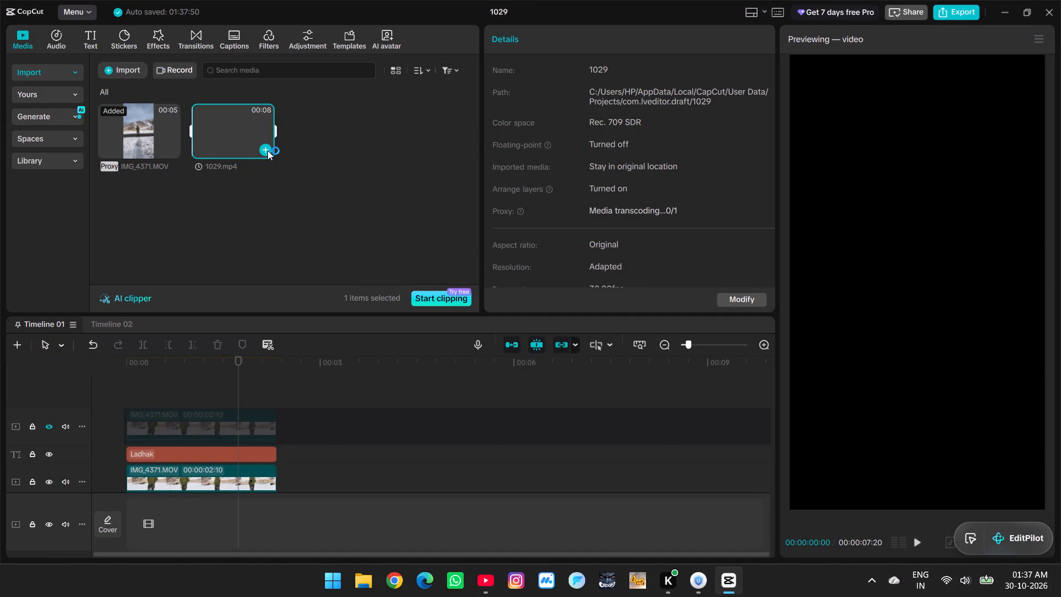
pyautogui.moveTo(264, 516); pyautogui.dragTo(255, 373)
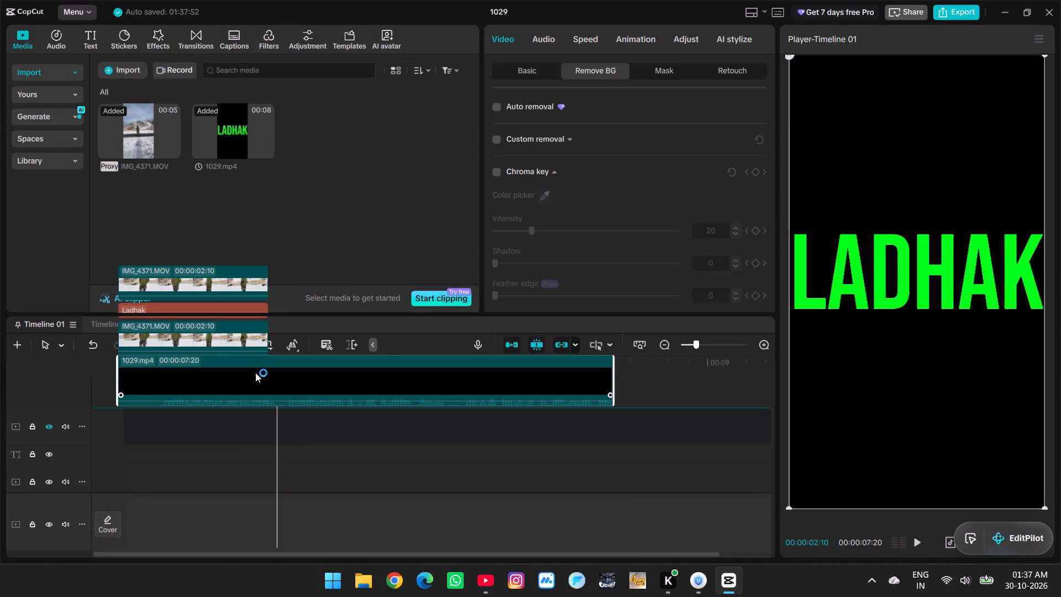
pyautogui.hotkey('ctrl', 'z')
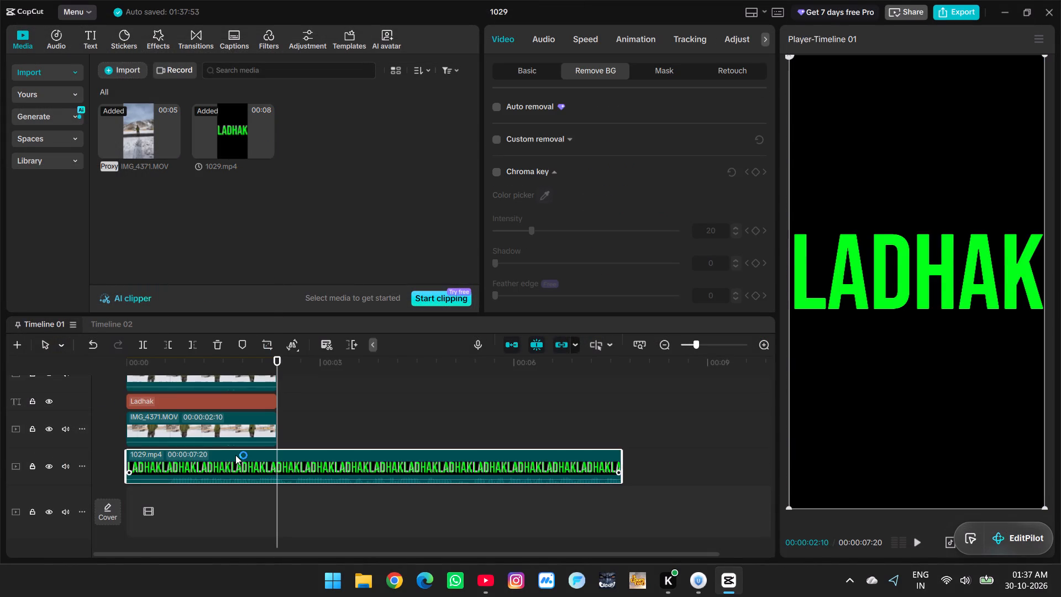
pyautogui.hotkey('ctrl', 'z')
# Place the 1029.mp4 clip on a new track above all others in Timeline 01, starting at the beginning.
pyautogui.scroll(7, 231, 454)
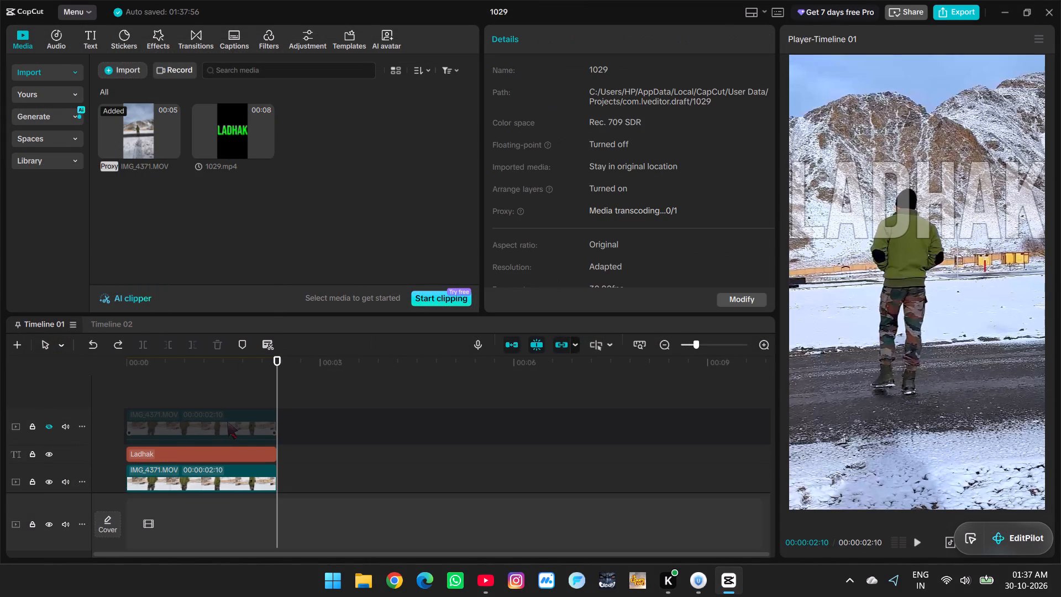
pyautogui.scroll(2, 227, 422)
pyautogui.moveTo(218, 143); pyautogui.dragTo(144, 382)
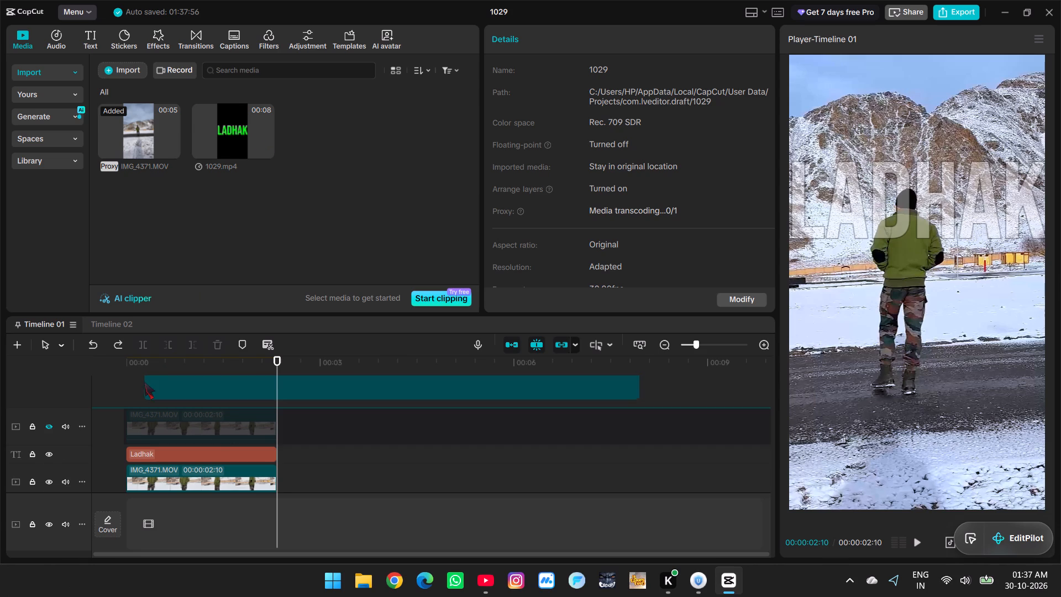
pyautogui.moveTo(184, 427); pyautogui.dragTo(140, 421)
pyautogui.click(159, 381)
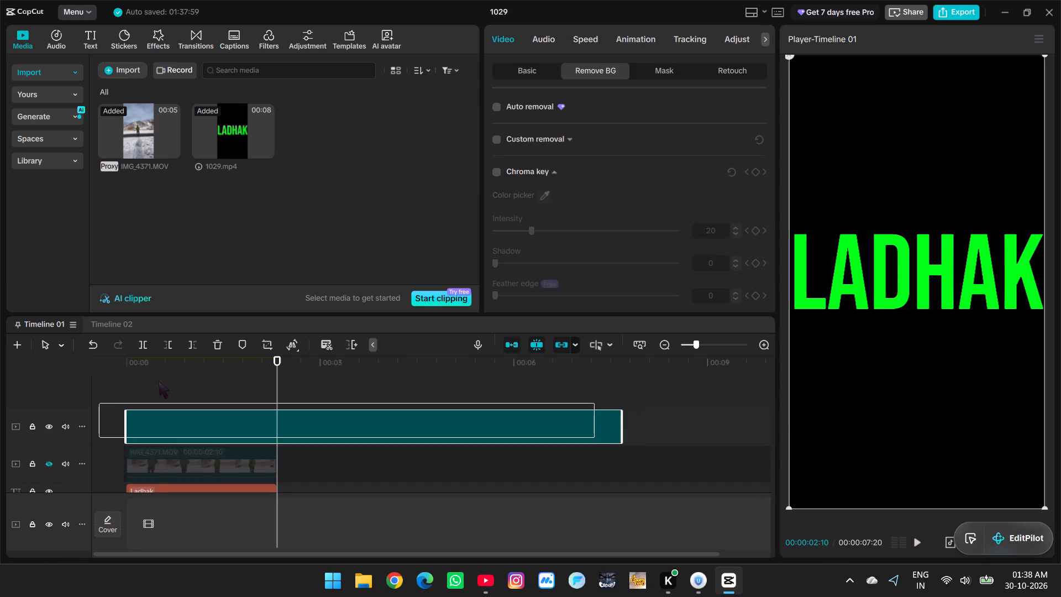
pyautogui.scroll(-2, 159, 384)
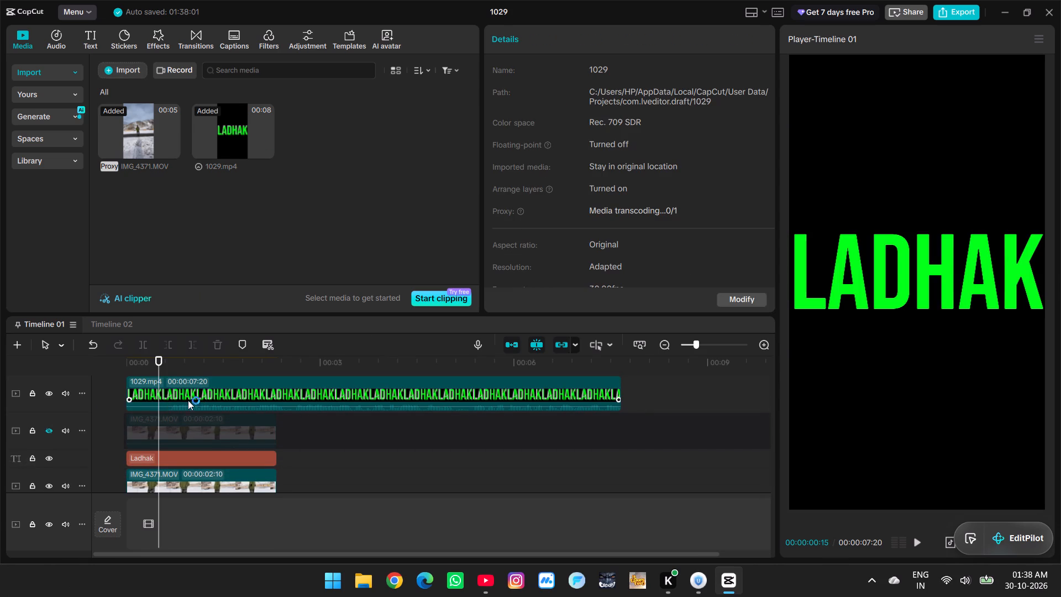
# Unhide the upper IMG_4371.MOV track directly below the 1029.mp4 clip.
pyautogui.click(52, 434)
# Enable chroma key on the 1029.mp4 clip, pick the green of the LADHAK letters, and set the intensity to 50.
pyautogui.click(231, 396)
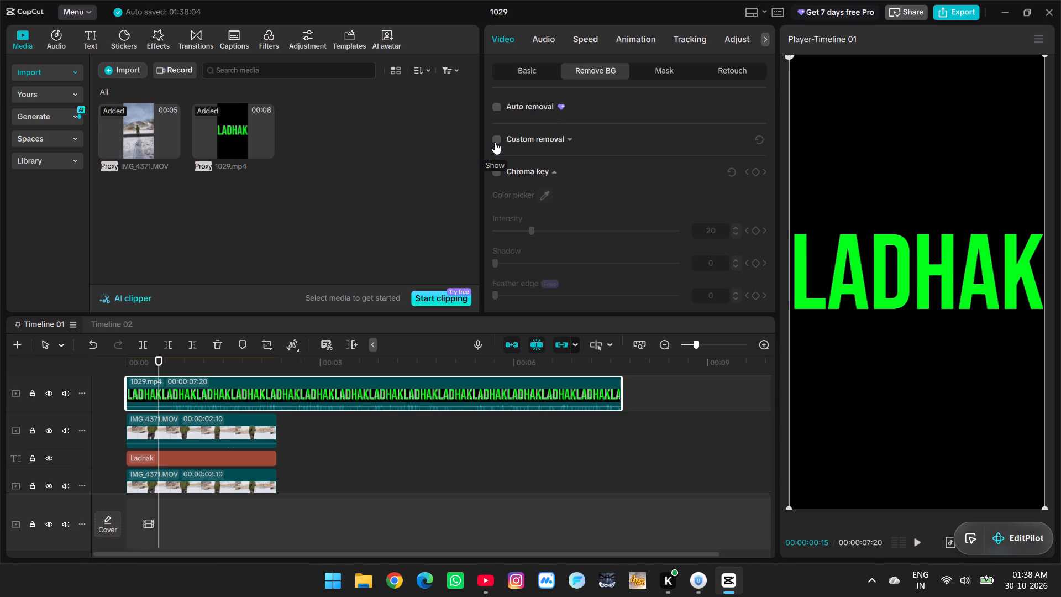
pyautogui.click(497, 174)
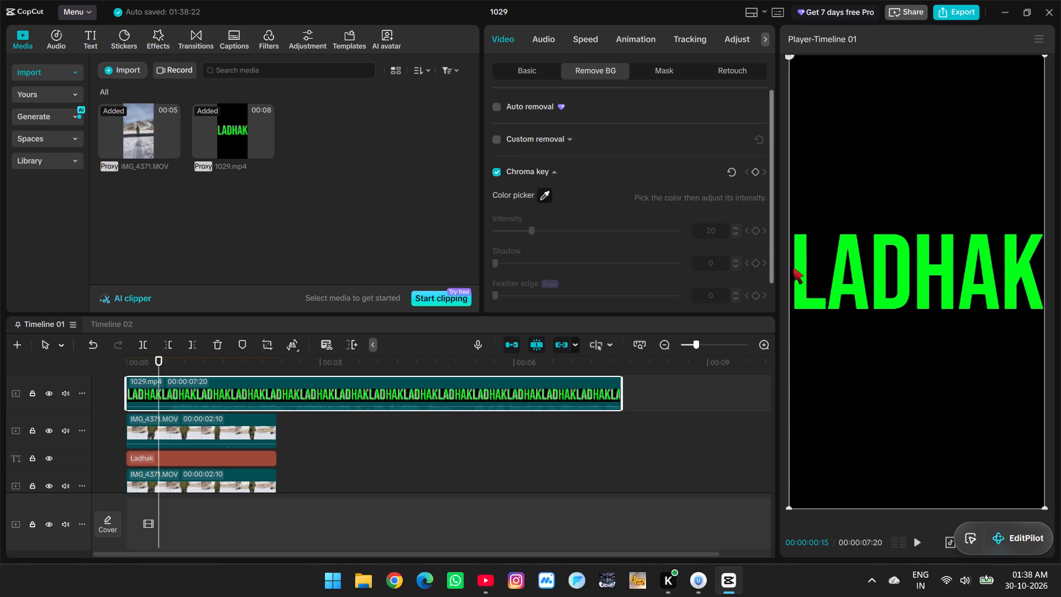
pyautogui.click(802, 266)
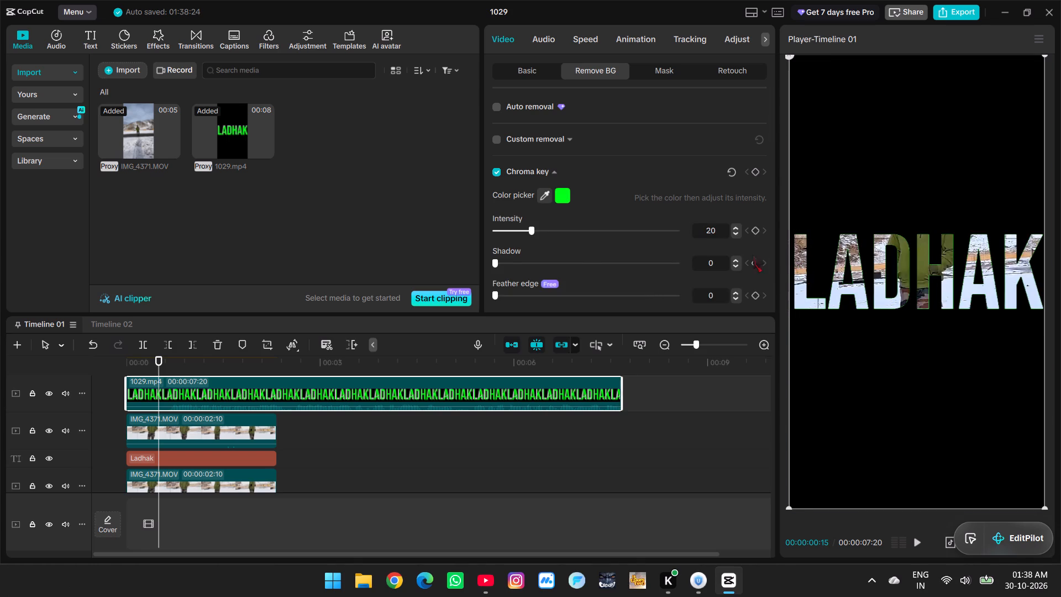
pyautogui.moveTo(530, 228); pyautogui.dragTo(584, 234)
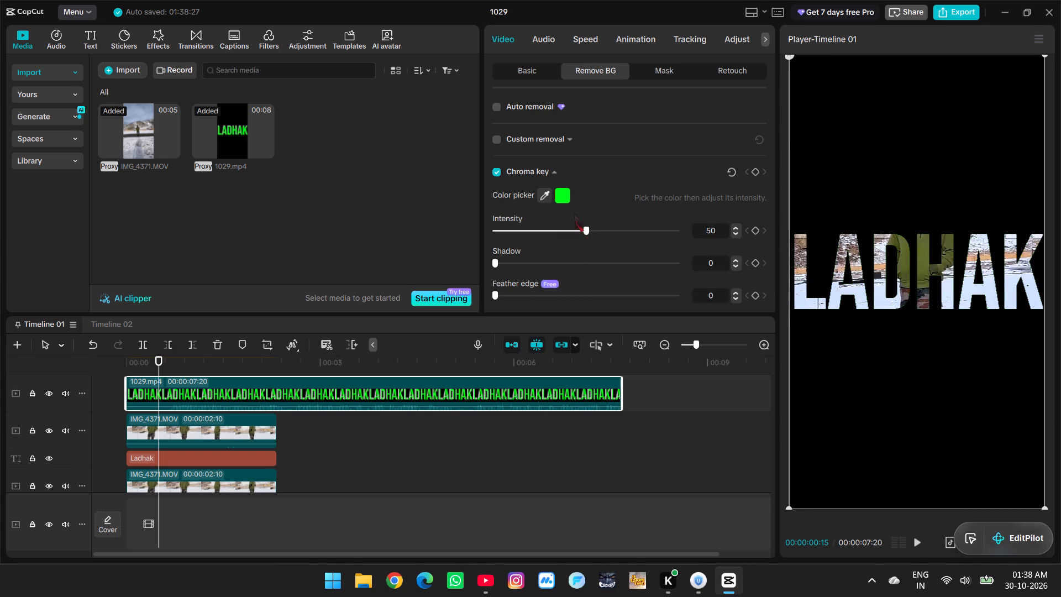
pyautogui.scroll(-1, 568, 222)
pyautogui.scroll(3, 565, 222)
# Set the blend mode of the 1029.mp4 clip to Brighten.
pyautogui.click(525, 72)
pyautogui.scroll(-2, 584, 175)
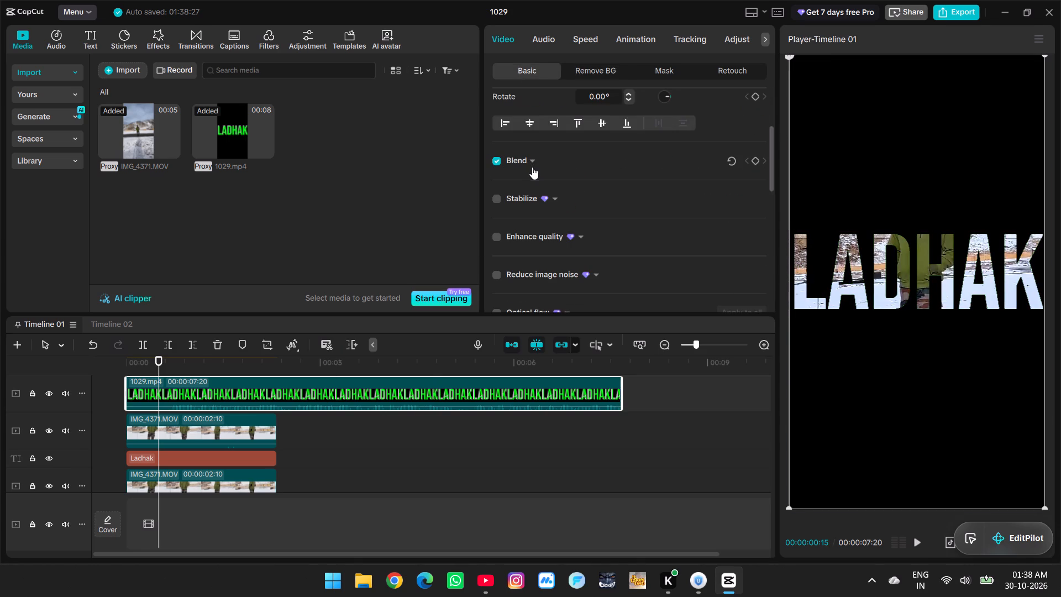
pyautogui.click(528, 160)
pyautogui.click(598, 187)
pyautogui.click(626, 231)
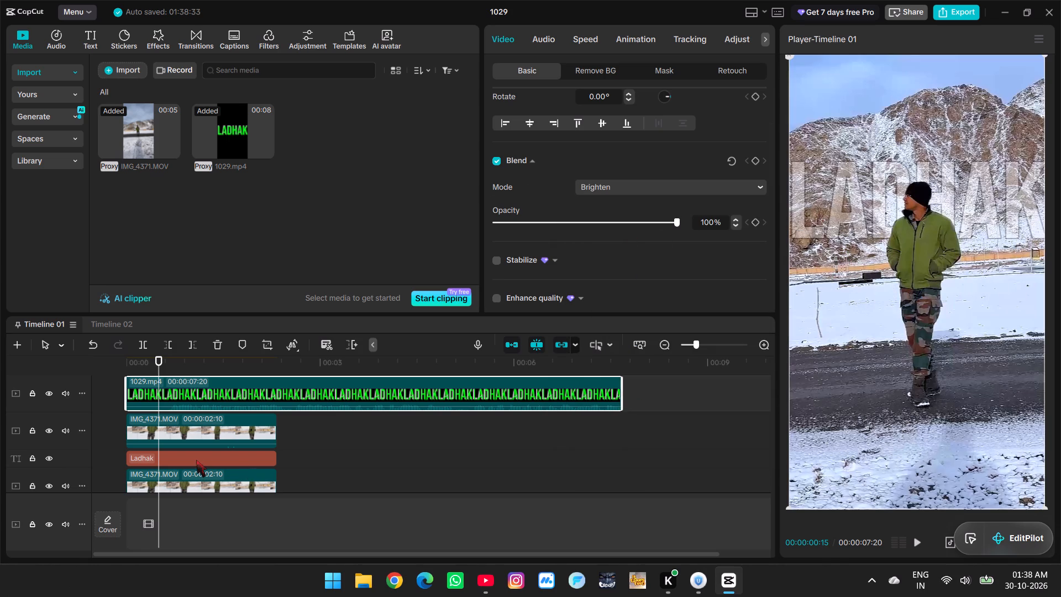
# Hide the track holding the white Ladhak text.
pyautogui.click(196, 460)
pyautogui.click(48, 455)
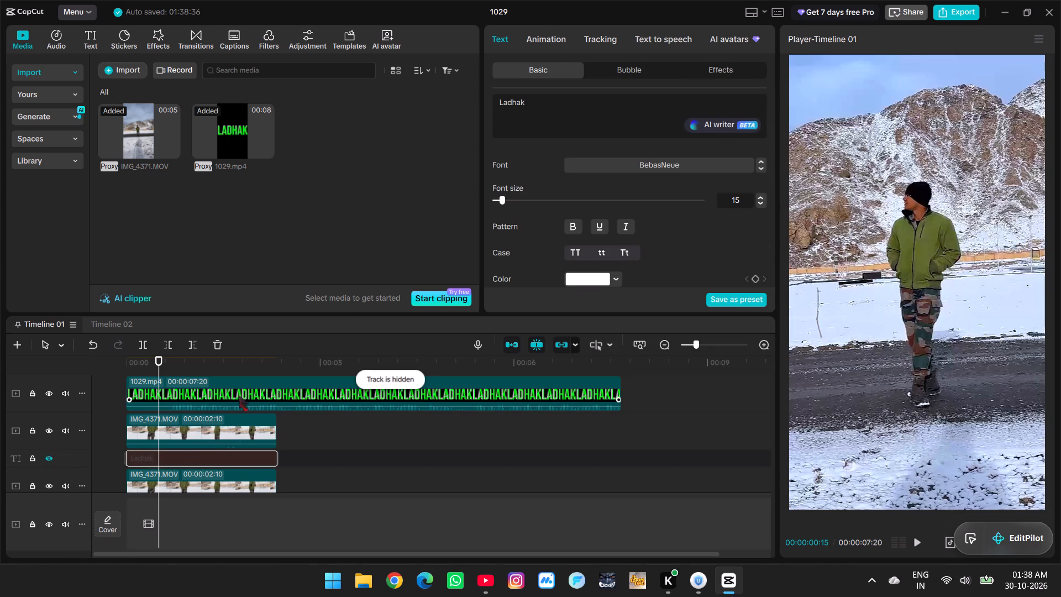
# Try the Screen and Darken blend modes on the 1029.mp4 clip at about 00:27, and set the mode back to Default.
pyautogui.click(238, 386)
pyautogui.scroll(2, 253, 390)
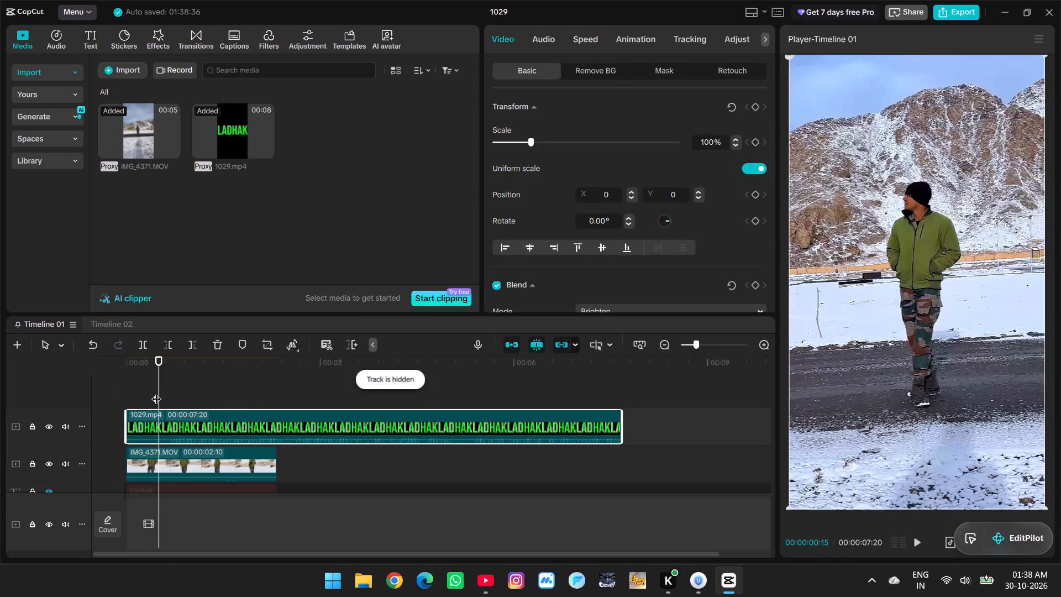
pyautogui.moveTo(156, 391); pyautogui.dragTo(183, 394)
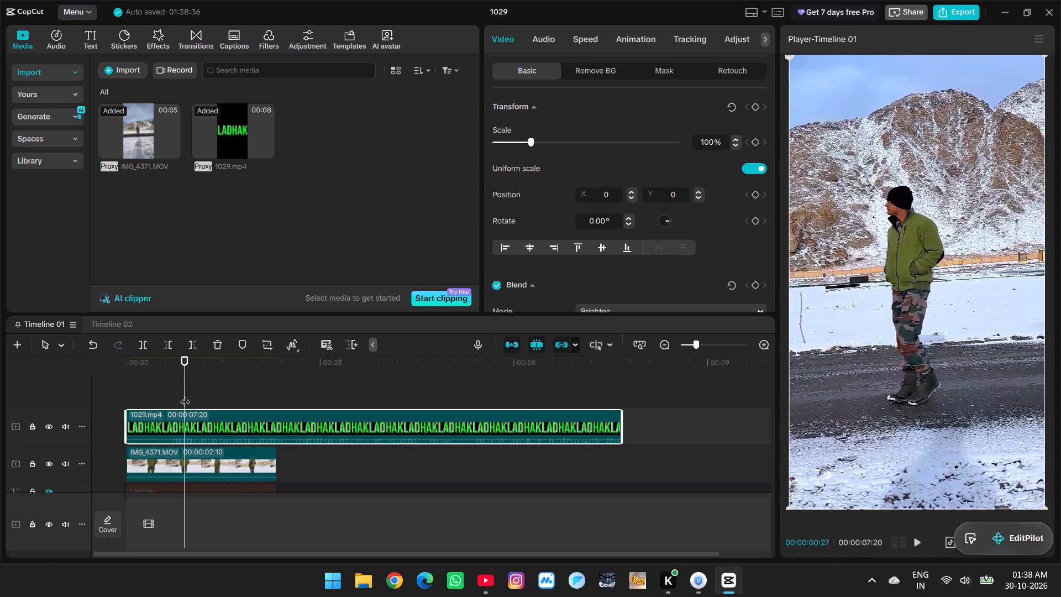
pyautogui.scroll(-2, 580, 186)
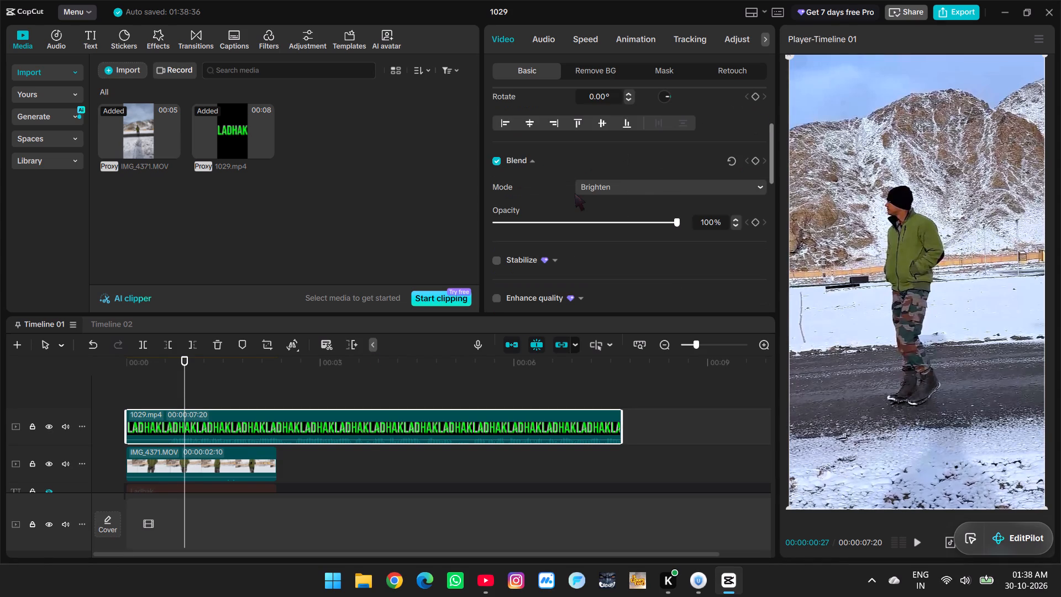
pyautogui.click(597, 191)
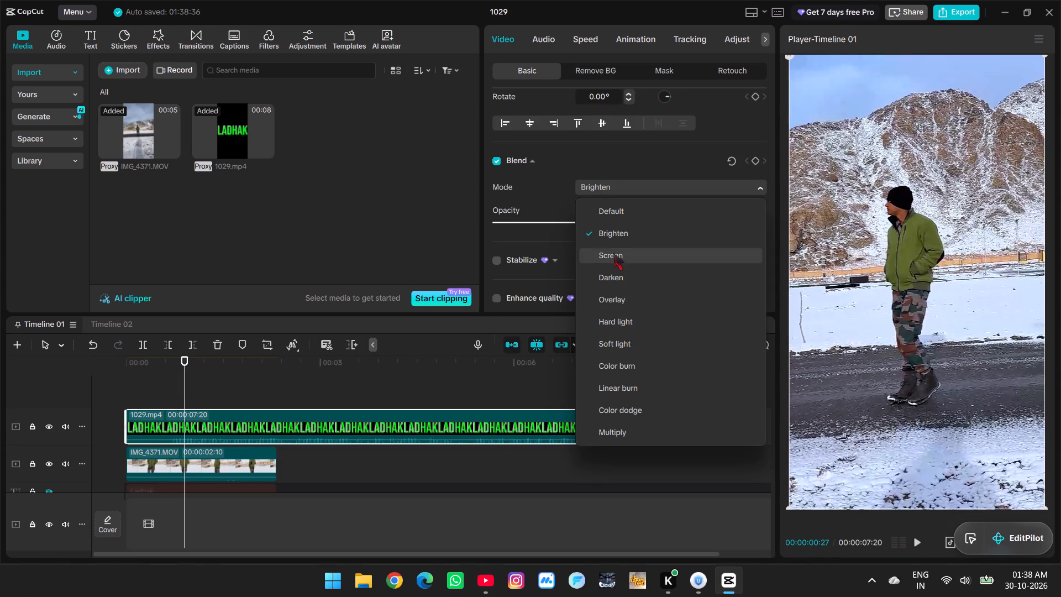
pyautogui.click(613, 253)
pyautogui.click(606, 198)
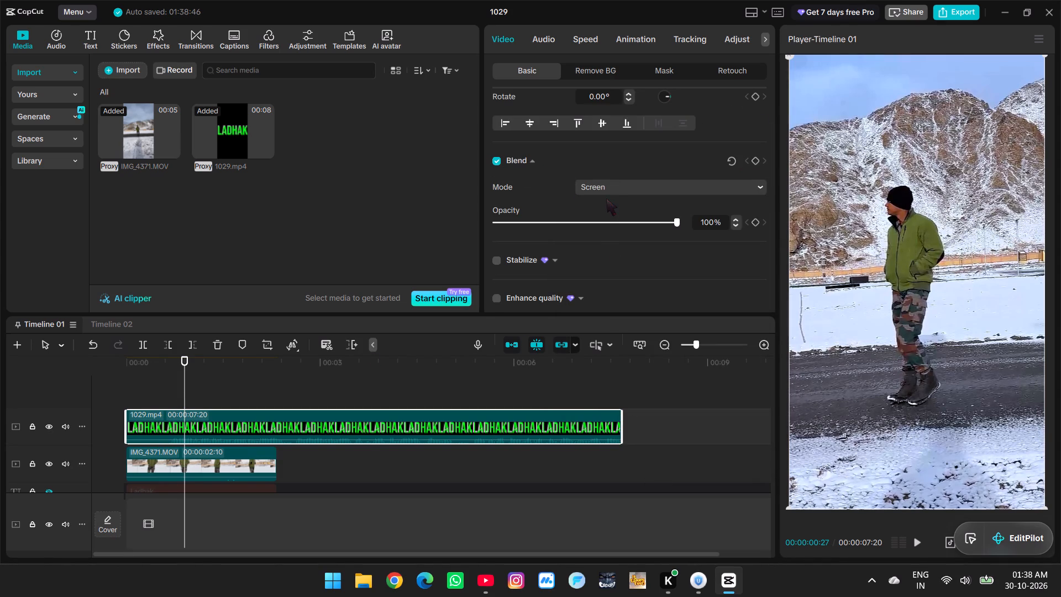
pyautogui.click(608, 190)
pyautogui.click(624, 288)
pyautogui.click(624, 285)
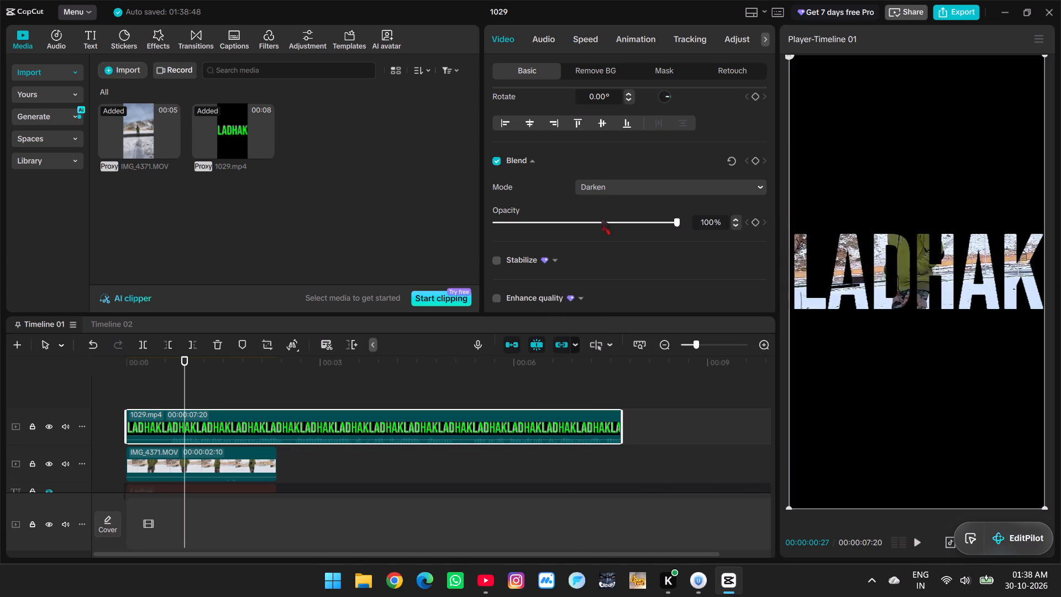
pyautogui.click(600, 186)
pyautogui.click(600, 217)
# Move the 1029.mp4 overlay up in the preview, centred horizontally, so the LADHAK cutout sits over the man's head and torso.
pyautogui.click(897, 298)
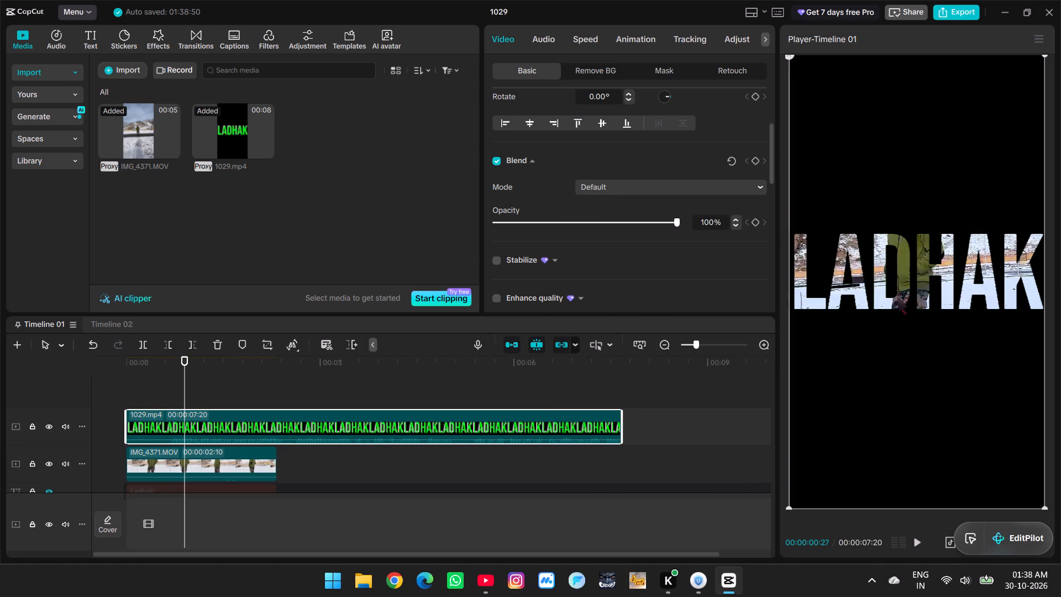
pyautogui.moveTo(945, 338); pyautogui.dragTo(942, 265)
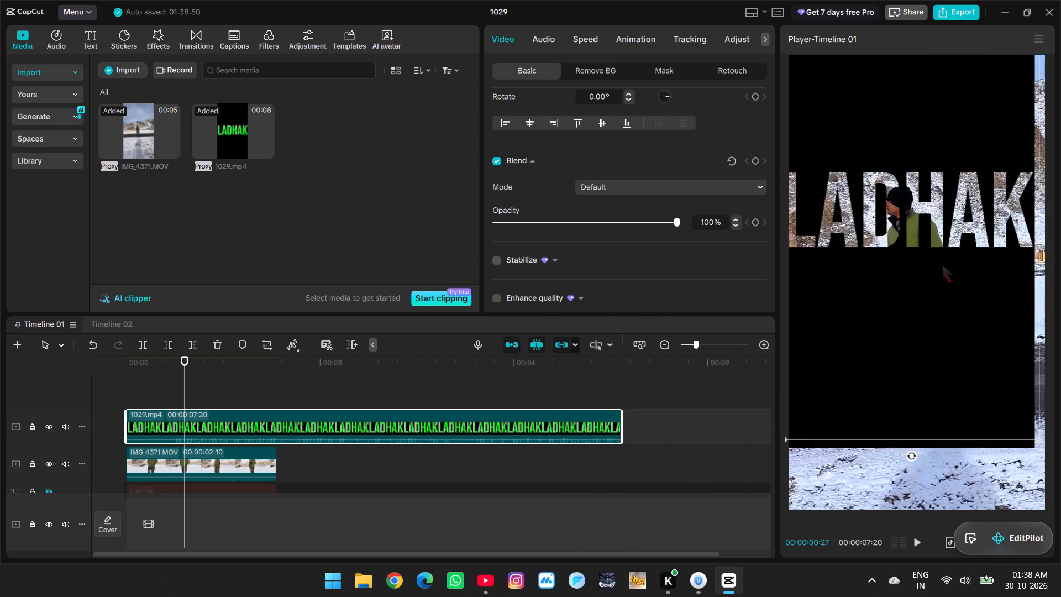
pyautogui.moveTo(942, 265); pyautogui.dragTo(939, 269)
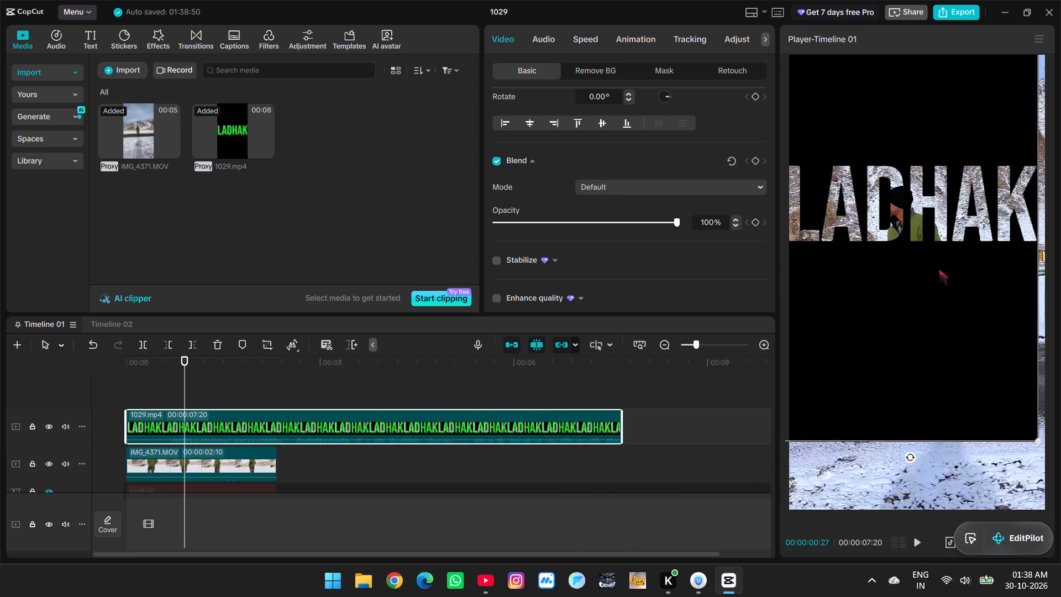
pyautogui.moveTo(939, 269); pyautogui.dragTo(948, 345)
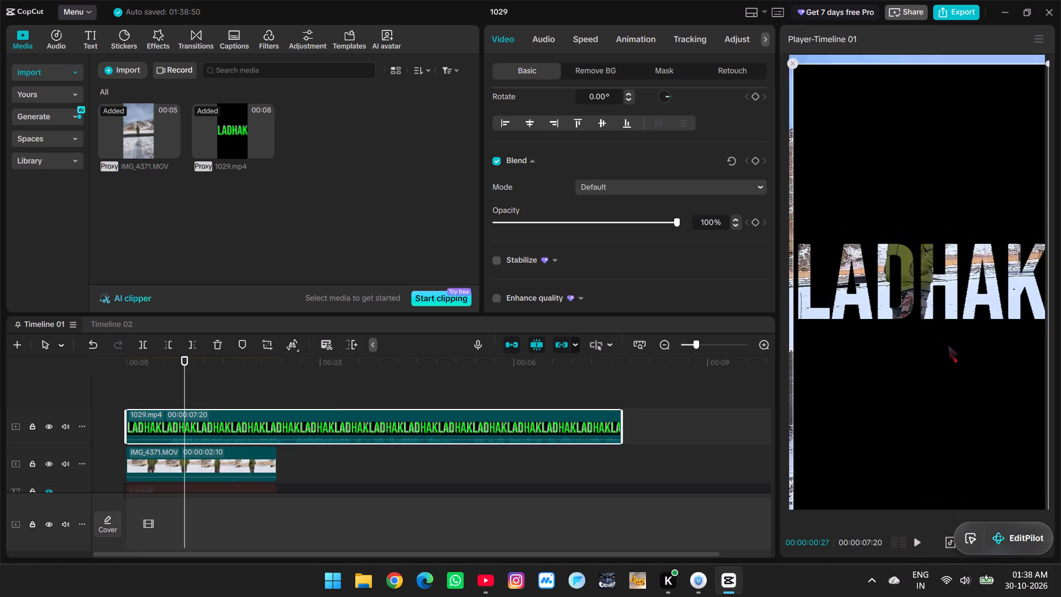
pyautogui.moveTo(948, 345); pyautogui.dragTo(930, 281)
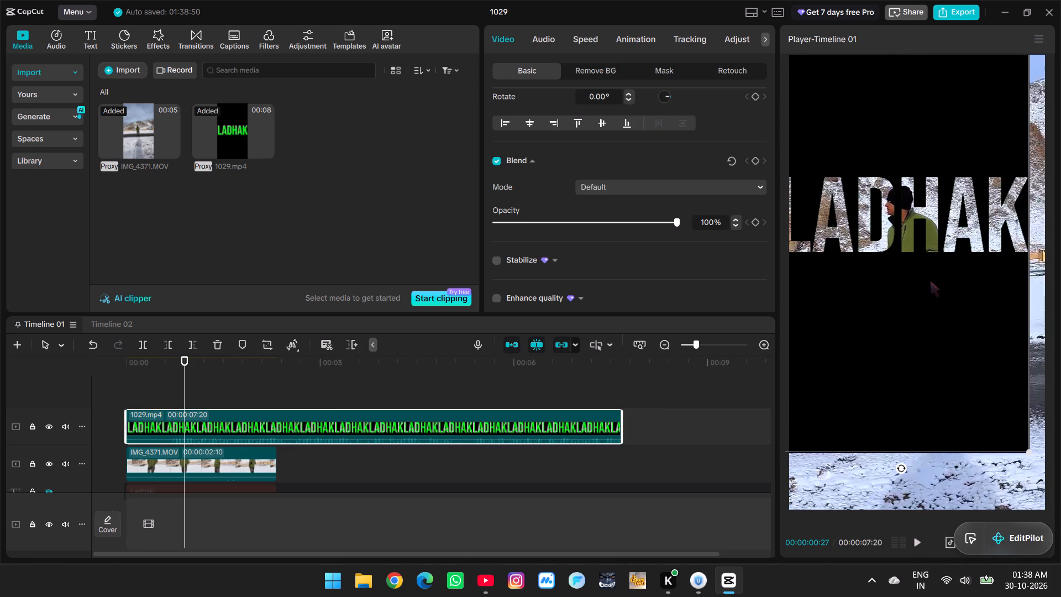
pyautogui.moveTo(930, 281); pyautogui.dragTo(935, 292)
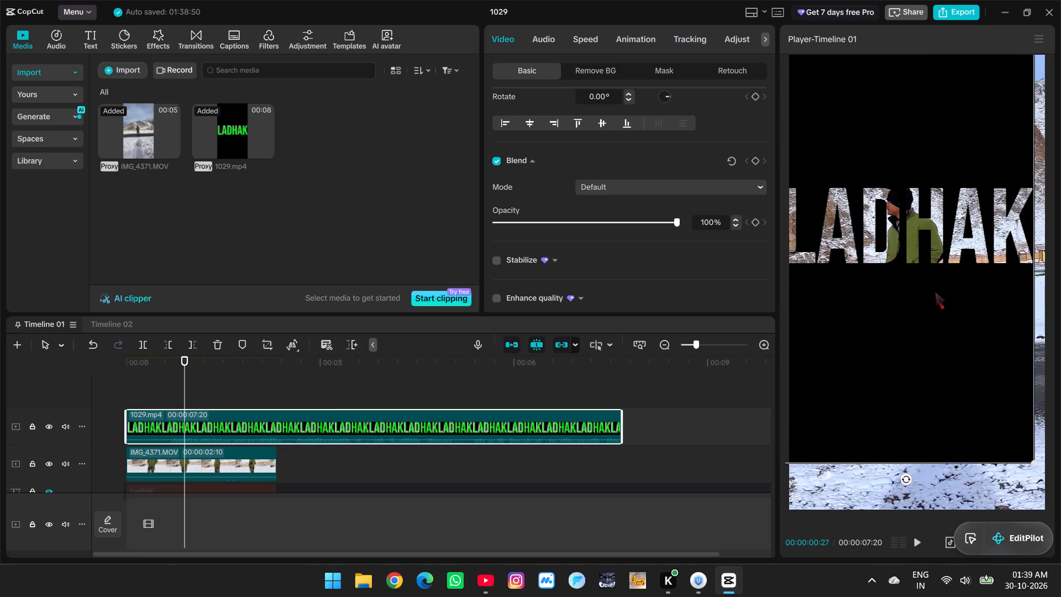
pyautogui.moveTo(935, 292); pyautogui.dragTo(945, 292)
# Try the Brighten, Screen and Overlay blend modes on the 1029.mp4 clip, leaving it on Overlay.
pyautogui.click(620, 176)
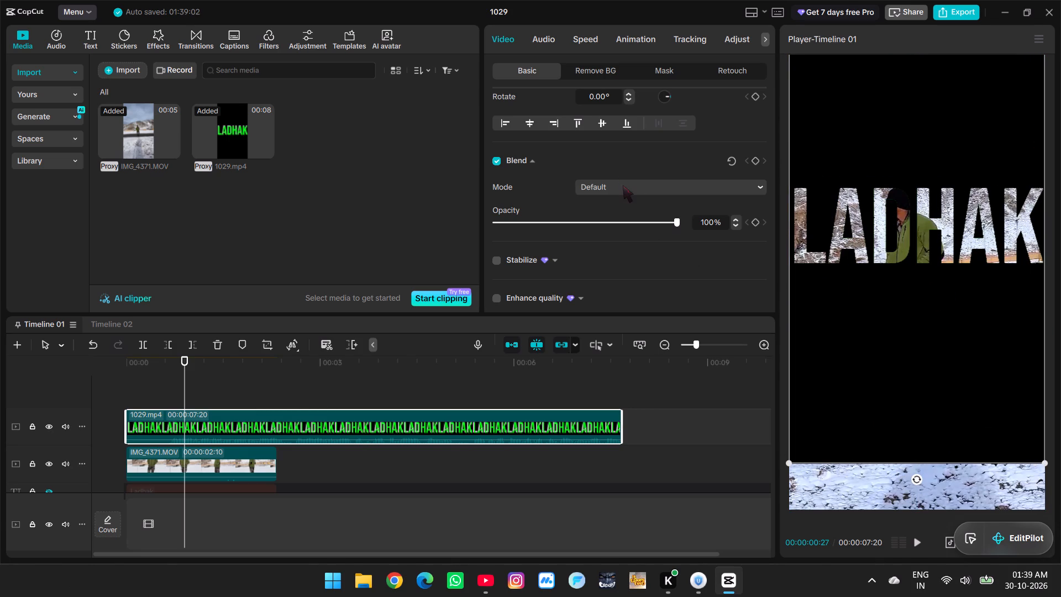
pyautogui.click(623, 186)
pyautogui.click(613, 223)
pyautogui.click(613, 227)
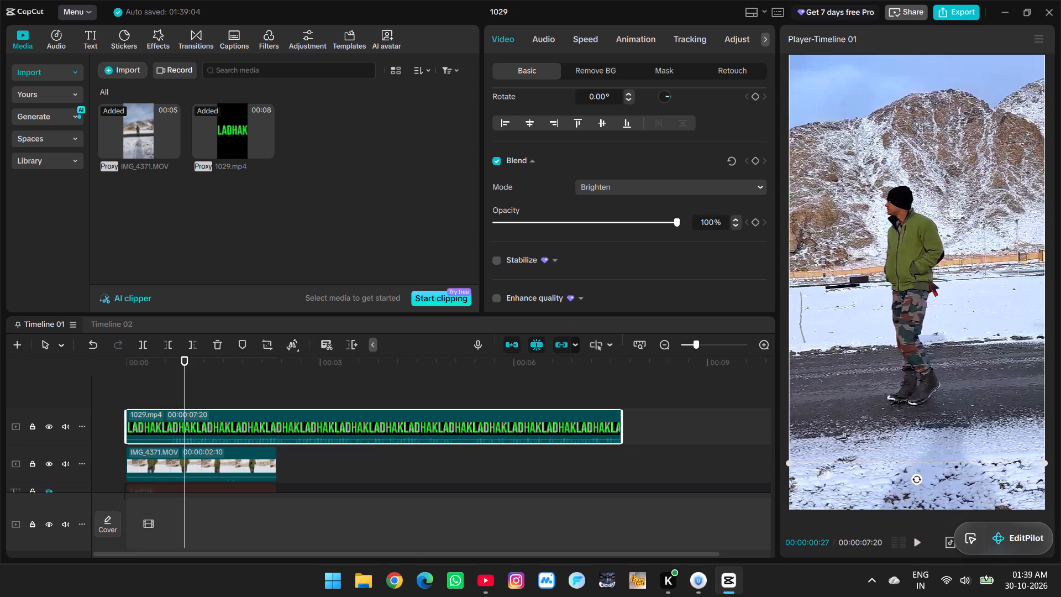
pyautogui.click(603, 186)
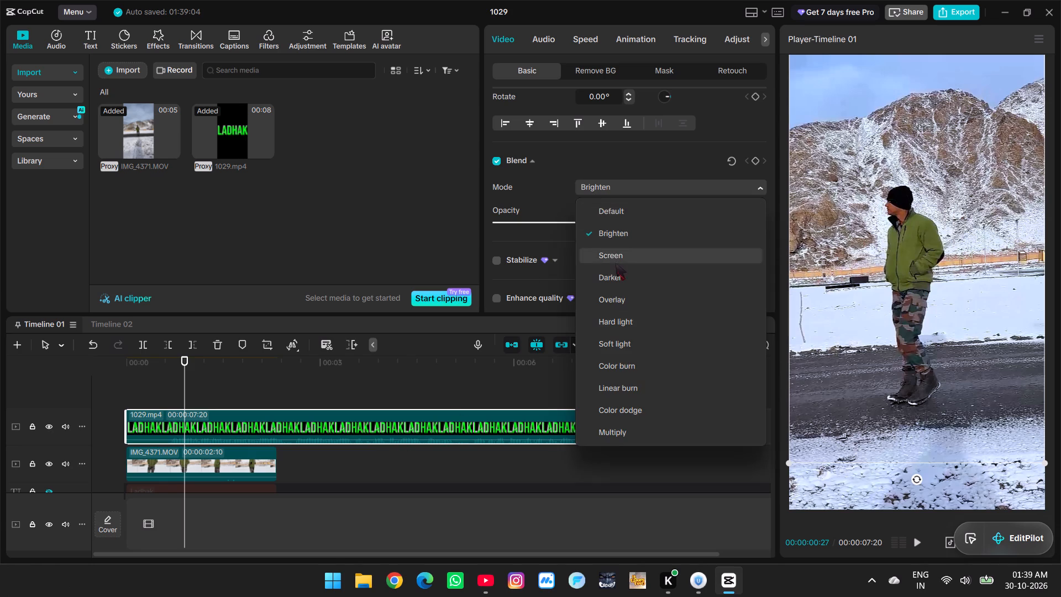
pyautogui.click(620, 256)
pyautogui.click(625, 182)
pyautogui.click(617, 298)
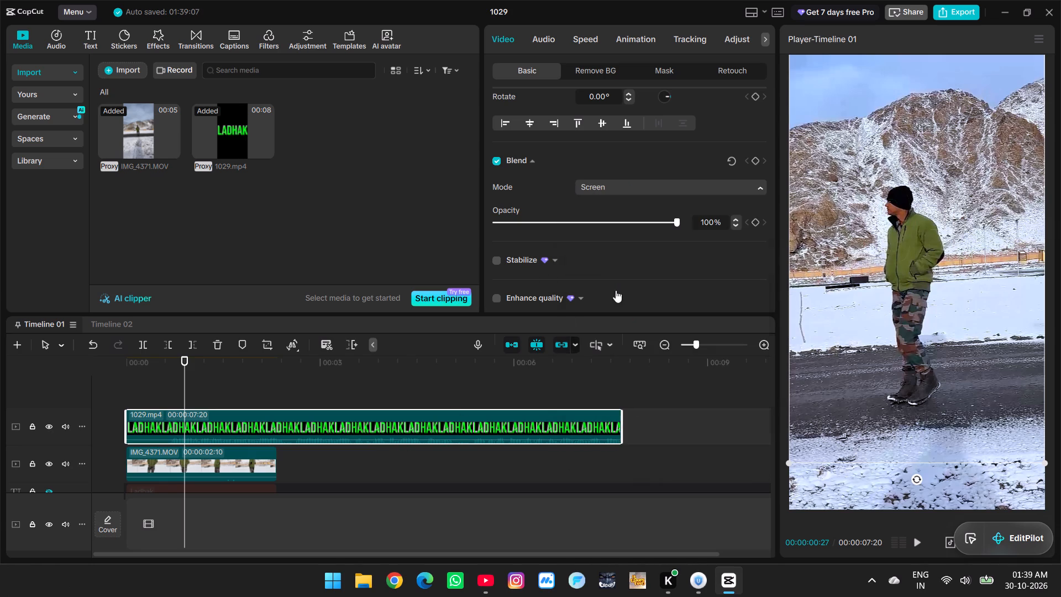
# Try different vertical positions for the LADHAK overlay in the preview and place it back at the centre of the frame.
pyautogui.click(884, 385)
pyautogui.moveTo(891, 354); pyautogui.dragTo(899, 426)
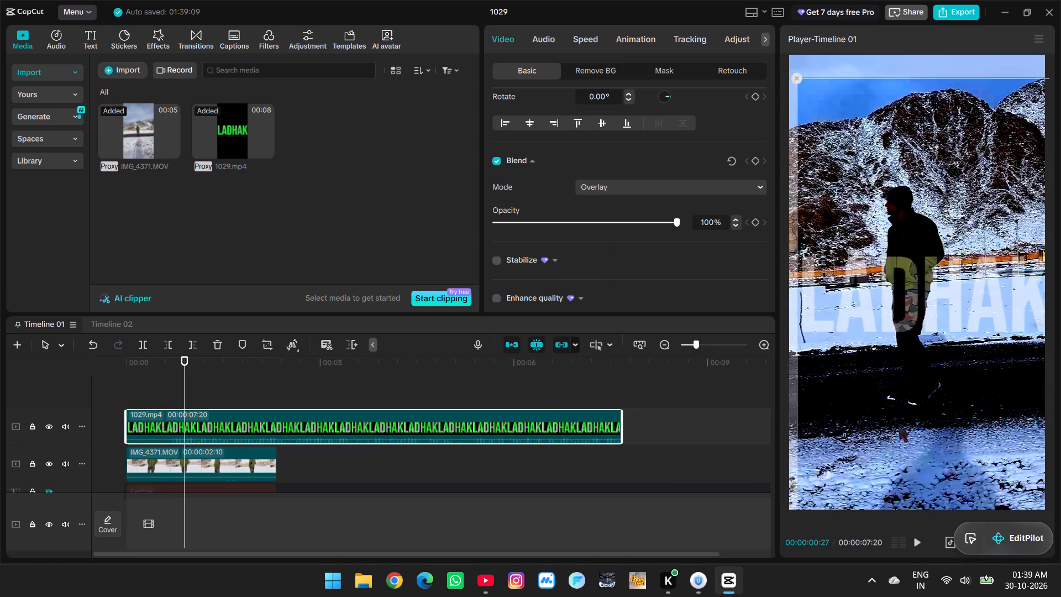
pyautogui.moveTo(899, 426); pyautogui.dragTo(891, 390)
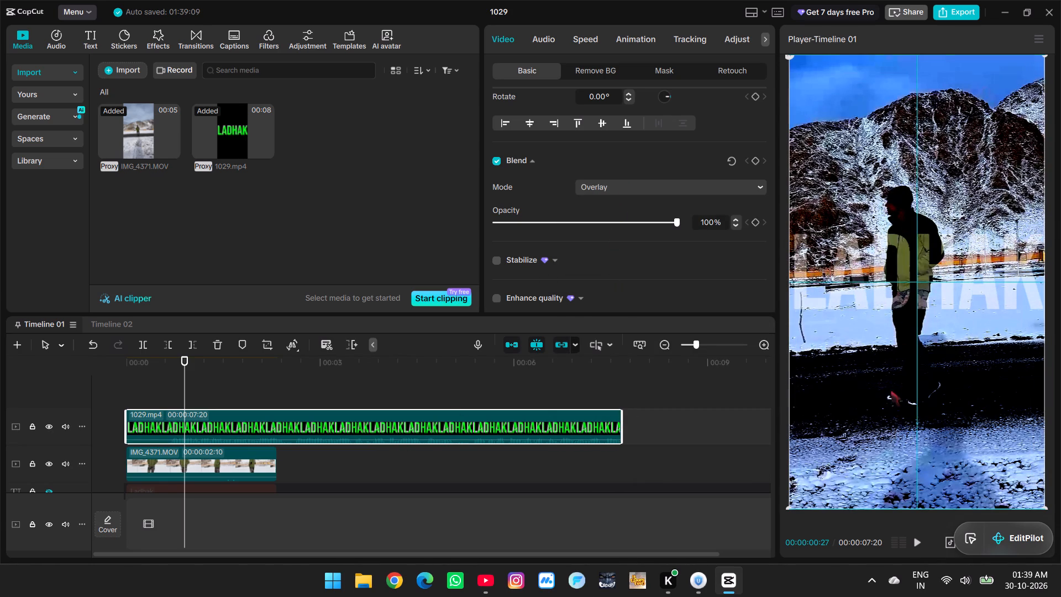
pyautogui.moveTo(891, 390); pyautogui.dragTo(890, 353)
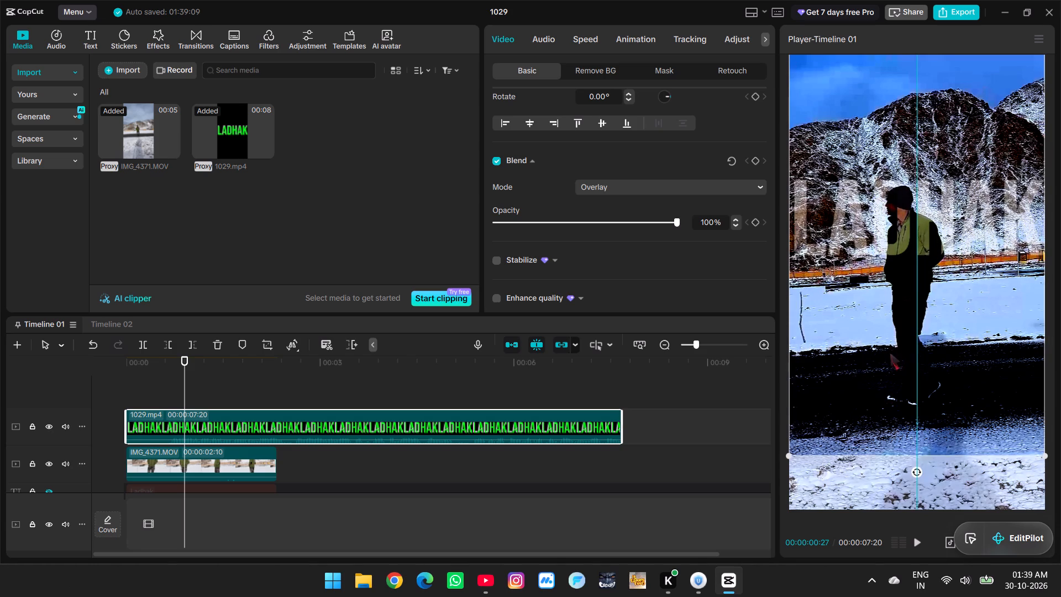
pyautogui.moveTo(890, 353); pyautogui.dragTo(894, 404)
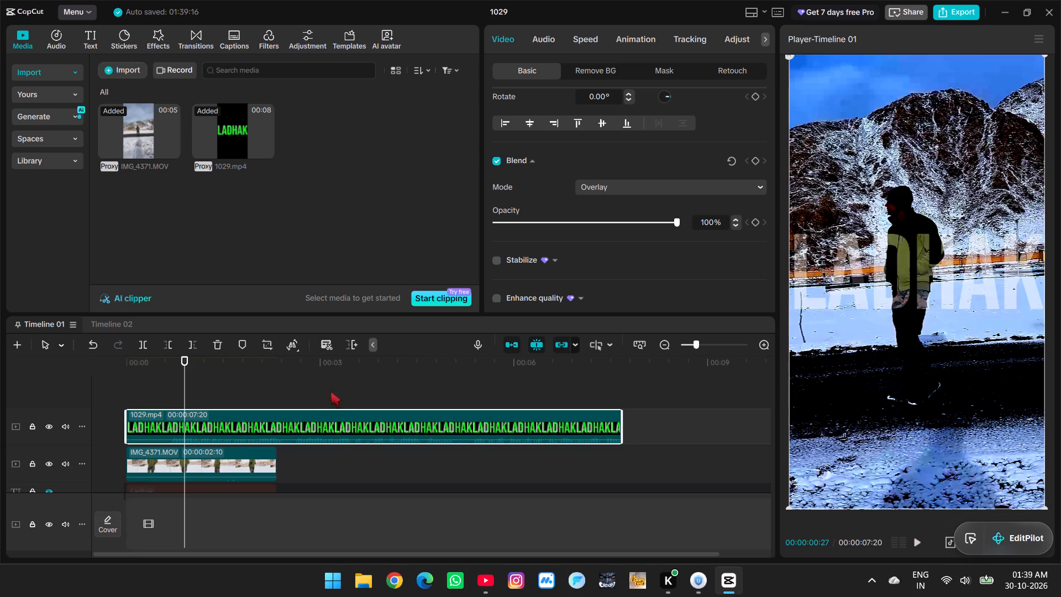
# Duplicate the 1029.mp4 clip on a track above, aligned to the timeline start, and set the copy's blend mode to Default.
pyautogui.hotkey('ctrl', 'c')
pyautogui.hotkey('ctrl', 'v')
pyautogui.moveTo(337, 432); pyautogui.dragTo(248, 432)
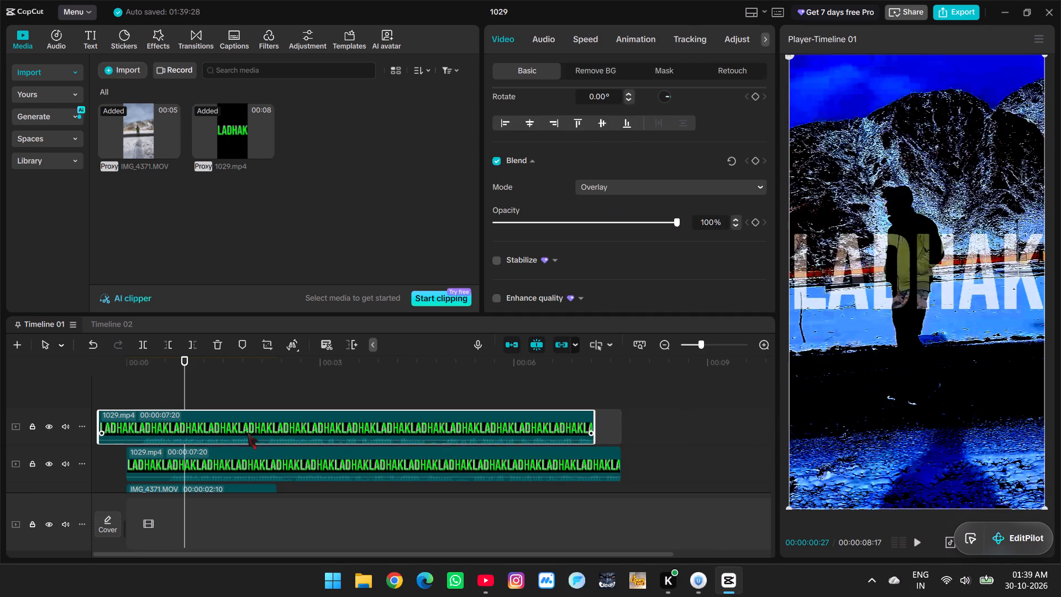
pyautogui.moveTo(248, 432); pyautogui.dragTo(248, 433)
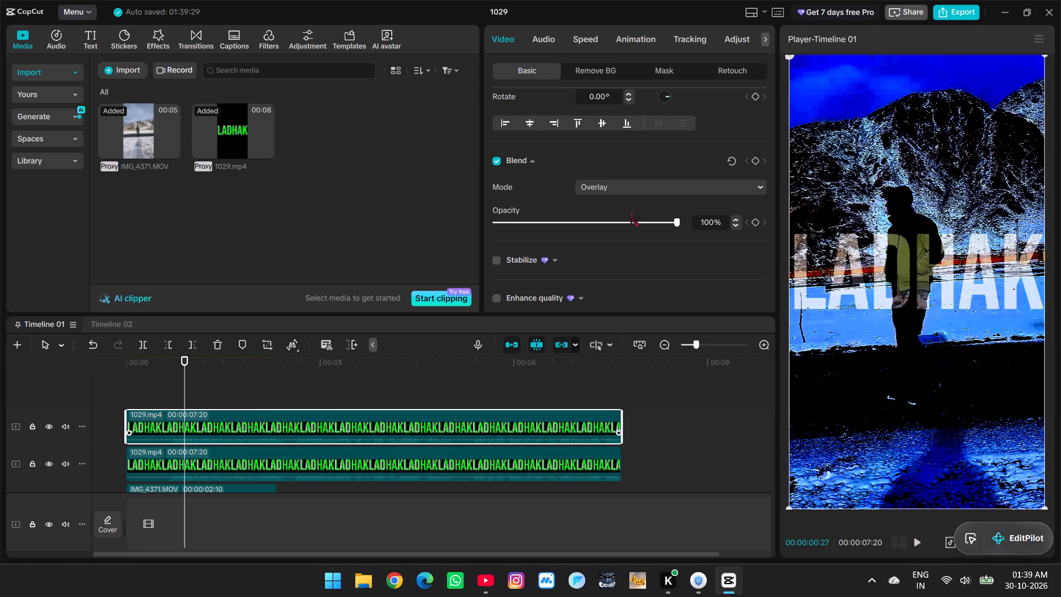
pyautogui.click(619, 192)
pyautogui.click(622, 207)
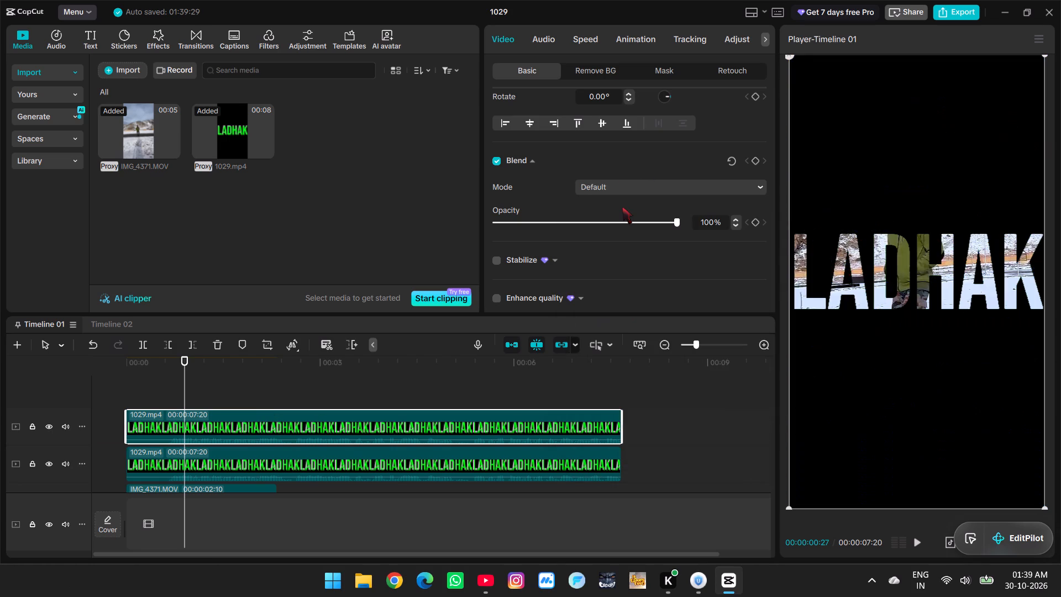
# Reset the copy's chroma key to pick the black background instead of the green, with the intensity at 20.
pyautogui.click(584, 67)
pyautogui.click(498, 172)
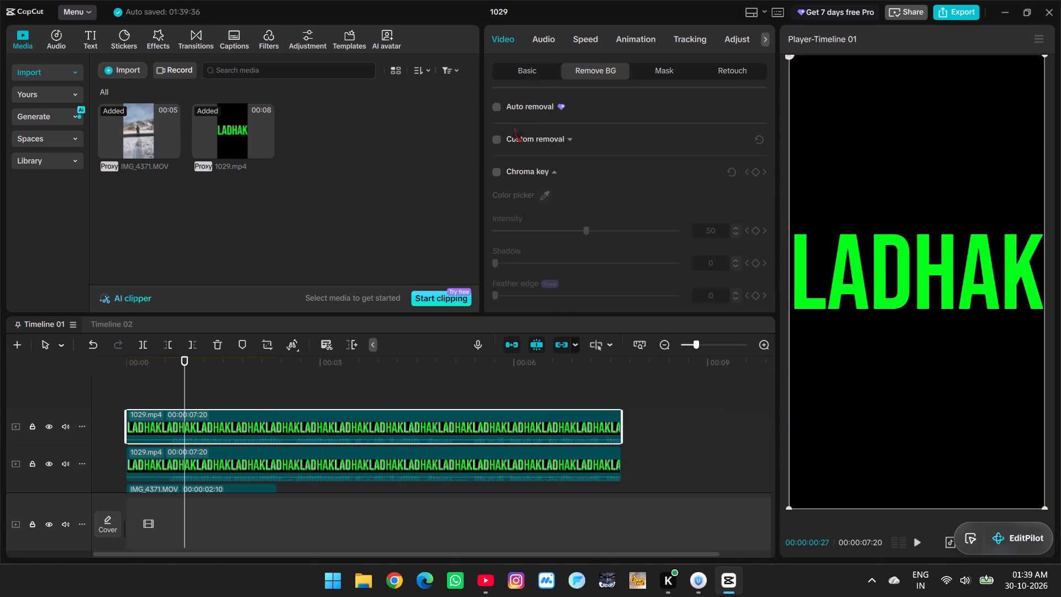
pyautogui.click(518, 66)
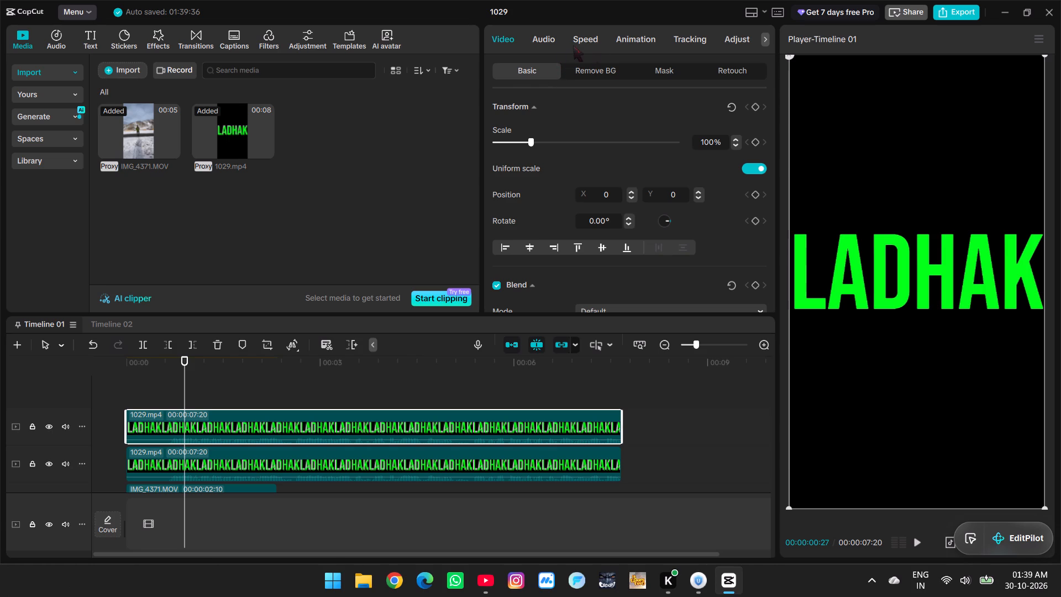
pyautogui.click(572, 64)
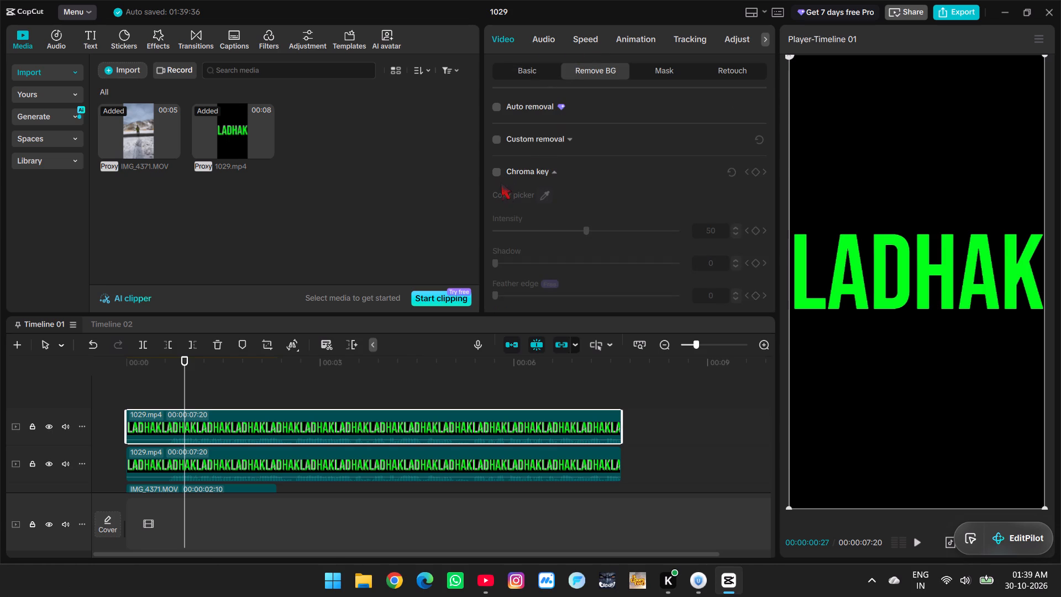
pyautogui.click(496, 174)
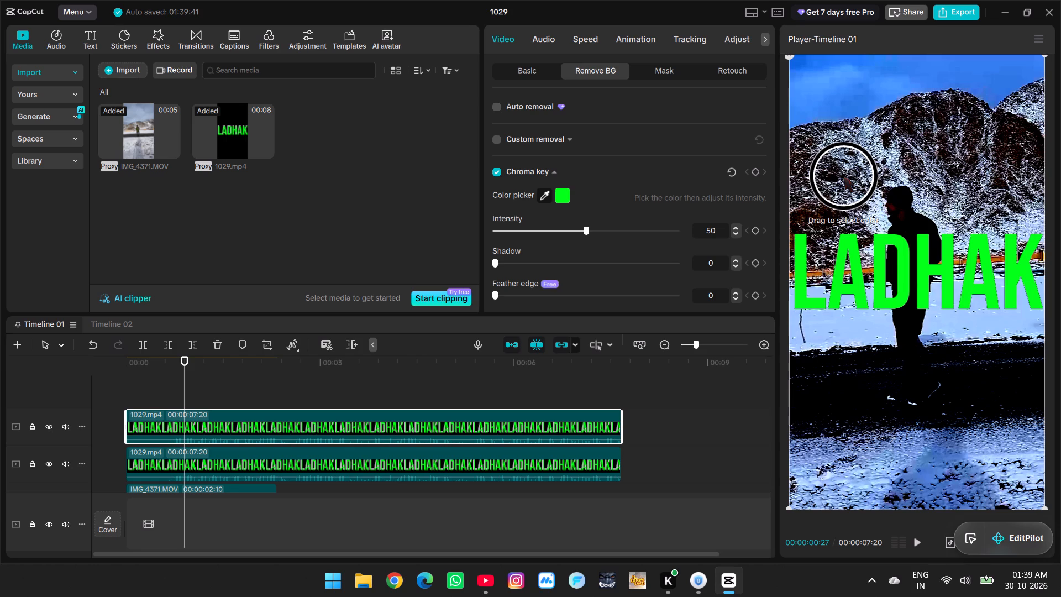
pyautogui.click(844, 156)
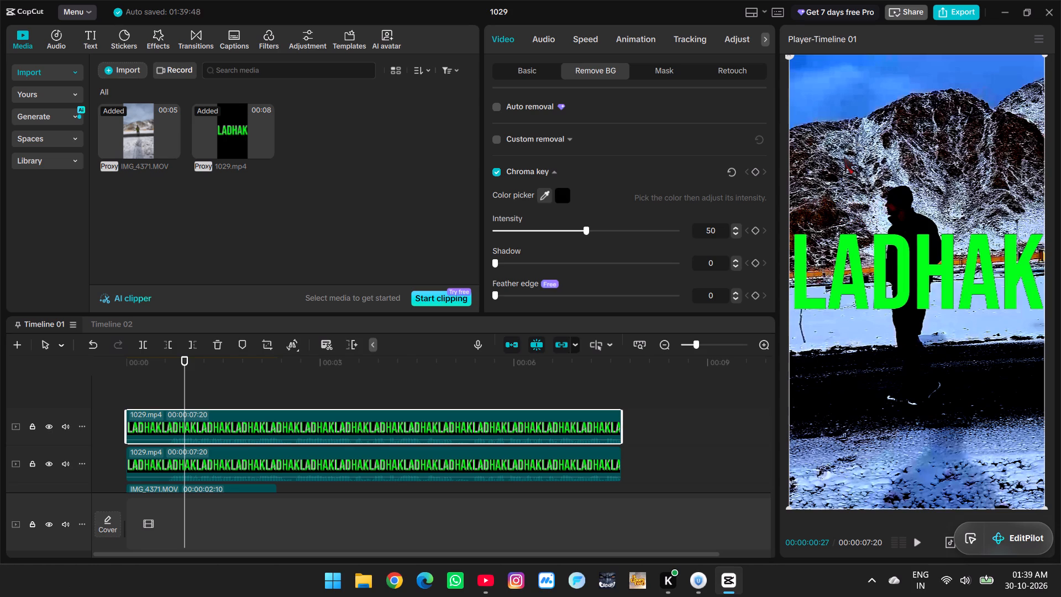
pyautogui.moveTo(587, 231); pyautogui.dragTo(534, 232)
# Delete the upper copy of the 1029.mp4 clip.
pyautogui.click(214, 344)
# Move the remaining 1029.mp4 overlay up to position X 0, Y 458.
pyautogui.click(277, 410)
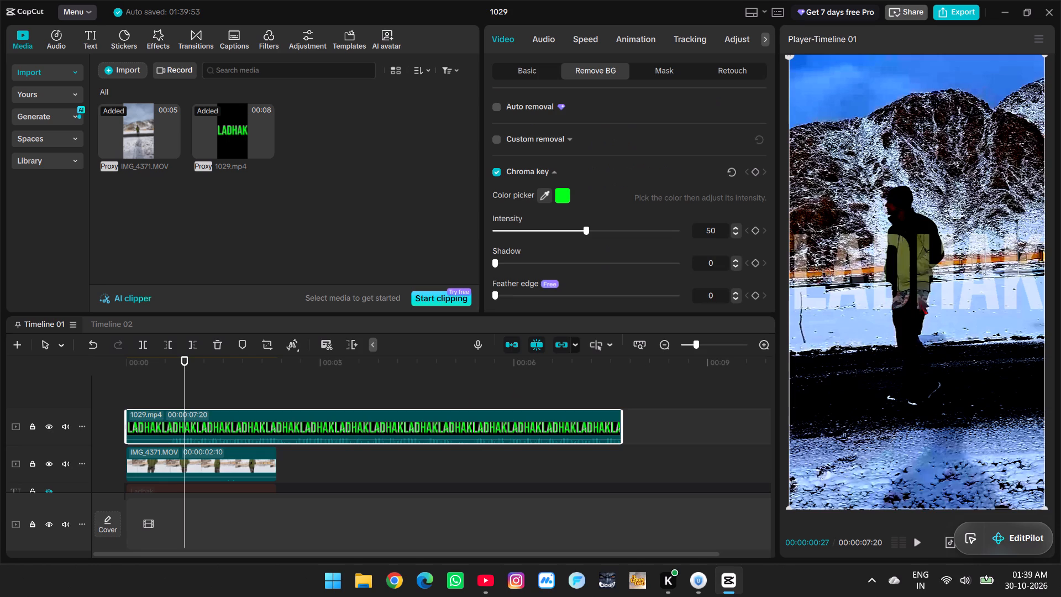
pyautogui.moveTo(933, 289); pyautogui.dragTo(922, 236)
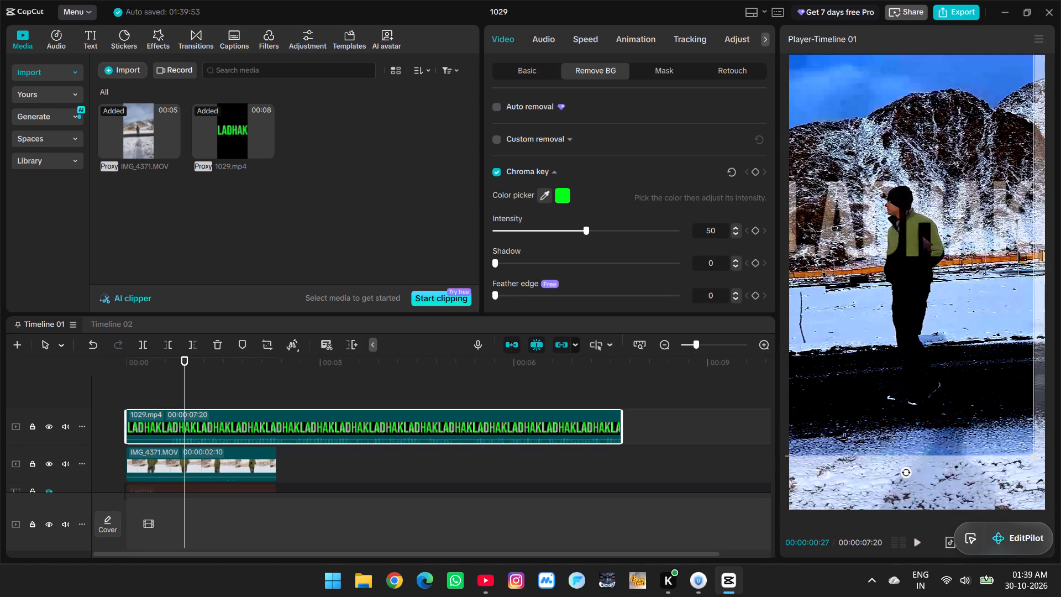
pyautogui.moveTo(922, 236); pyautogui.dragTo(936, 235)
# Examine the transform, blend and chroma key settings of the 1029.mp4 clip and check the upper IMG_4371.MOV clip.
pyautogui.scroll(-2, 602, 260)
pyautogui.click(523, 79)
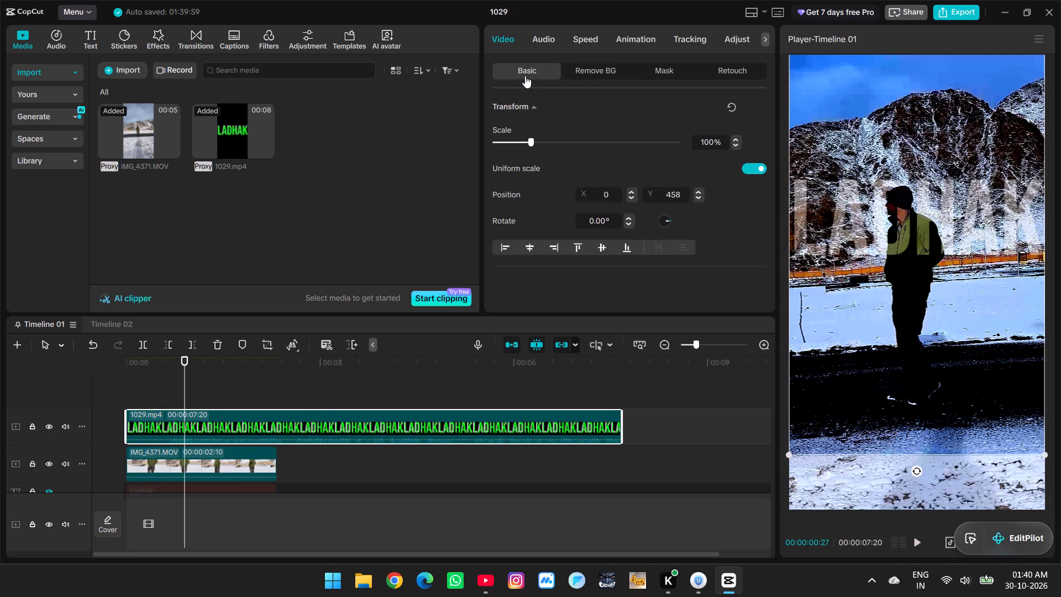
pyautogui.scroll(-2, 178, 390)
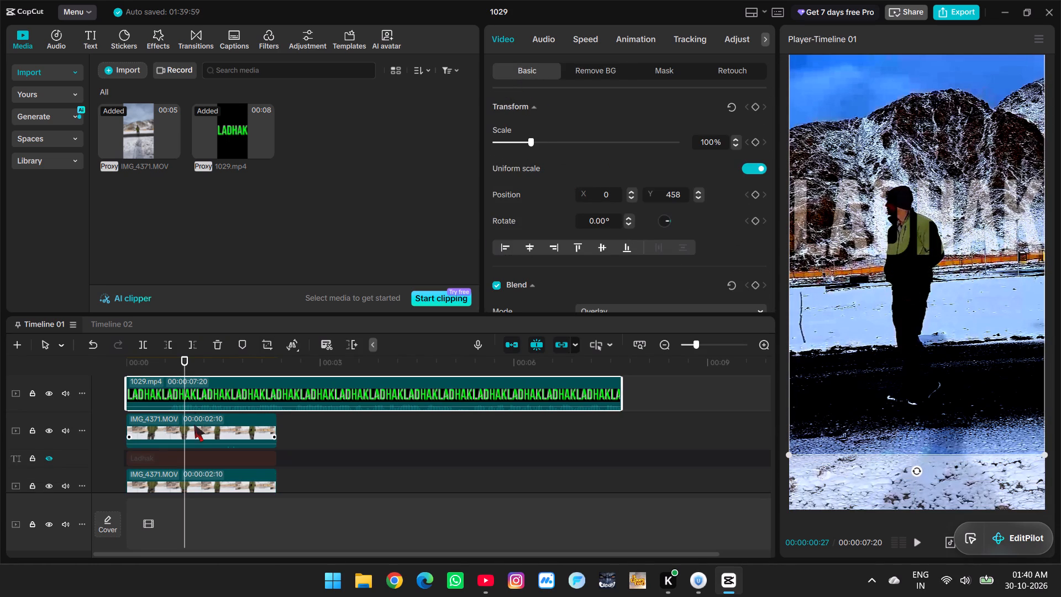
pyautogui.click(195, 425)
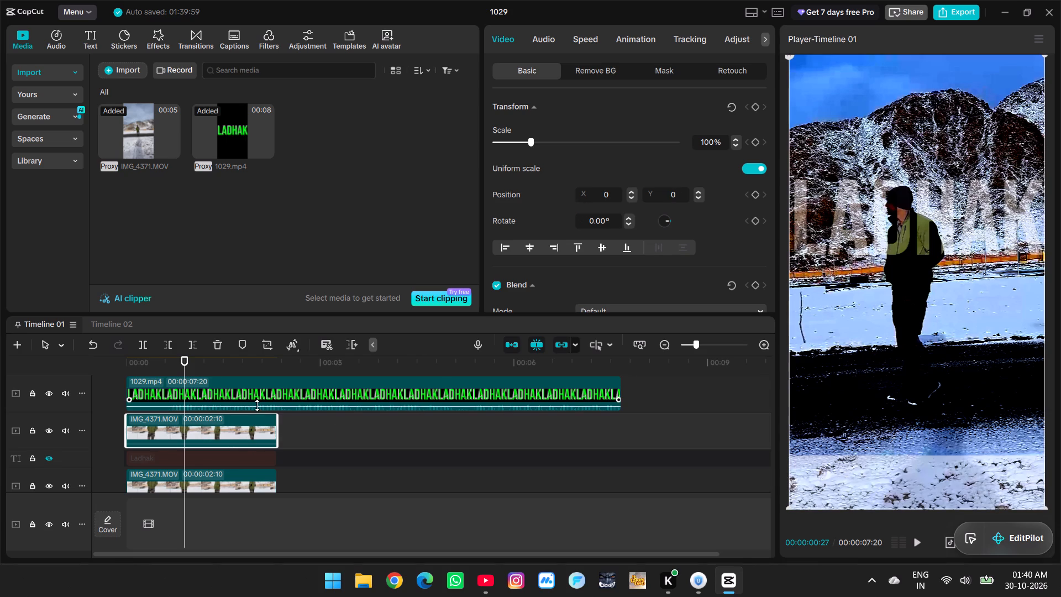
pyautogui.click(274, 393)
pyautogui.click(578, 65)
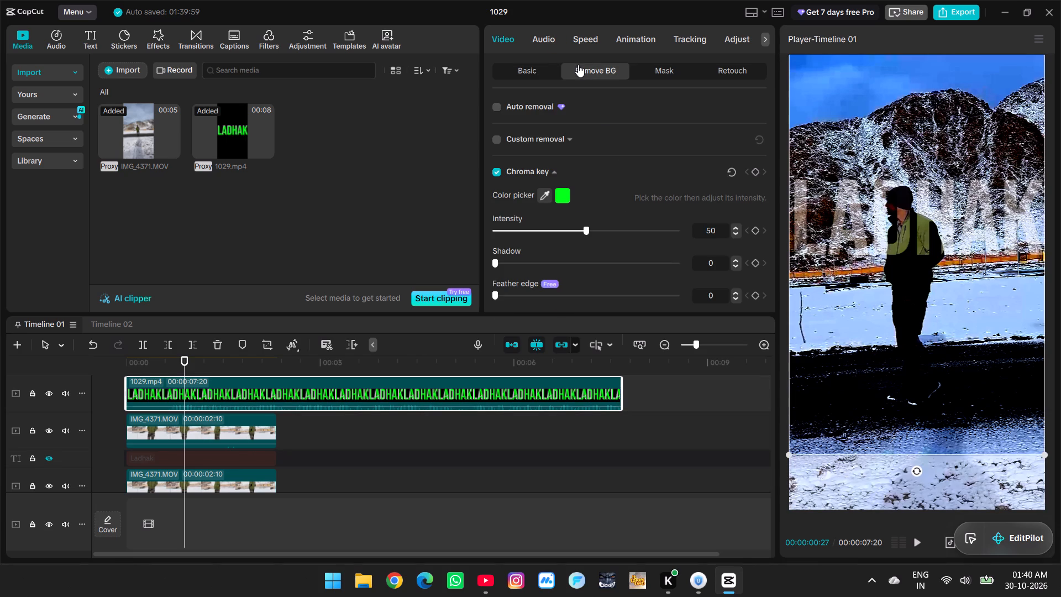
pyautogui.click(486, 38)
pyautogui.click(521, 73)
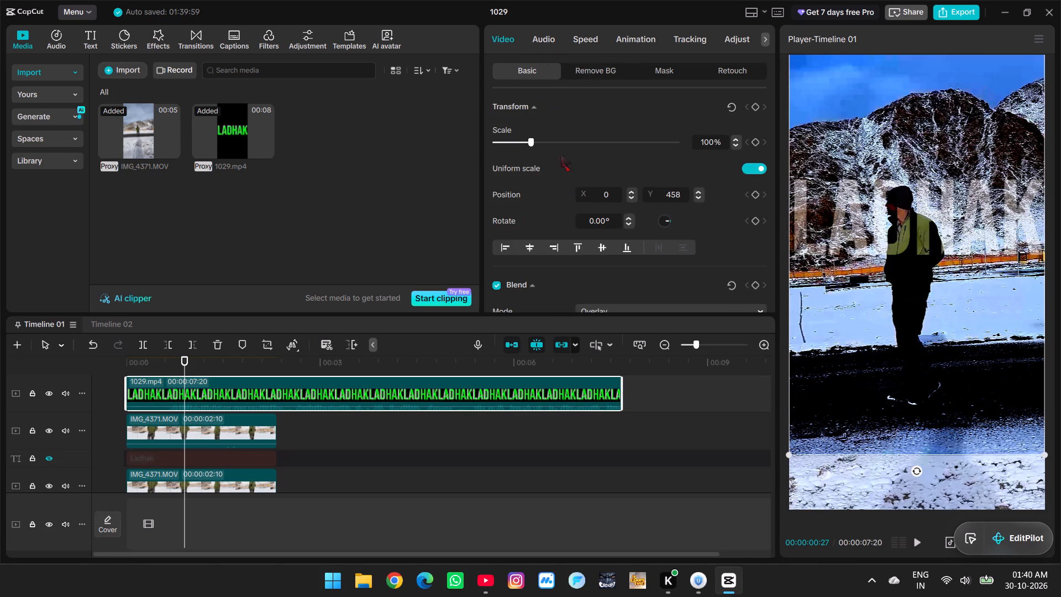
pyautogui.scroll(-3, 554, 195)
pyautogui.click(250, 431)
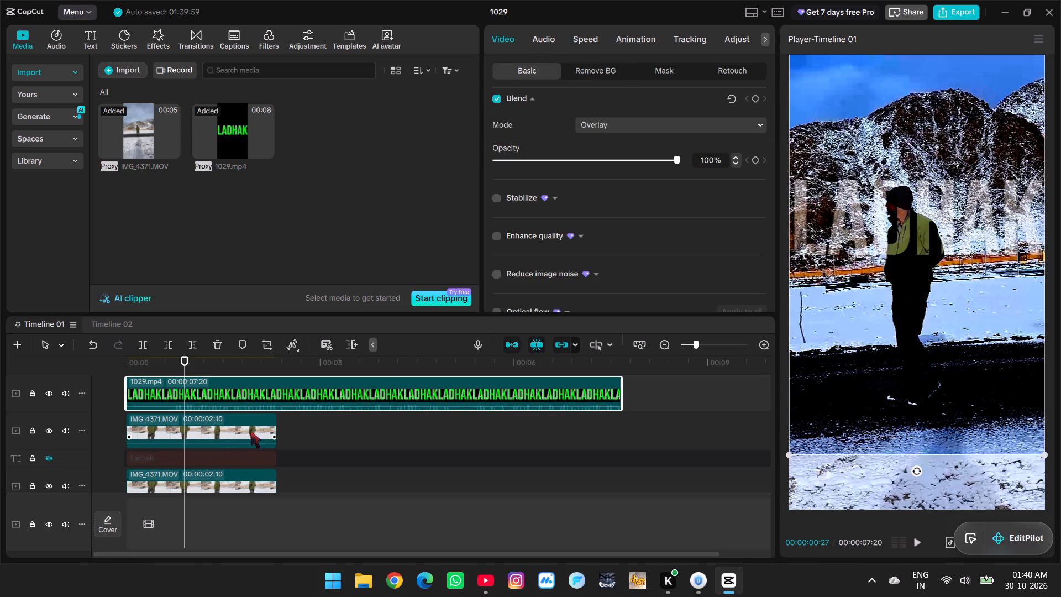
# Compare the picture with the 1029.mp4 track hidden and shown.
pyautogui.click(48, 394)
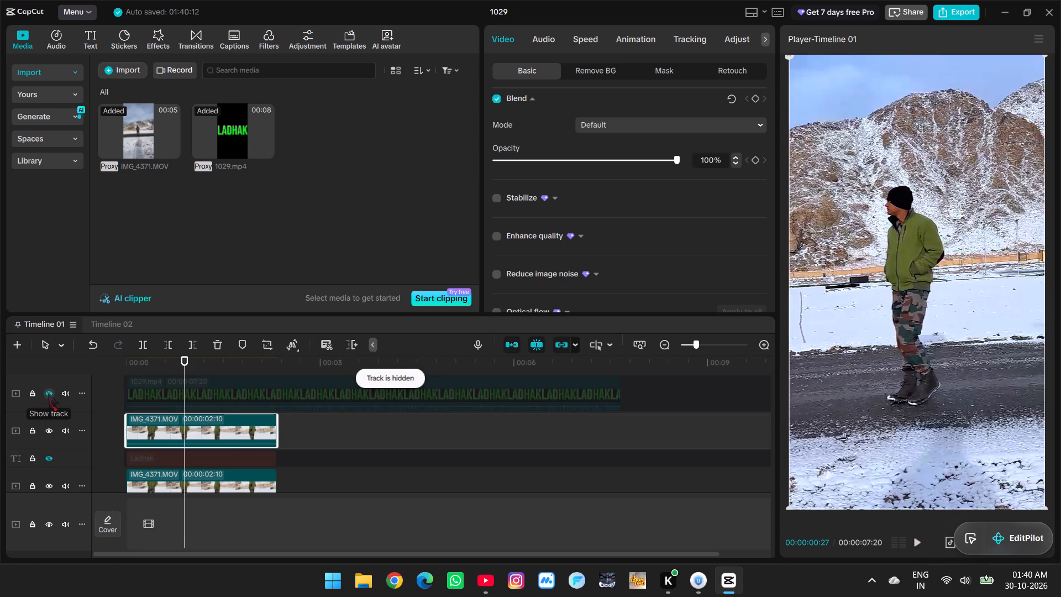
pyautogui.click(48, 394)
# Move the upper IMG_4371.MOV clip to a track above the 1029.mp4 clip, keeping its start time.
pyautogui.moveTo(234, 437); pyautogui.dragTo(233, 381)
# Delete the 1029.mp4 clip from the timeline.
pyautogui.scroll(1, 220, 396)
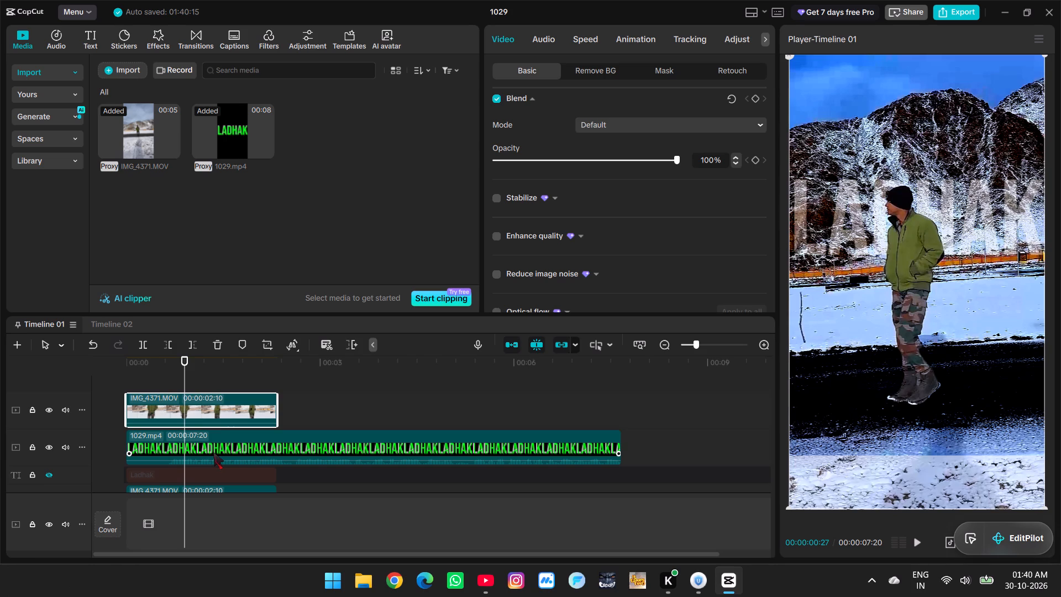
pyautogui.click(313, 450)
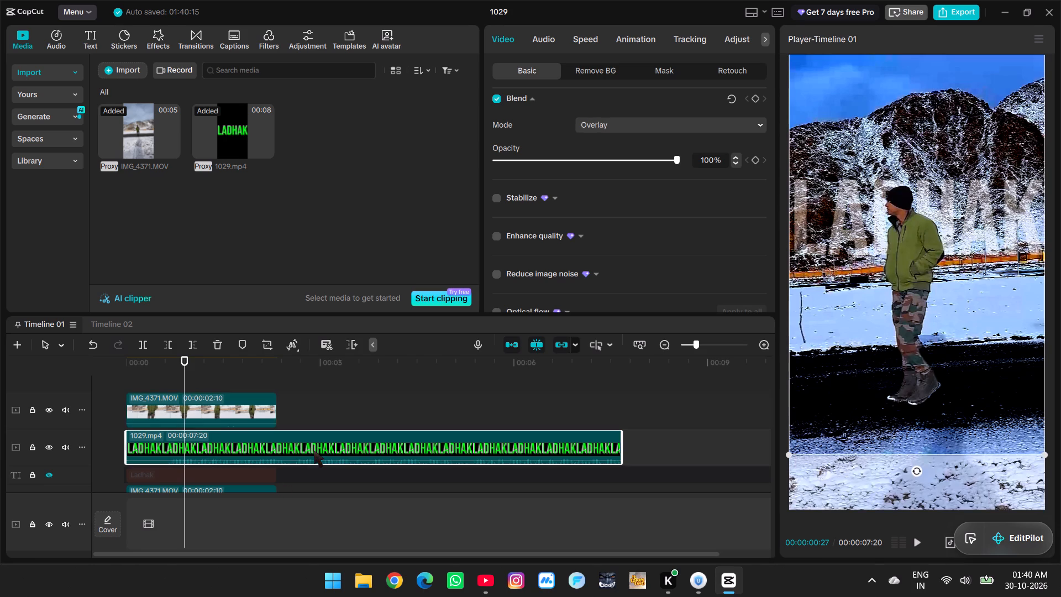
pyautogui.click(222, 348)
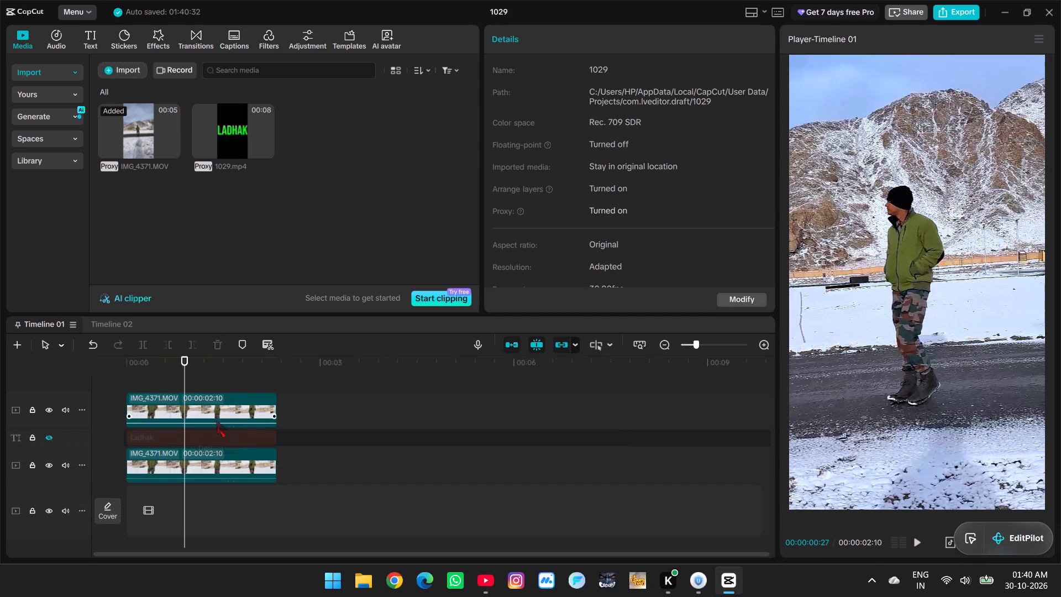
# Unhide the Ladhak text track and scrub through the first second of the clip to preview the title.
pyautogui.click(196, 381)
pyautogui.moveTo(196, 381); pyautogui.dragTo(113, 399)
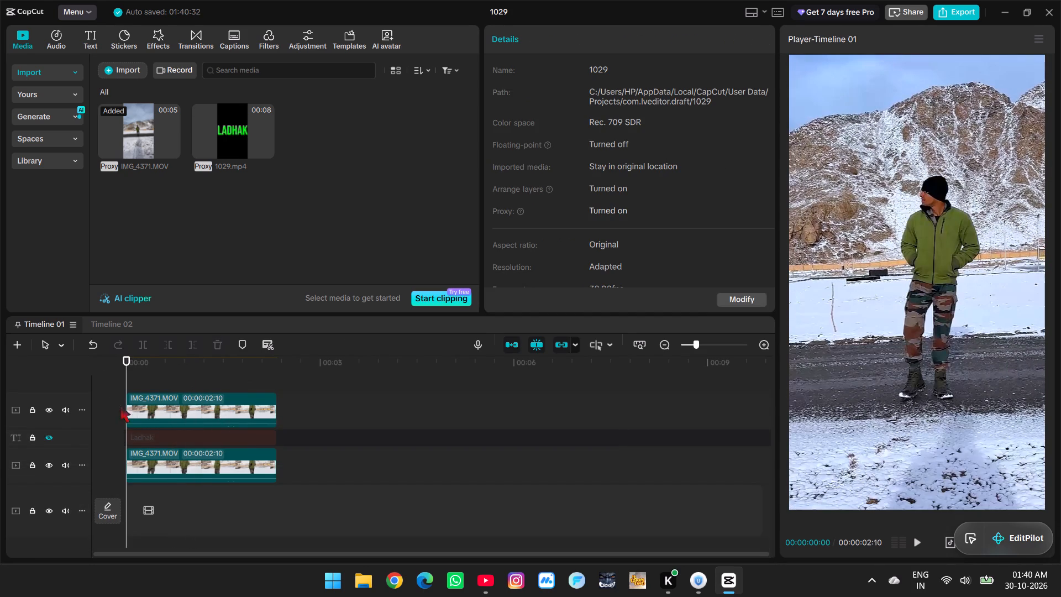
pyautogui.click(51, 441)
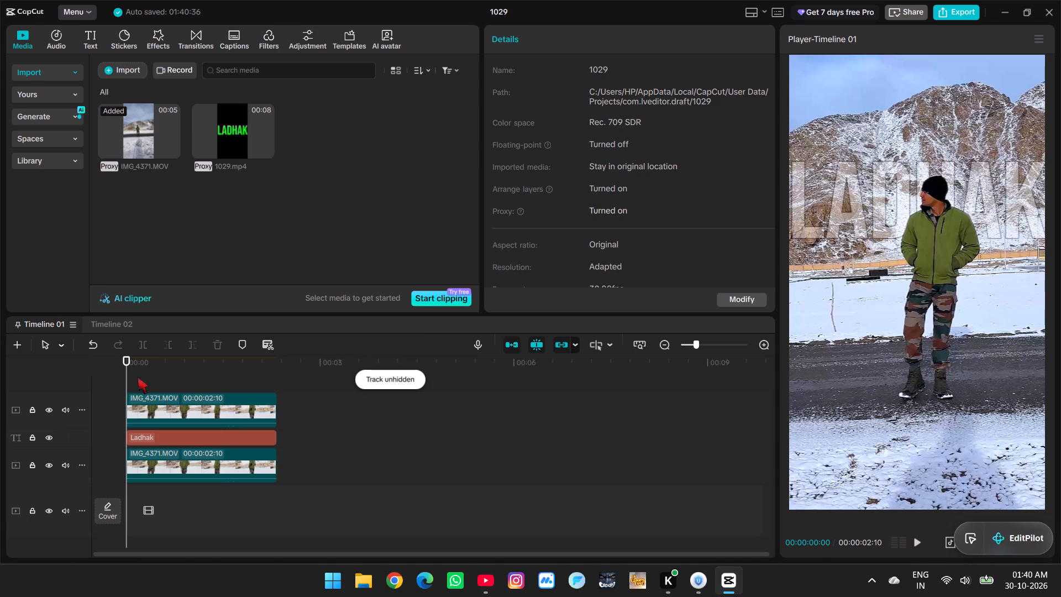
pyautogui.moveTo(128, 379); pyautogui.dragTo(179, 387)
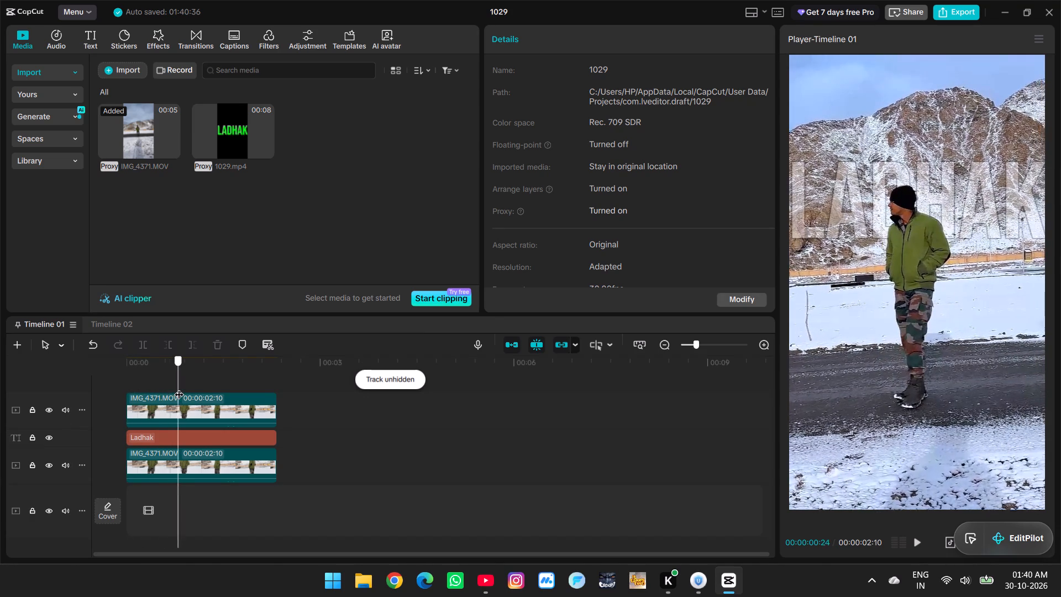
pyautogui.moveTo(179, 387); pyautogui.dragTo(189, 390)
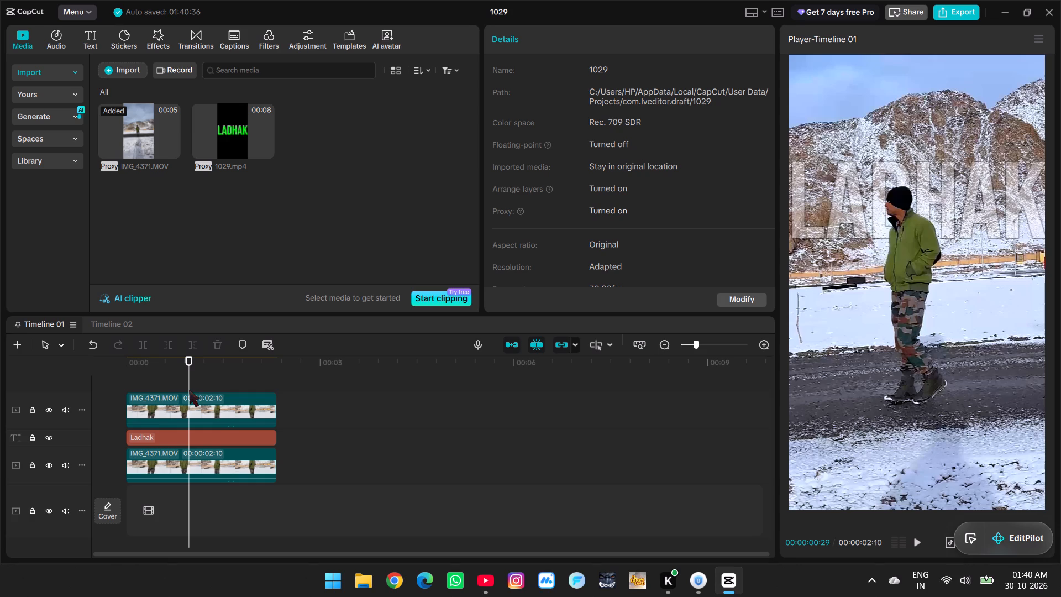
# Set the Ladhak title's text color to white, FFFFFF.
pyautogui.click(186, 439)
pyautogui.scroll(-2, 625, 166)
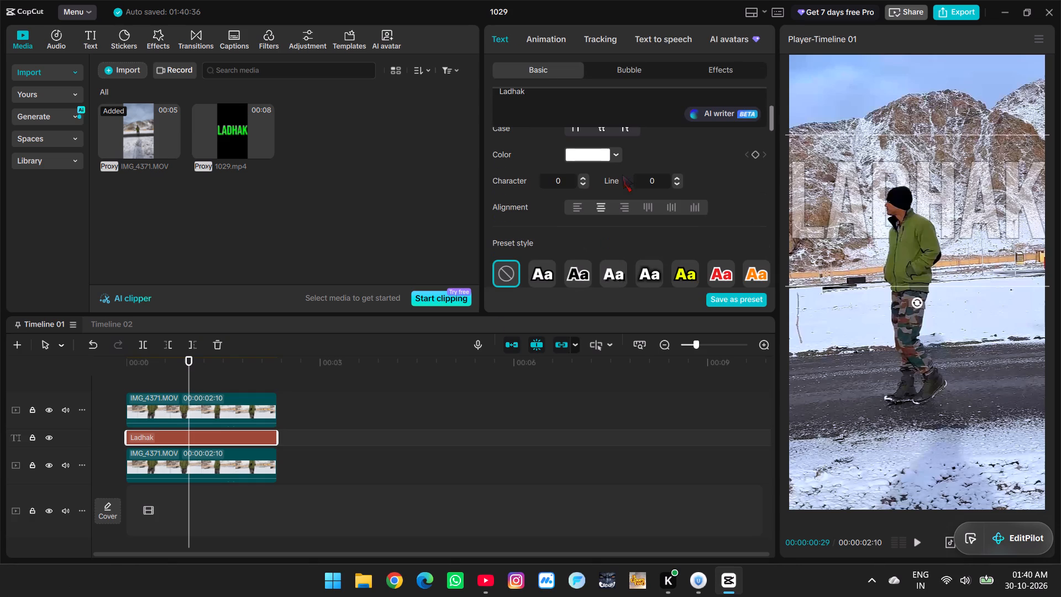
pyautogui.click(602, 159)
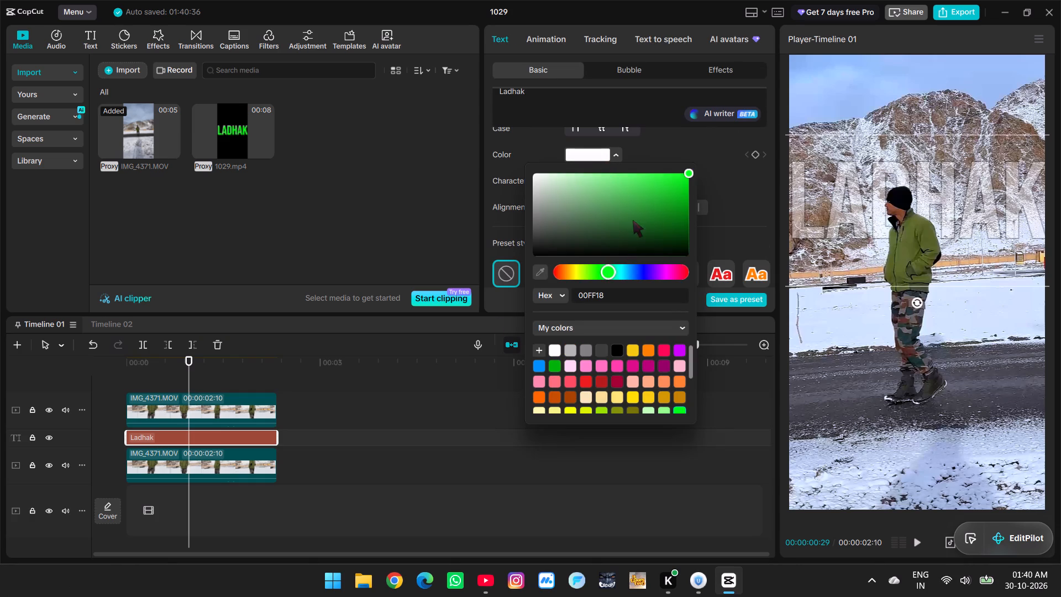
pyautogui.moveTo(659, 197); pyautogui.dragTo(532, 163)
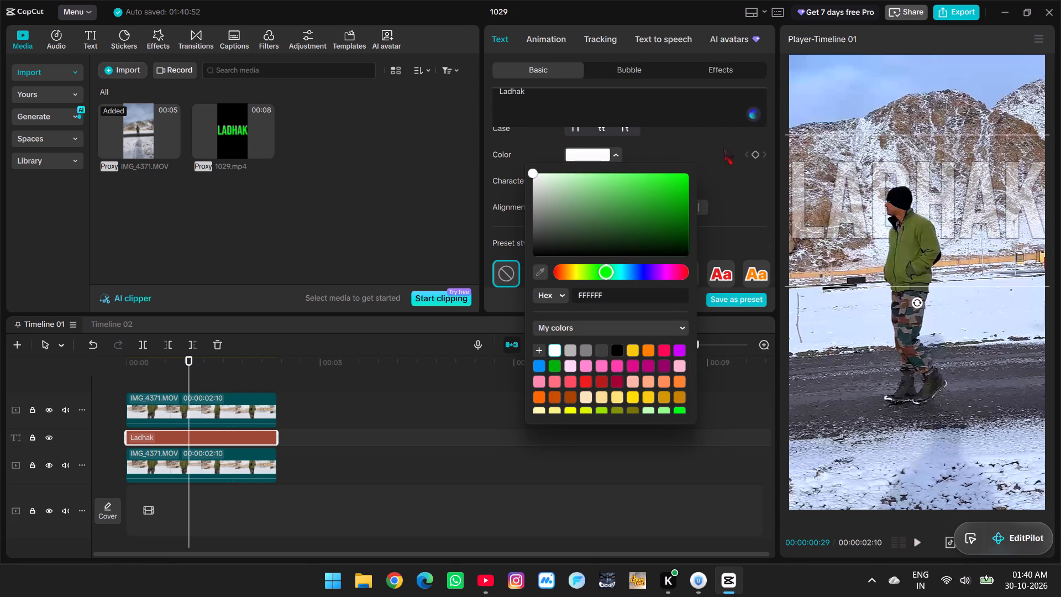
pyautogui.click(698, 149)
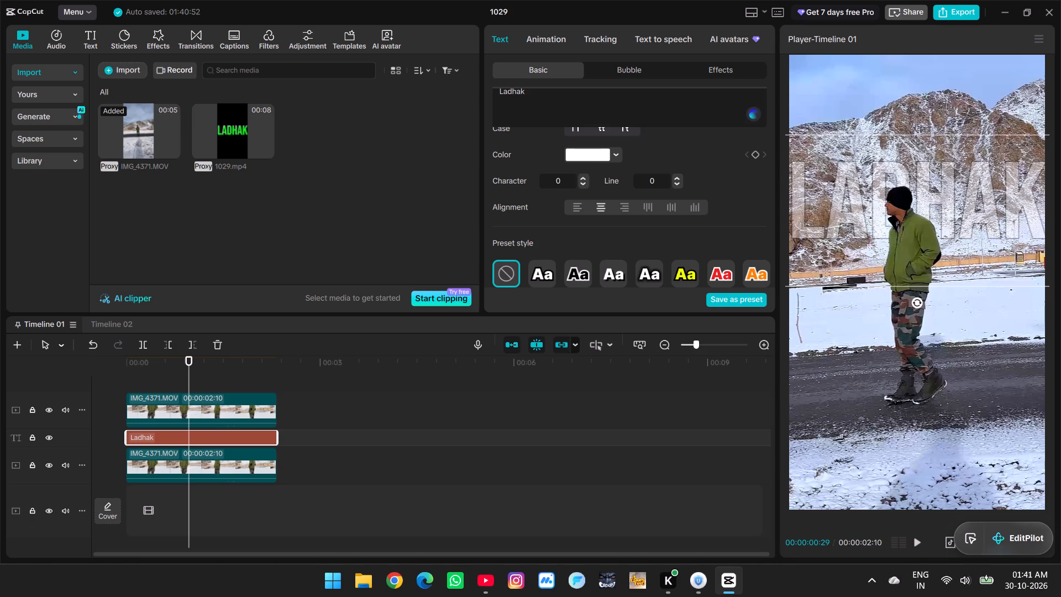
# Try the green-glow preset style on the Ladhak title, and settle on the green-letter preset with a black outline.
pyautogui.scroll(-2, 689, 217)
pyautogui.click(722, 215)
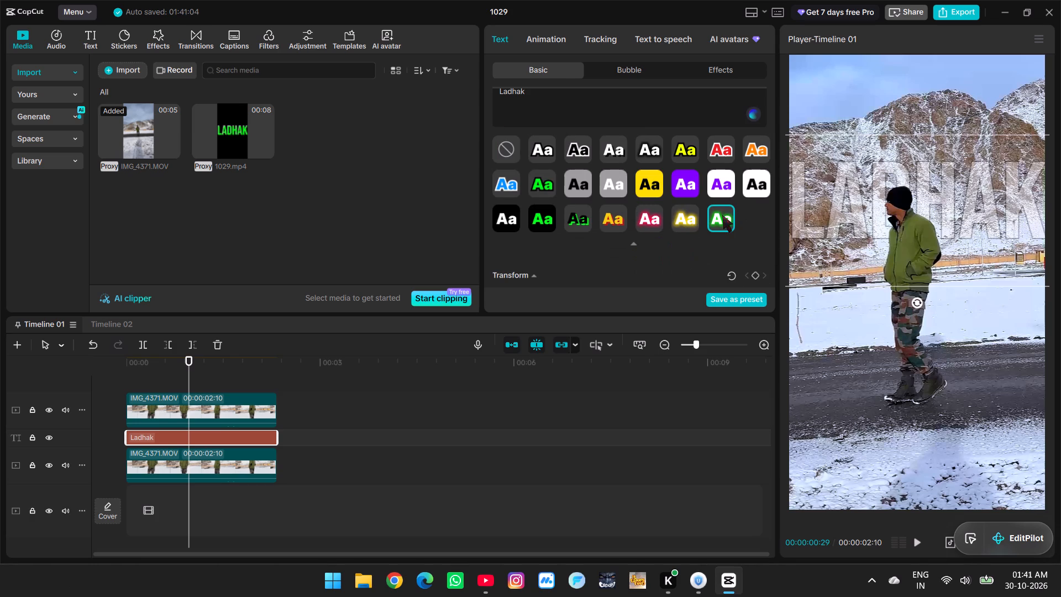
pyautogui.scroll(-2, 673, 234)
pyautogui.scroll(2, 653, 232)
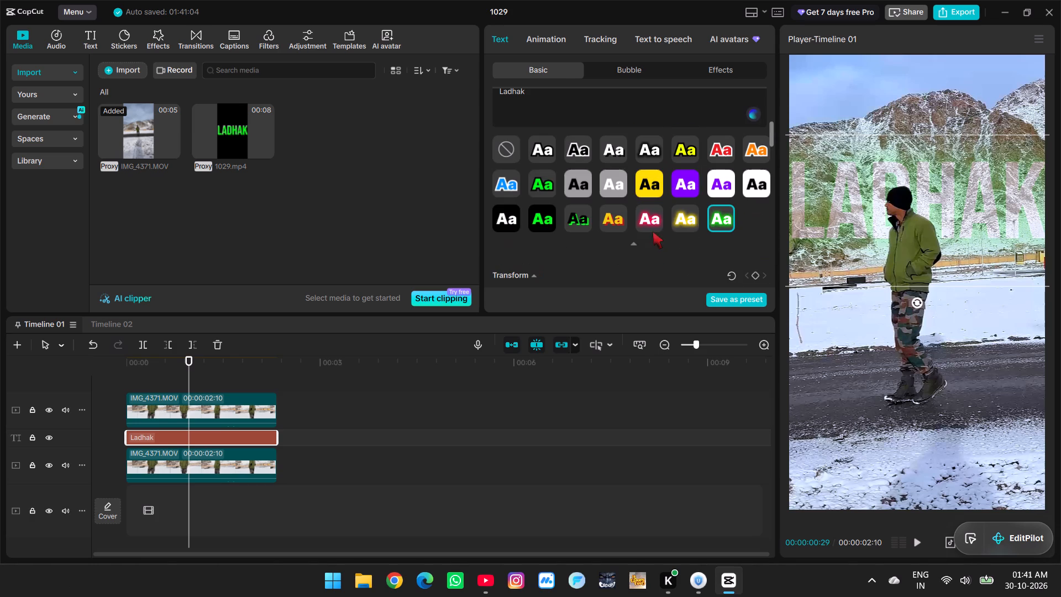
pyautogui.click(535, 182)
# Set the Ladhak title's stroke thickness to 0.
pyautogui.scroll(-1, 573, 190)
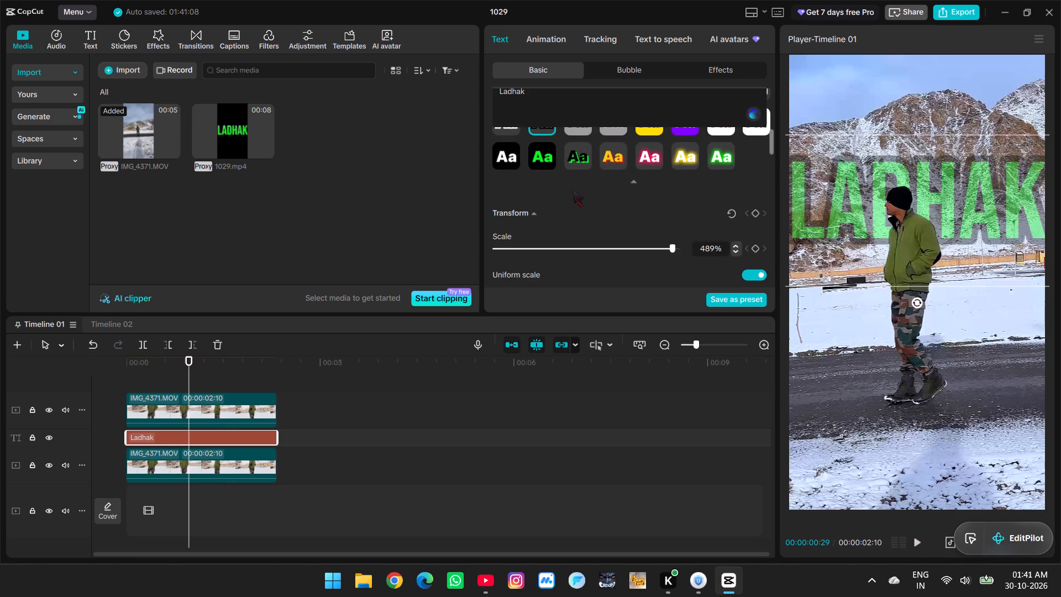
pyautogui.scroll(-2, 573, 190)
pyautogui.scroll(2, 573, 190)
pyautogui.scroll(-3, 623, 217)
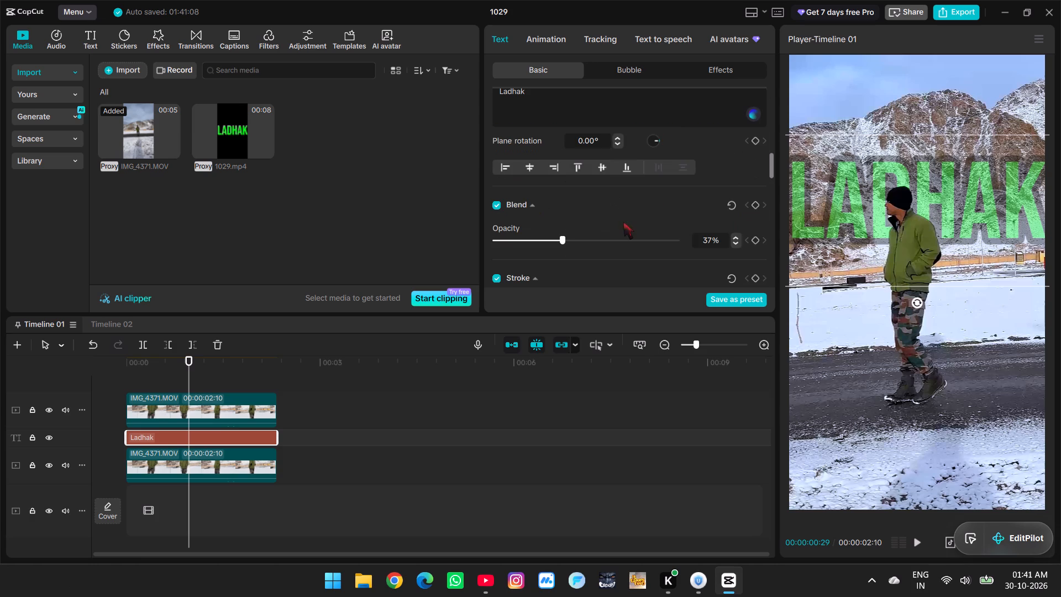
pyautogui.scroll(-3, 623, 222)
pyautogui.moveTo(549, 159); pyautogui.dragTo(381, 160)
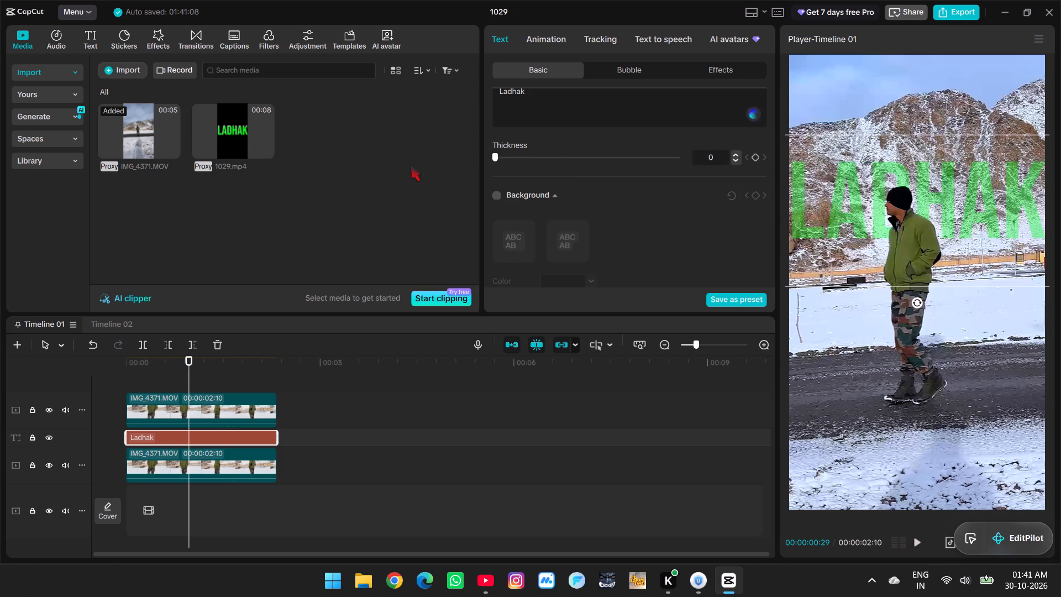
pyautogui.scroll(4, 607, 190)
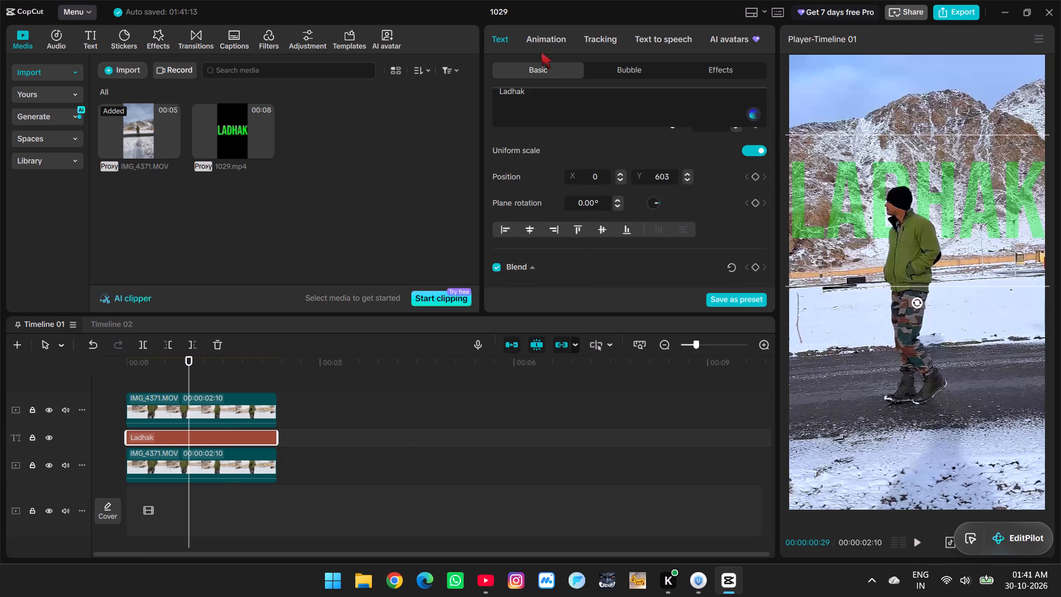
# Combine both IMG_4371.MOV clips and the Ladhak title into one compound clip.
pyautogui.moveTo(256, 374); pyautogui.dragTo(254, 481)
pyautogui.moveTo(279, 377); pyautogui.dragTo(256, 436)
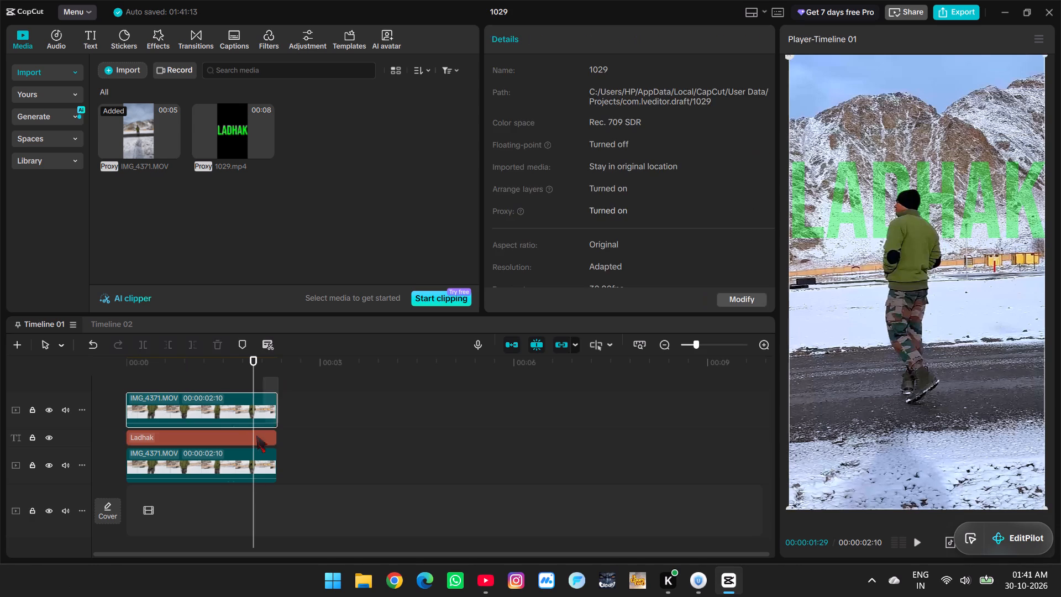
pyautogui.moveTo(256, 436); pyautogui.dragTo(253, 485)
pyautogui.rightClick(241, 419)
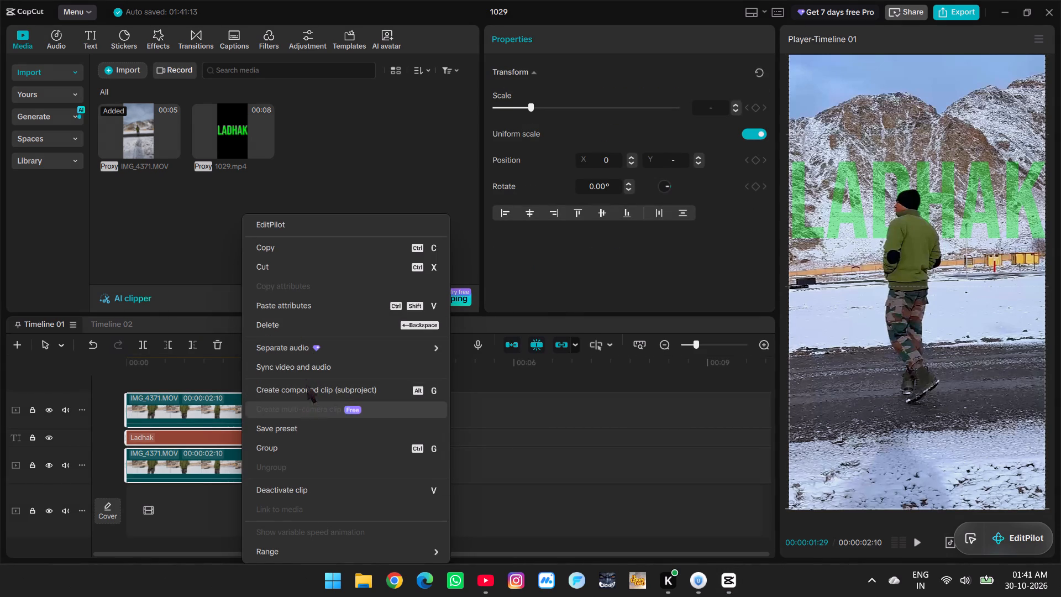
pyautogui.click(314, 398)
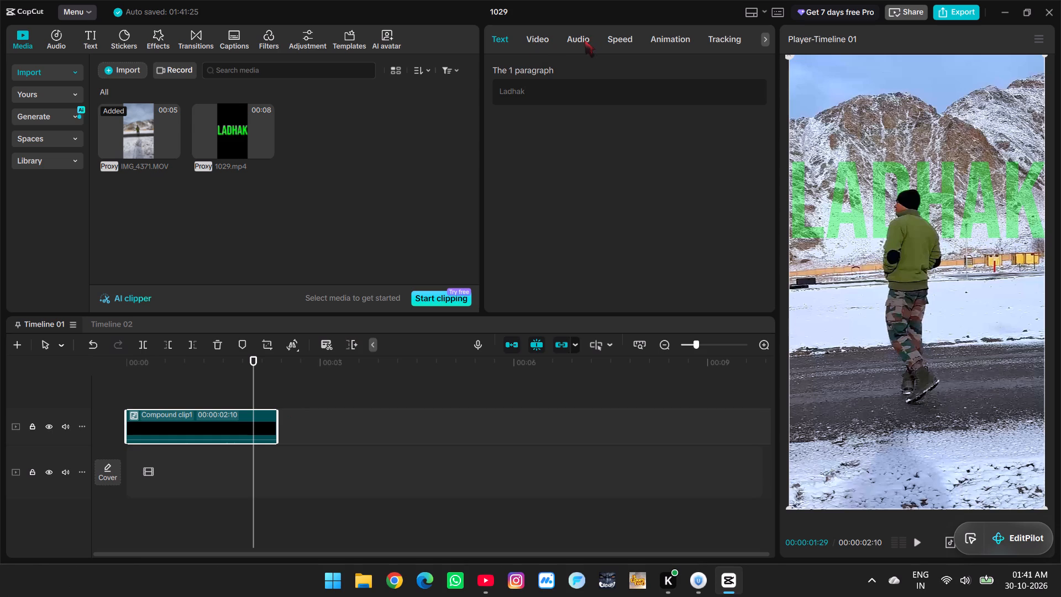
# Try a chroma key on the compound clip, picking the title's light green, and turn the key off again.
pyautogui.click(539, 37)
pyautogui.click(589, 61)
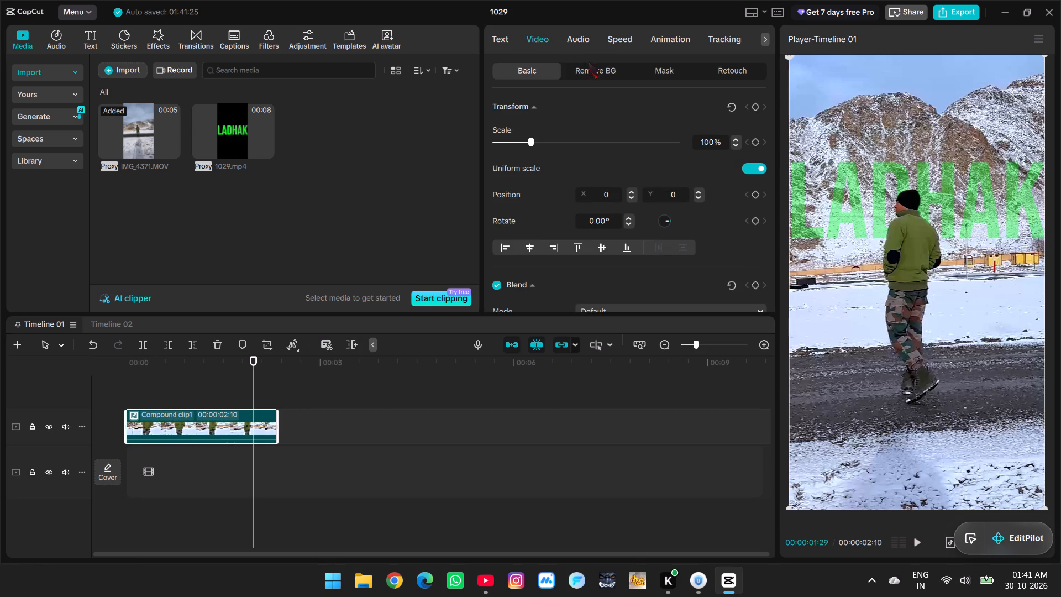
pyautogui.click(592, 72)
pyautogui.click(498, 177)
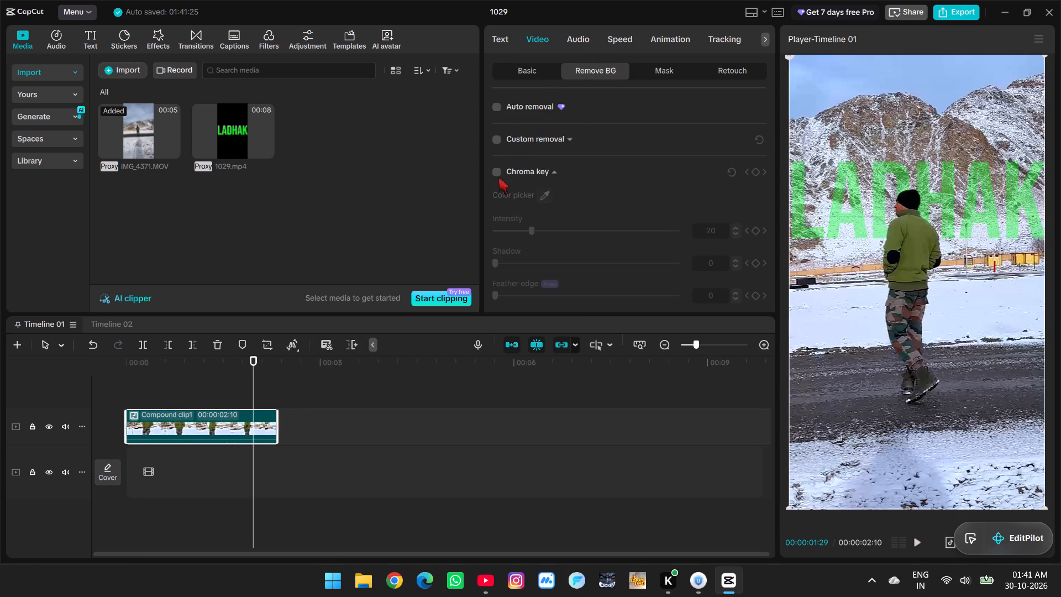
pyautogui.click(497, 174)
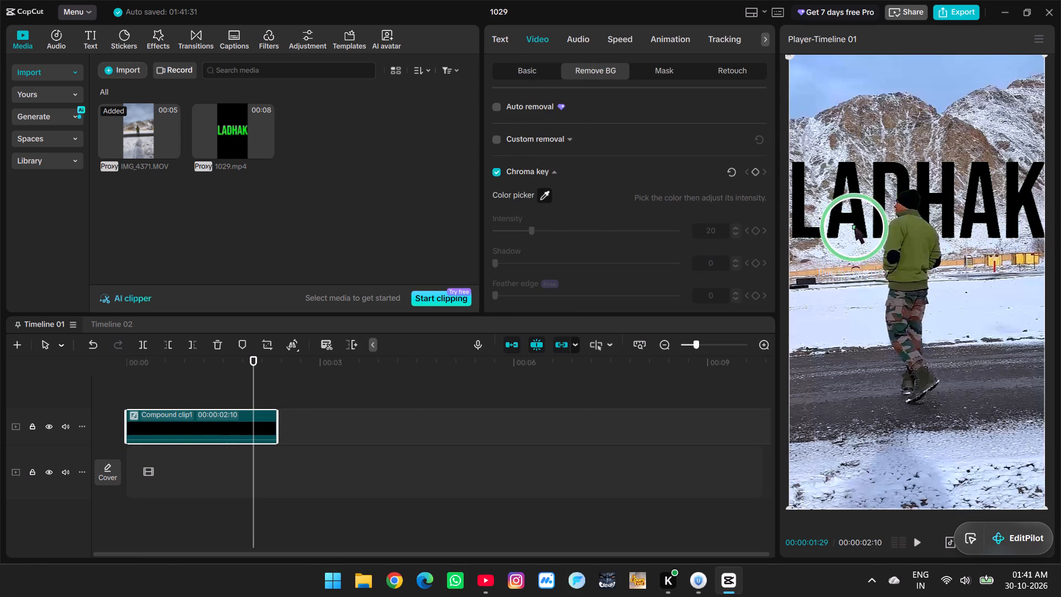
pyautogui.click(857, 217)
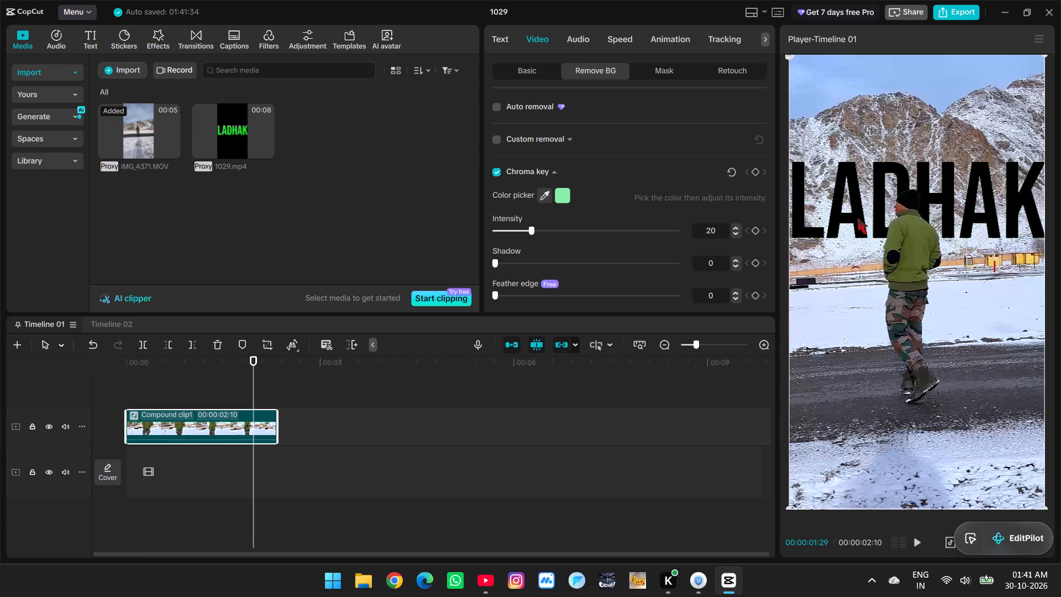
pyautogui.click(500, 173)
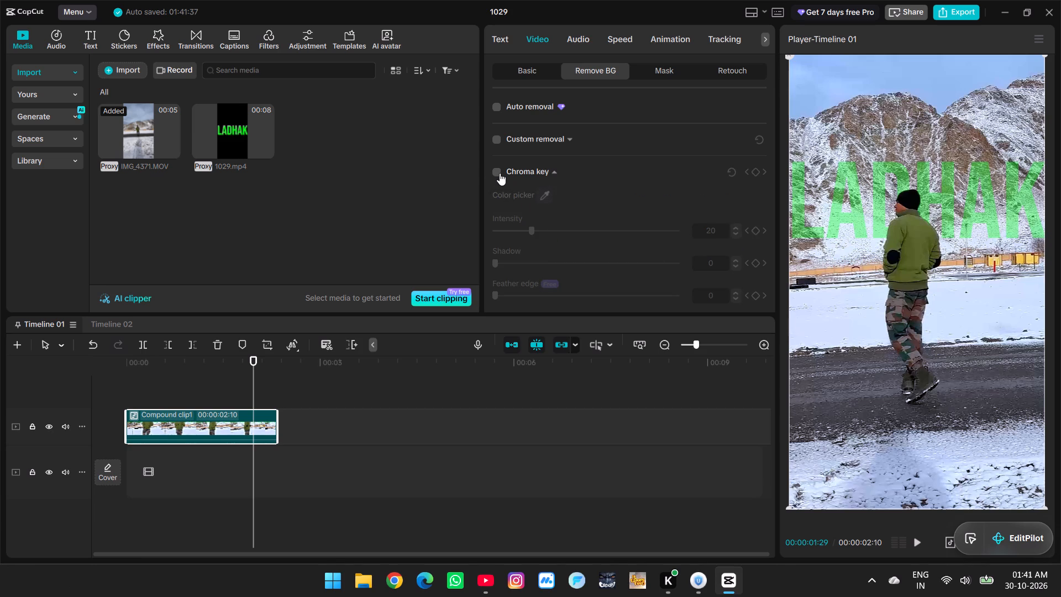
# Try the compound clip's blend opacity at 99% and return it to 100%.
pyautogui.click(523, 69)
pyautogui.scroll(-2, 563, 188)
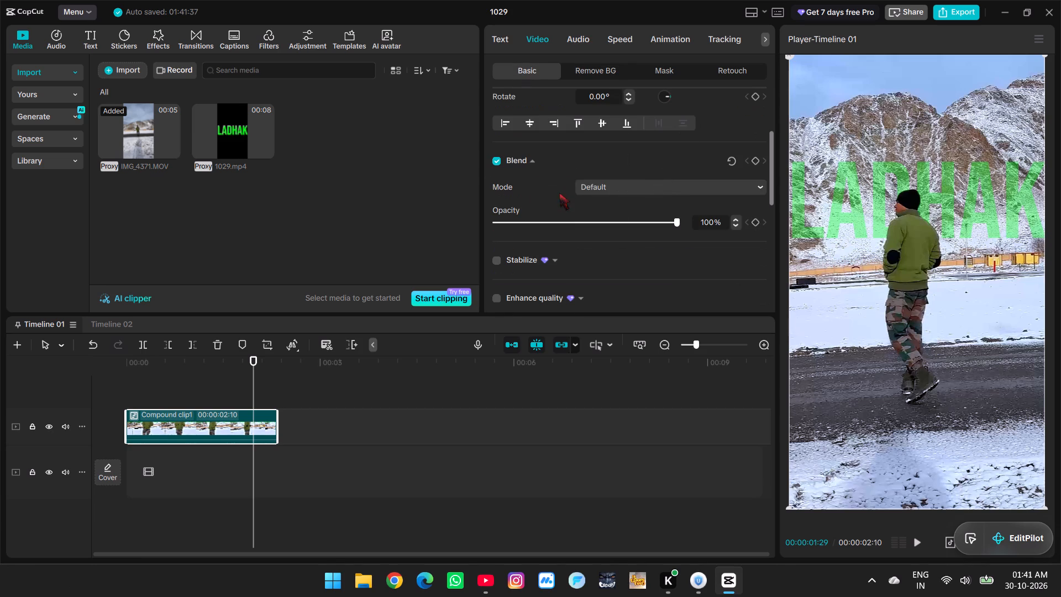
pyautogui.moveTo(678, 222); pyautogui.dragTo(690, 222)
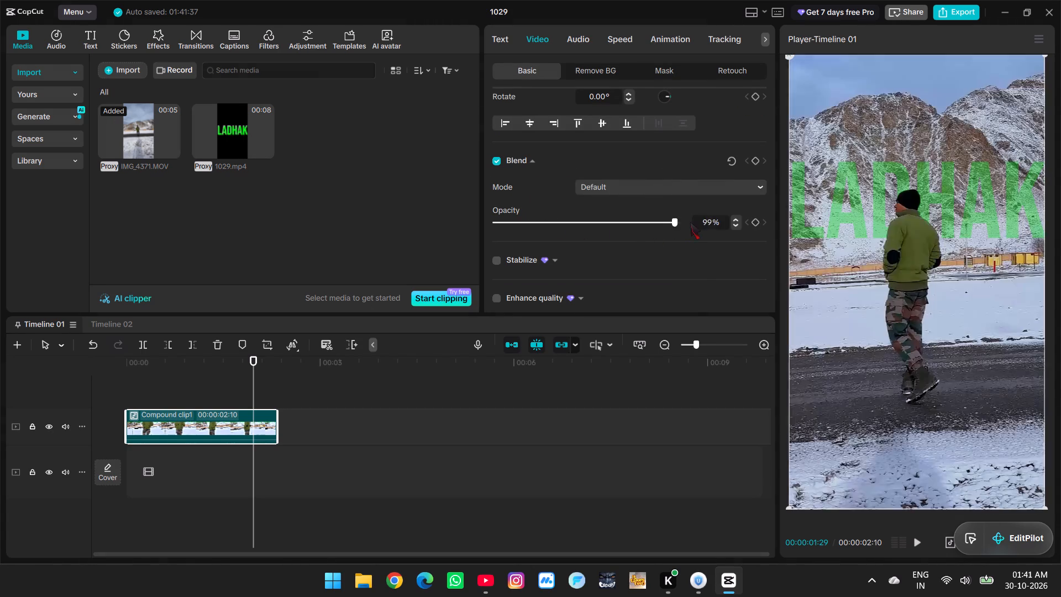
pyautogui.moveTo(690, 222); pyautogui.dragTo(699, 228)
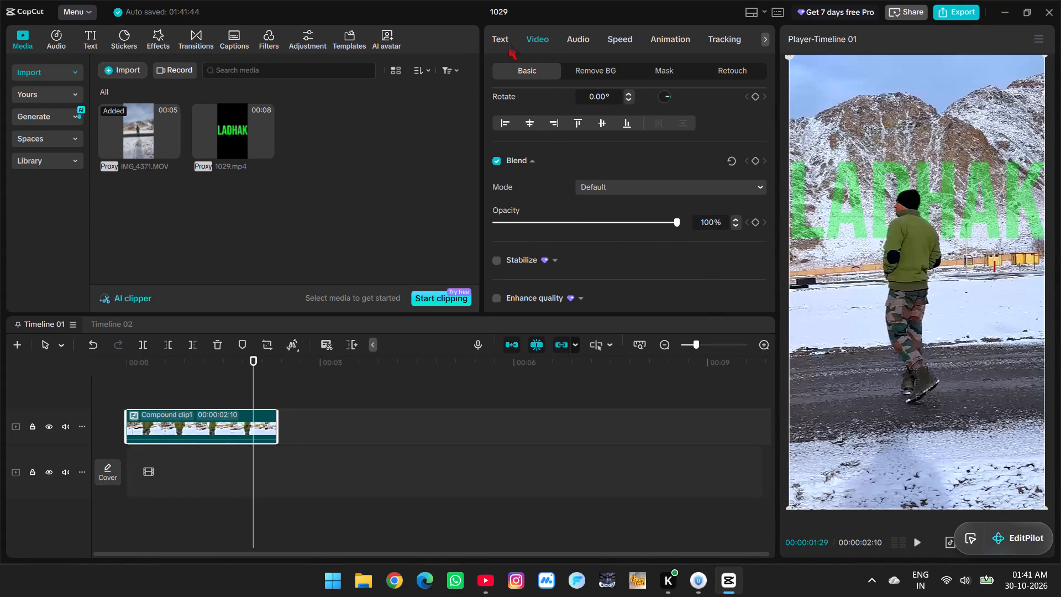
# Check the compound clip's text content and its basic video settings.
pyautogui.click(506, 44)
pyautogui.scroll(-1, 549, 166)
pyautogui.click(523, 90)
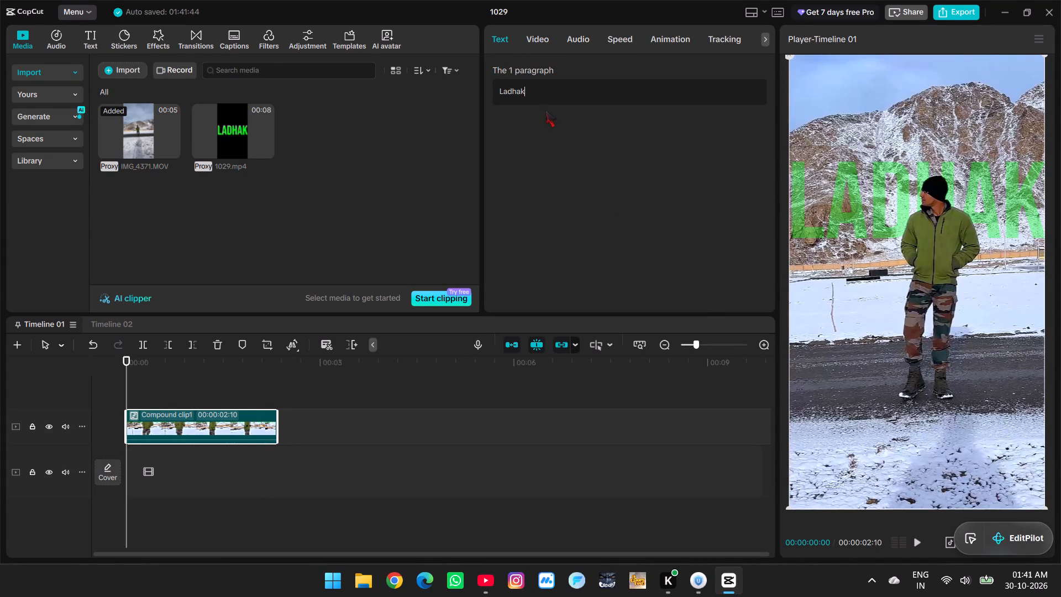
pyautogui.click(538, 29)
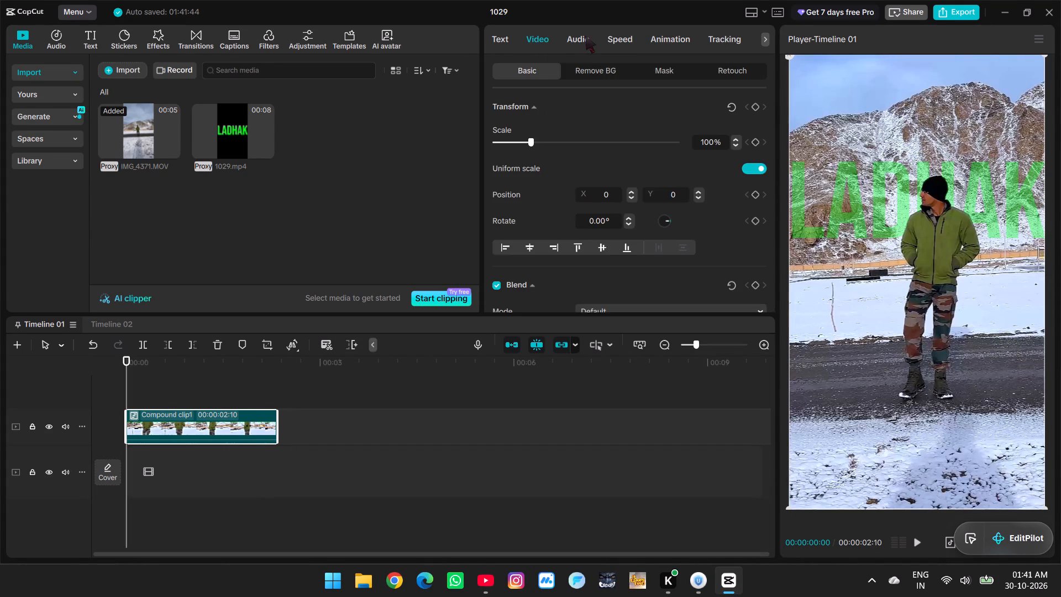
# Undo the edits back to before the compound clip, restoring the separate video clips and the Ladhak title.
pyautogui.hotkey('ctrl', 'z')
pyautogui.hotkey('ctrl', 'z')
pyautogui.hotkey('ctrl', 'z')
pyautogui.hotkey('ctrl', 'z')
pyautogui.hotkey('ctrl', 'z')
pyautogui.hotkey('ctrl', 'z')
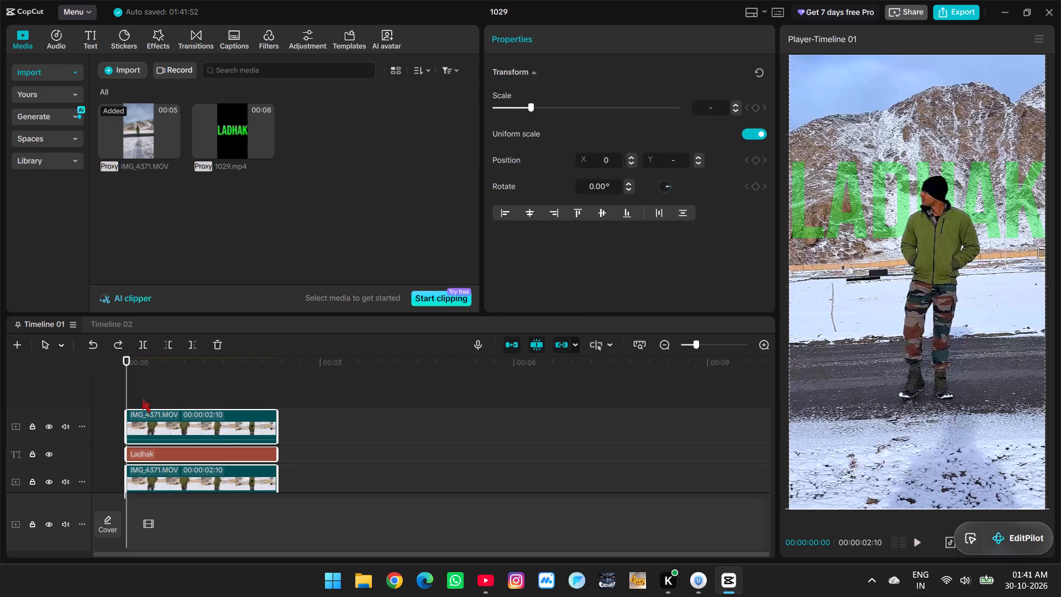
# Set the Ladhak title's blend opacity to 100%.
pyautogui.click(191, 456)
pyautogui.scroll(-3, 502, 248)
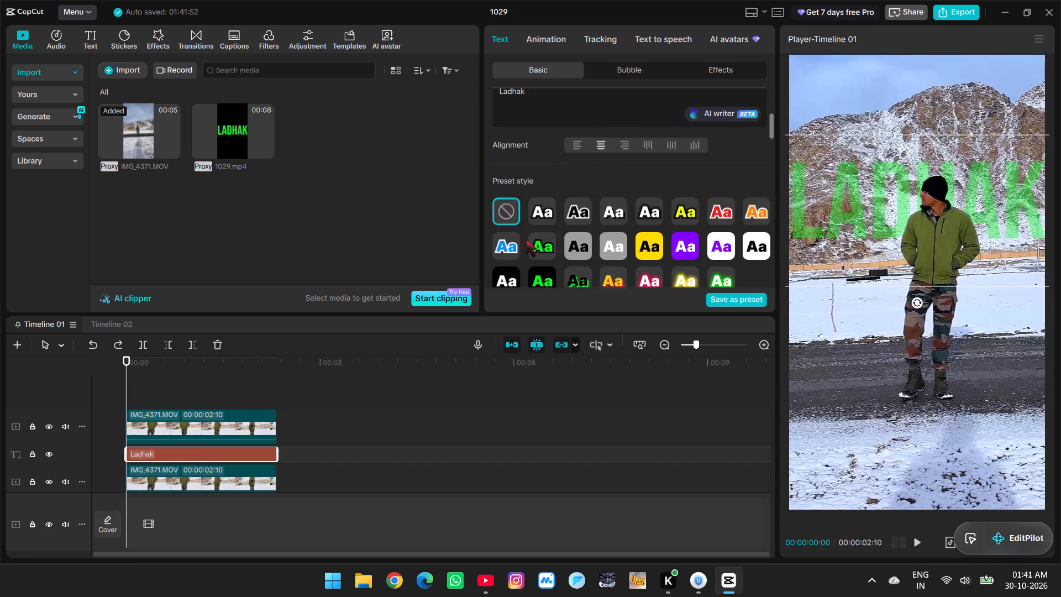
pyautogui.scroll(-2, 526, 240)
pyautogui.scroll(-3, 645, 253)
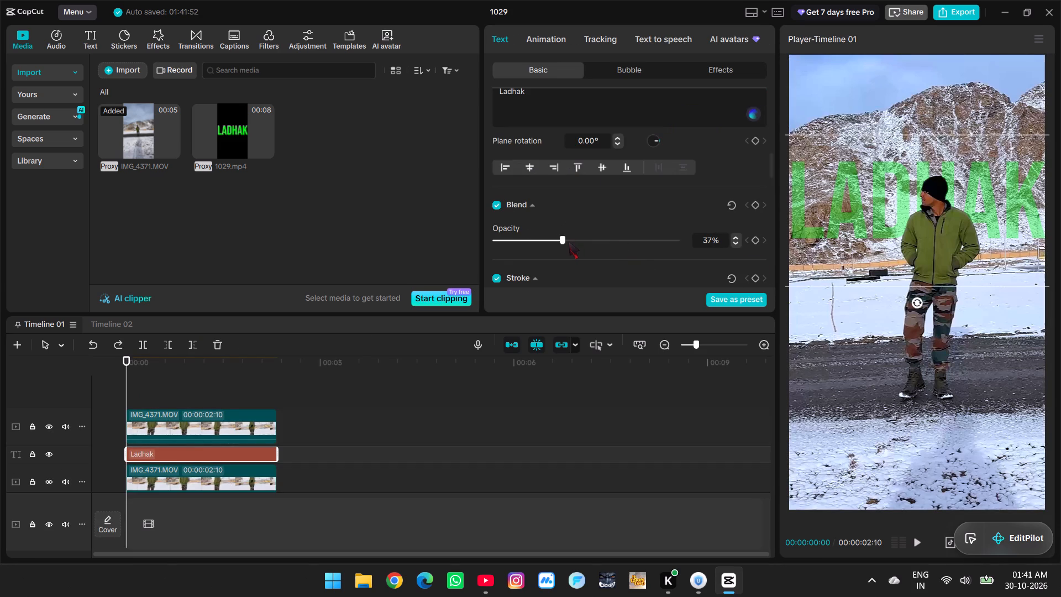
pyautogui.moveTo(563, 242); pyautogui.dragTo(712, 245)
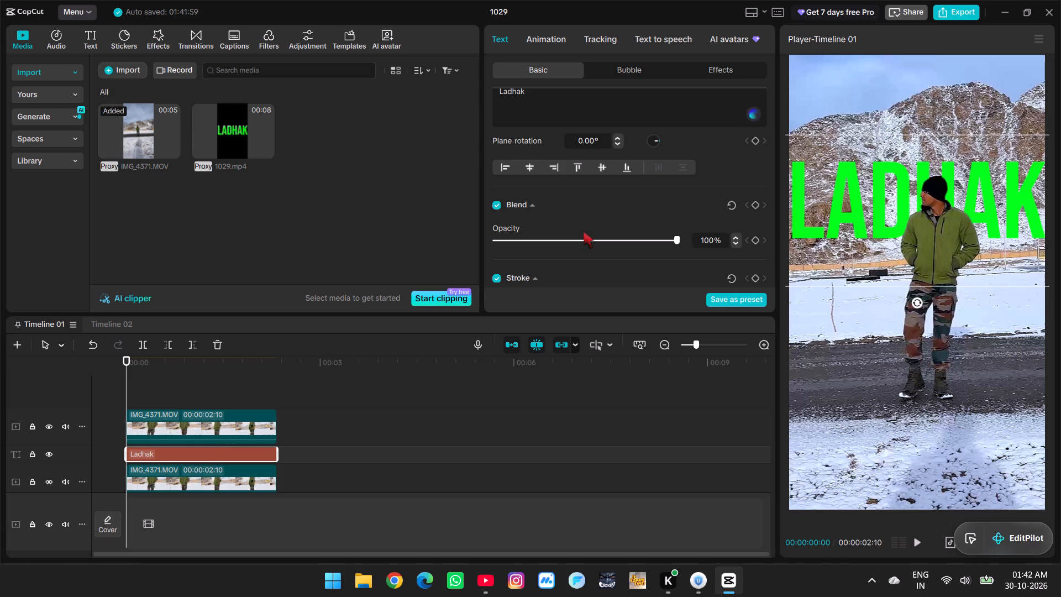
# Set the Ladhak title's black stroke thickness to 8.
pyautogui.scroll(-2, 584, 223)
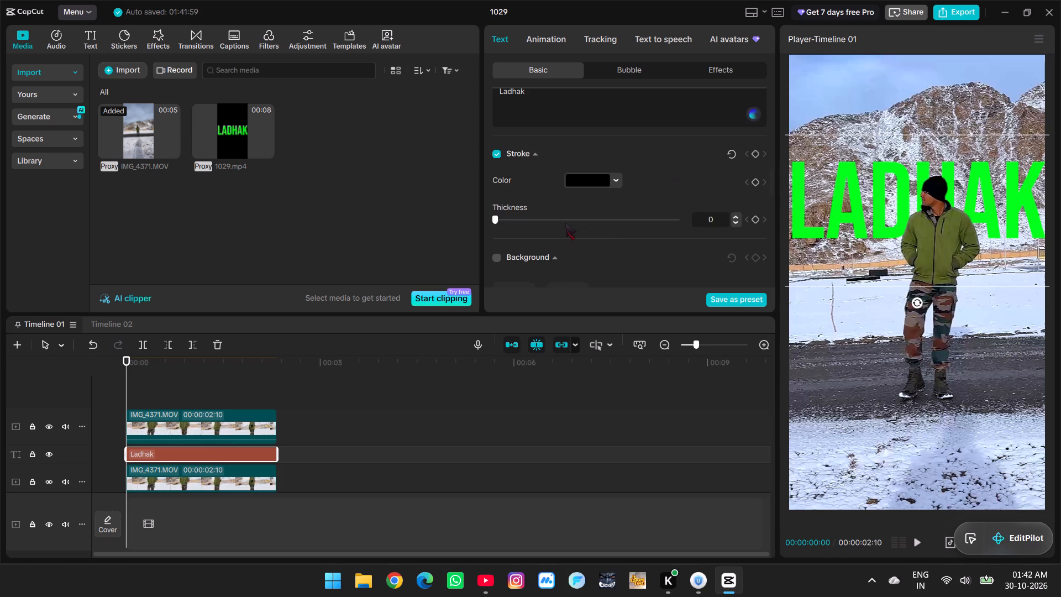
pyautogui.moveTo(498, 217); pyautogui.dragTo(521, 219)
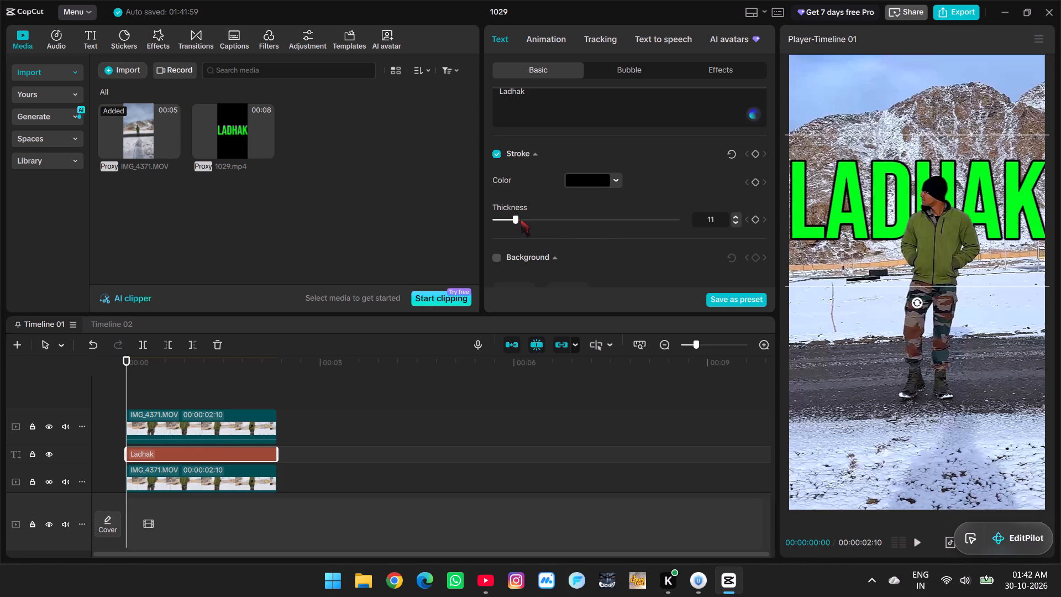
pyautogui.moveTo(521, 219); pyautogui.dragTo(512, 220)
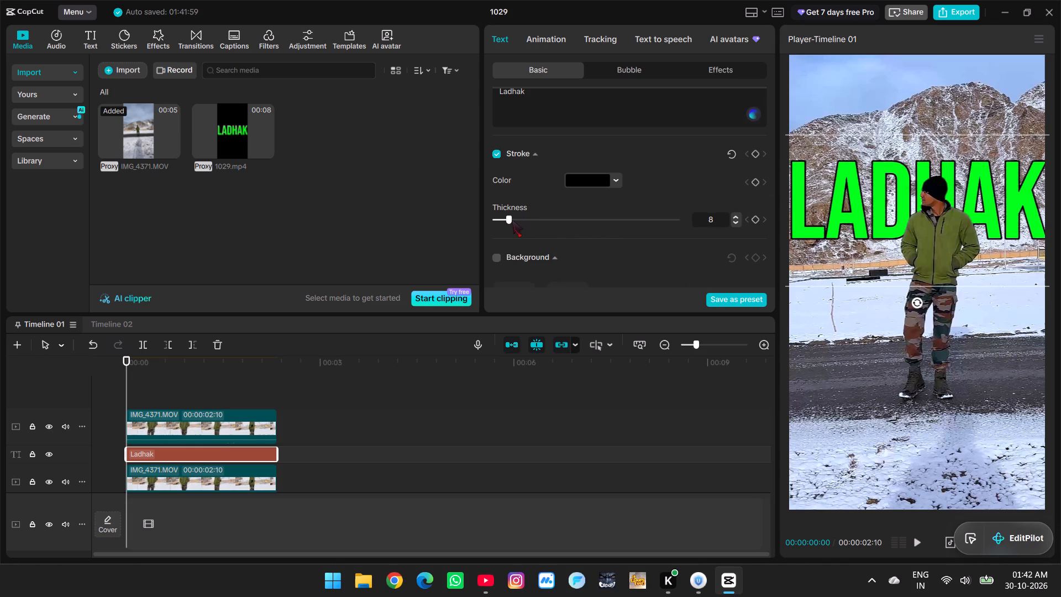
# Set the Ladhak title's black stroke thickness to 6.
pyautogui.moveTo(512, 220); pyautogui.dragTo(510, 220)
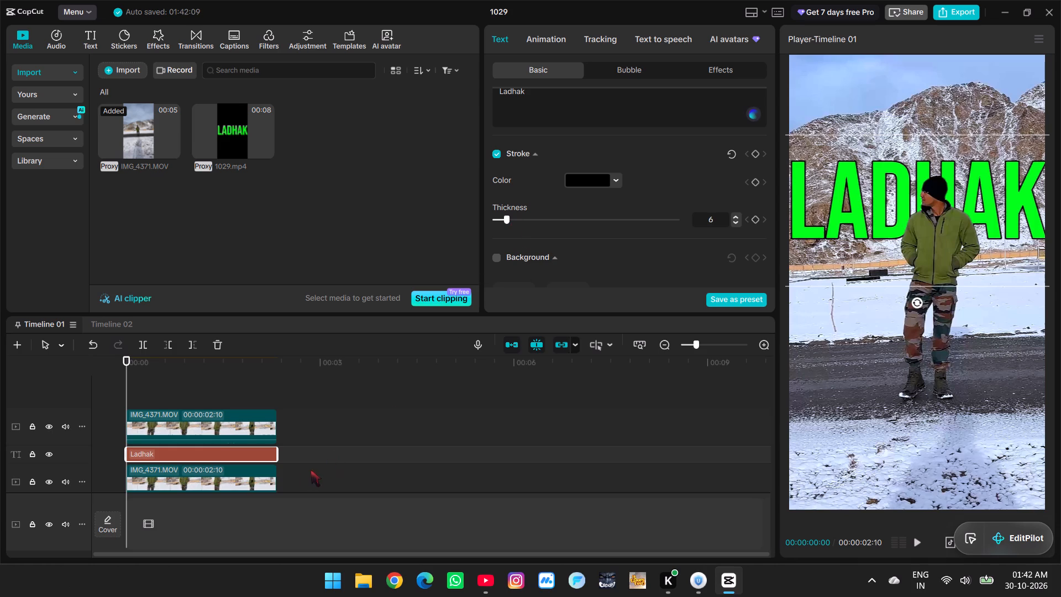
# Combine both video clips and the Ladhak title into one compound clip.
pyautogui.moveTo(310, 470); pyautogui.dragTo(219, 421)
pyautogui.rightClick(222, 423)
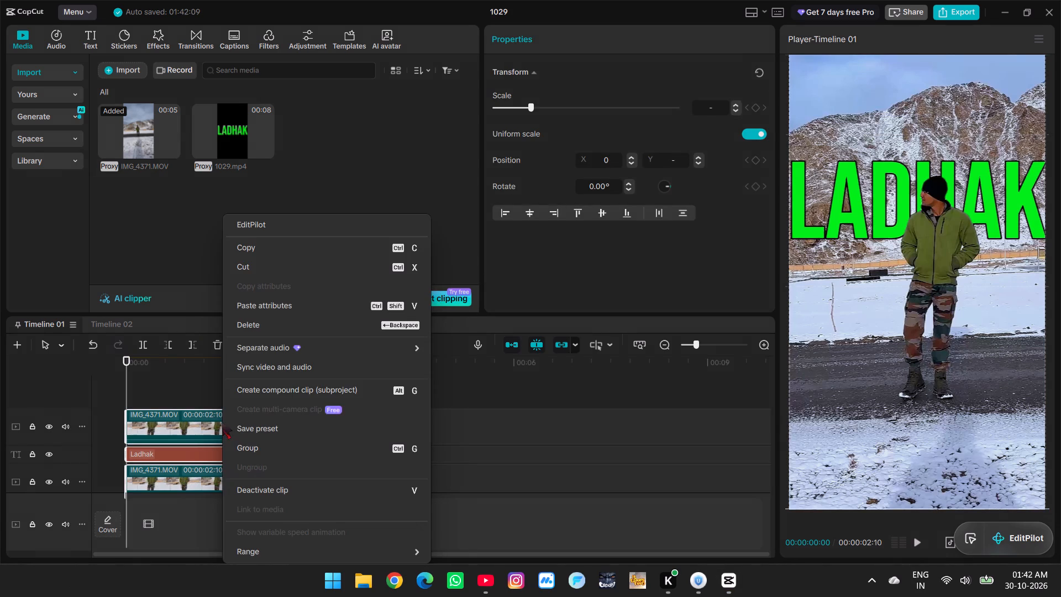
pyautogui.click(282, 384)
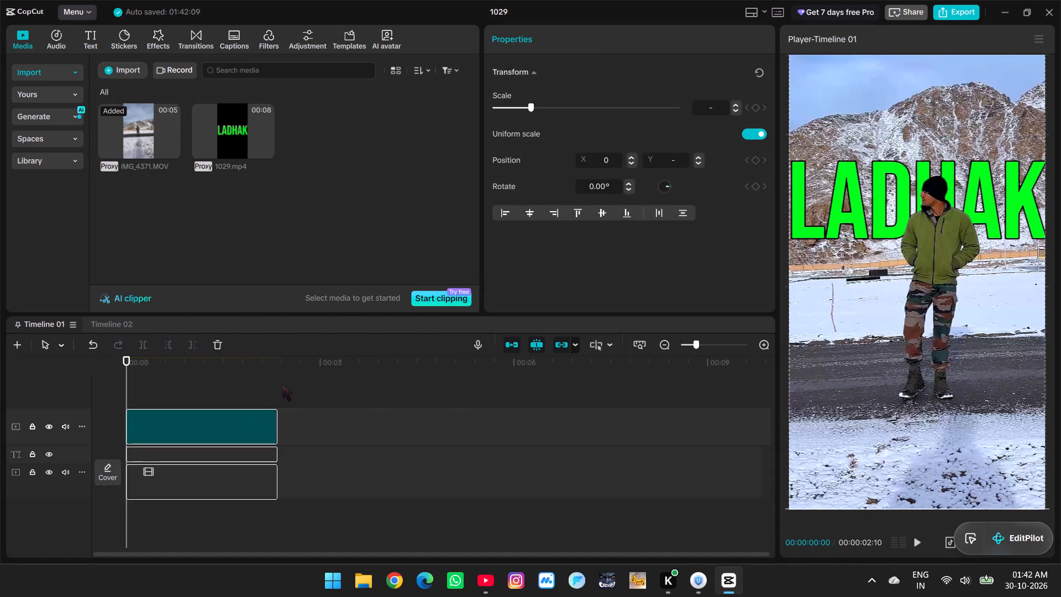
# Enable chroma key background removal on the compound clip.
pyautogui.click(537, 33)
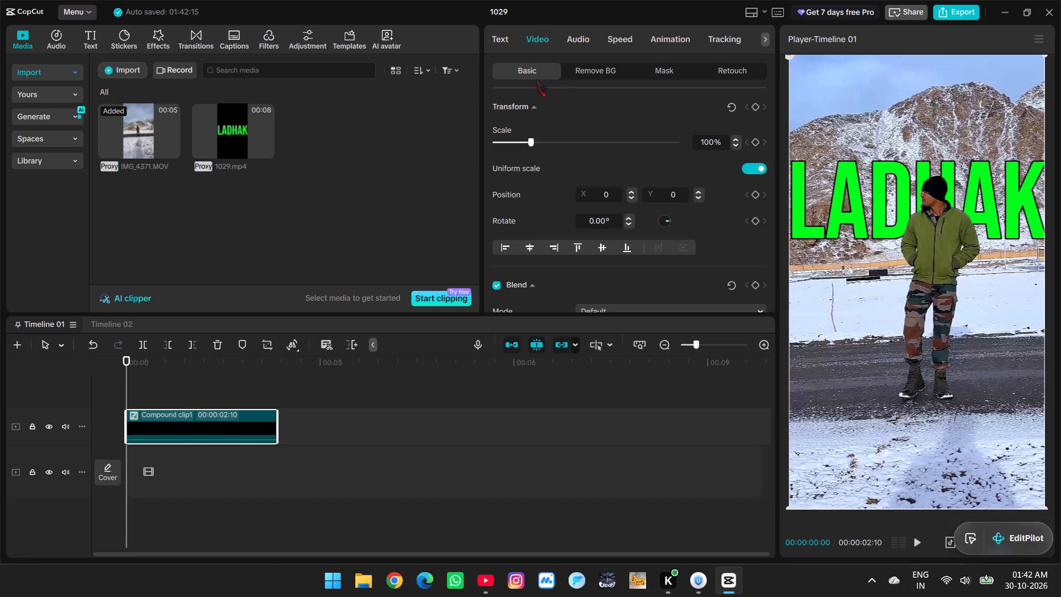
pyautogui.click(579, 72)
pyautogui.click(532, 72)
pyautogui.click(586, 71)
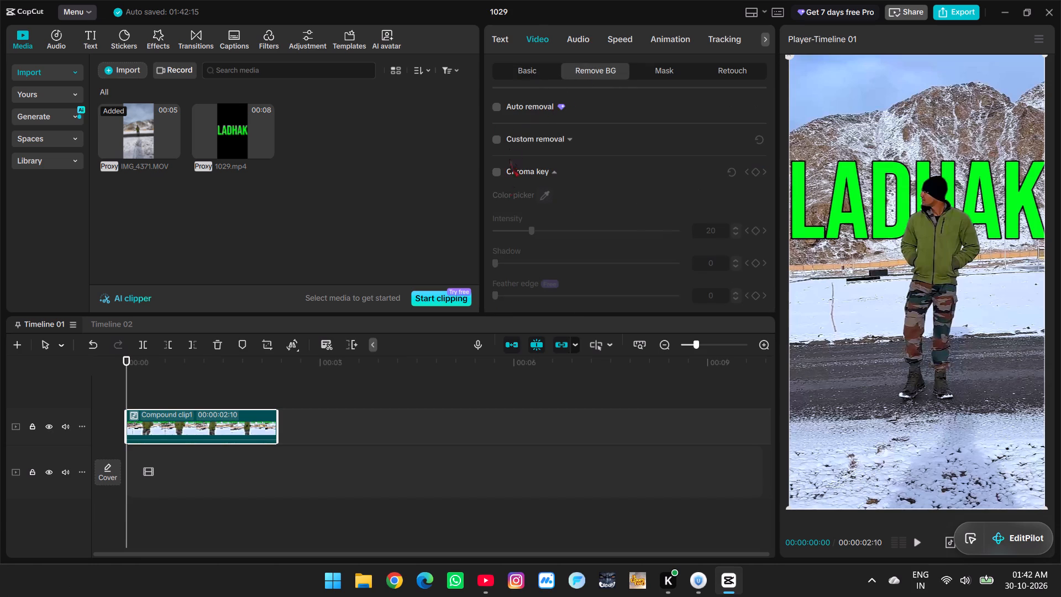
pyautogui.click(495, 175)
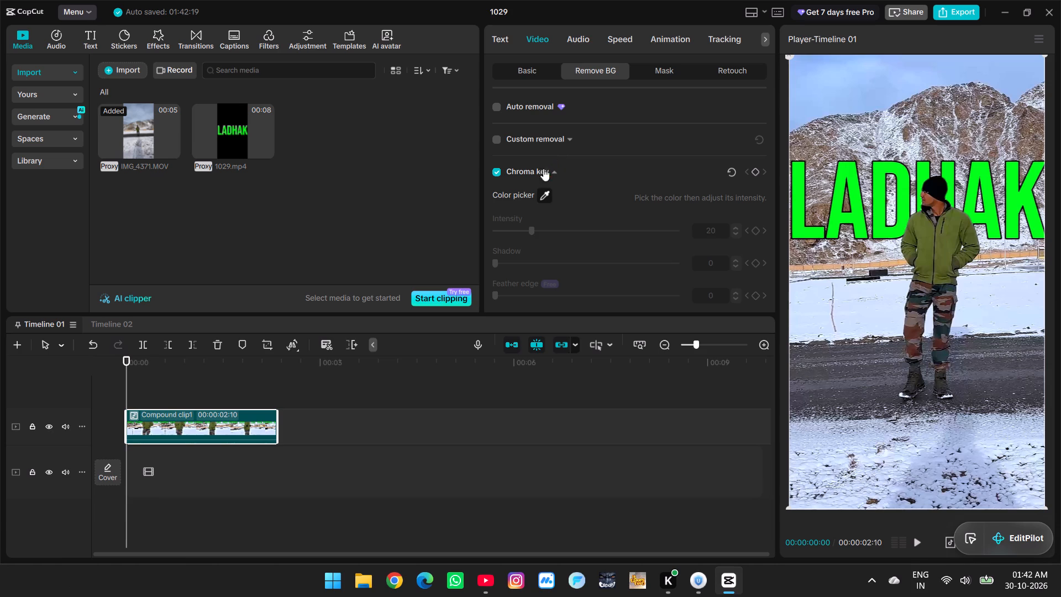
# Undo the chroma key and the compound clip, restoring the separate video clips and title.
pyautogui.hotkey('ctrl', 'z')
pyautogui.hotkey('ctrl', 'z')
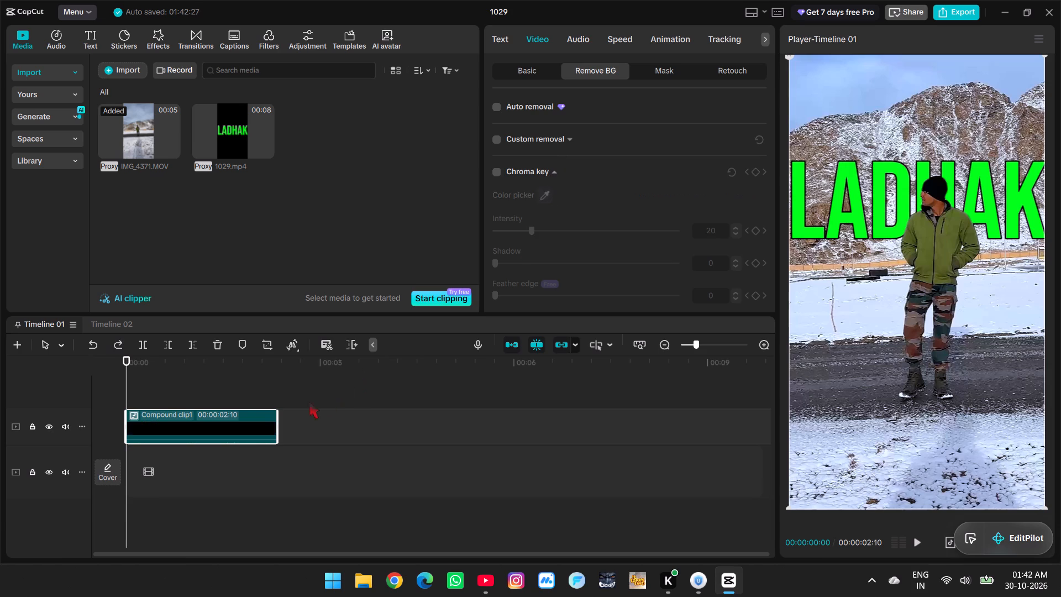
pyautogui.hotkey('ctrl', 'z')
# At 00:00:01:18, switch the upper video clip's automatic background removal off and on to compare the title's layering.
pyautogui.click(207, 375)
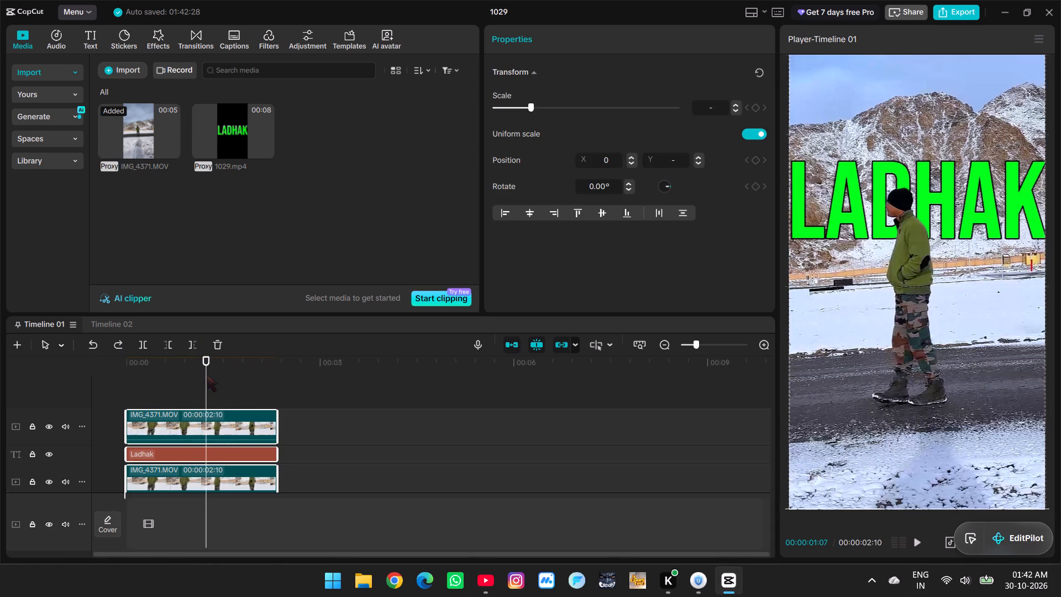
pyautogui.moveTo(207, 375); pyautogui.dragTo(230, 377)
pyautogui.scroll(-1, 226, 399)
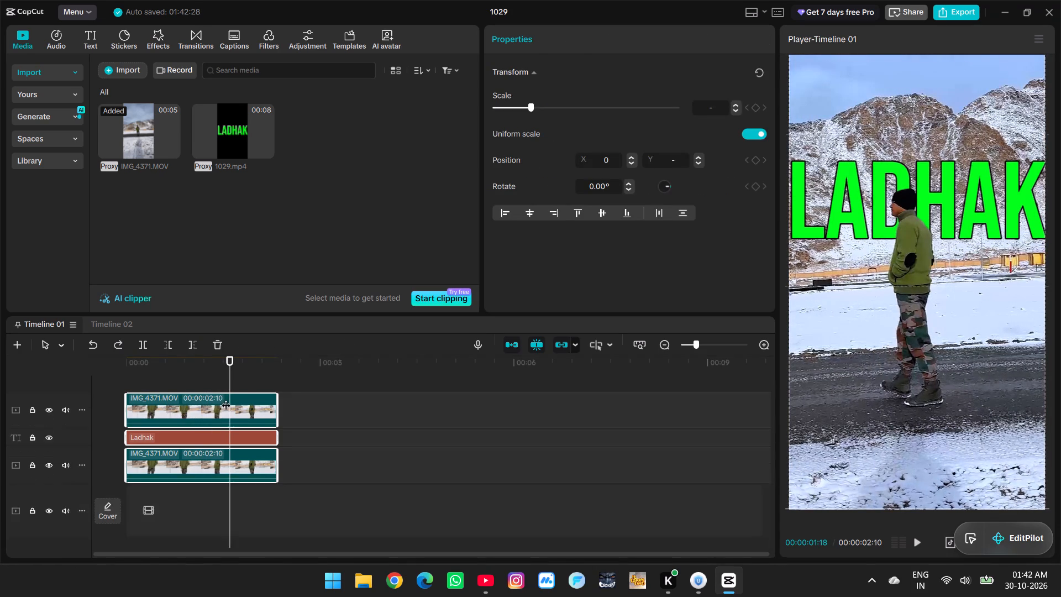
pyautogui.scroll(-1, 226, 399)
pyautogui.click(223, 385)
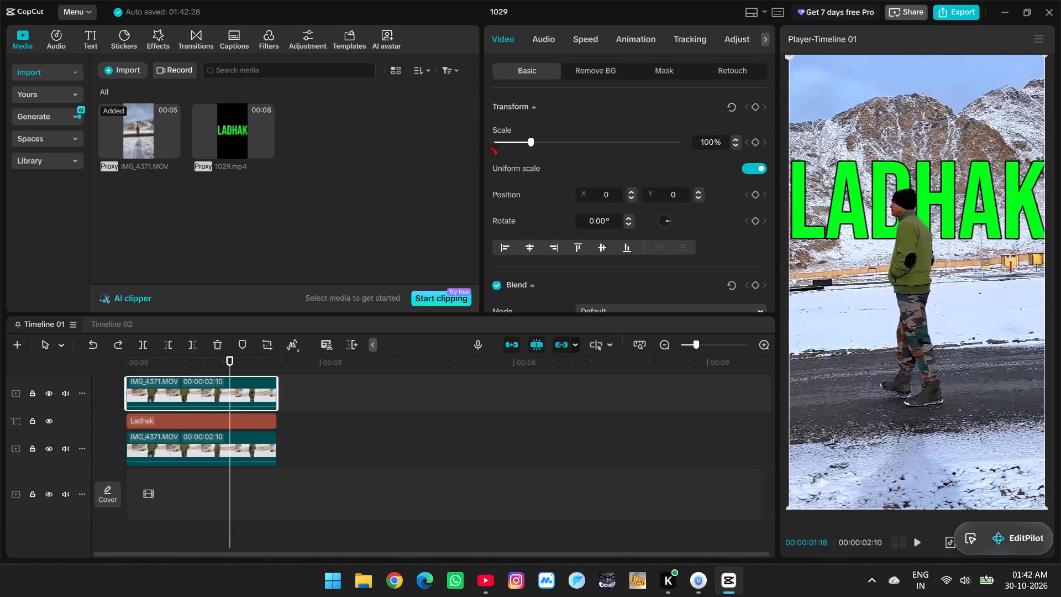
pyautogui.click(579, 76)
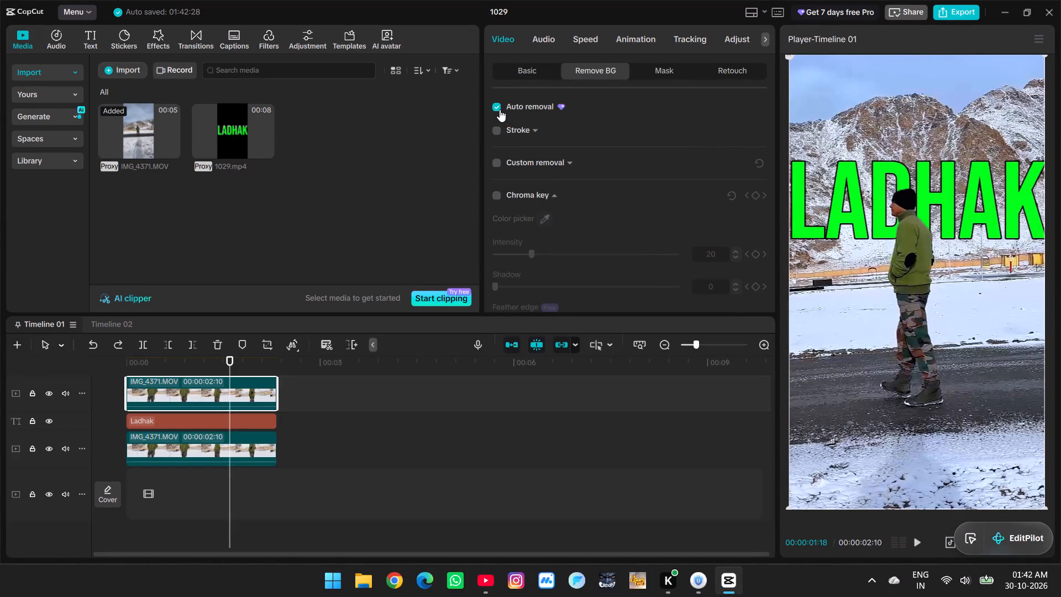
pyautogui.click(500, 109)
pyautogui.click(500, 109)
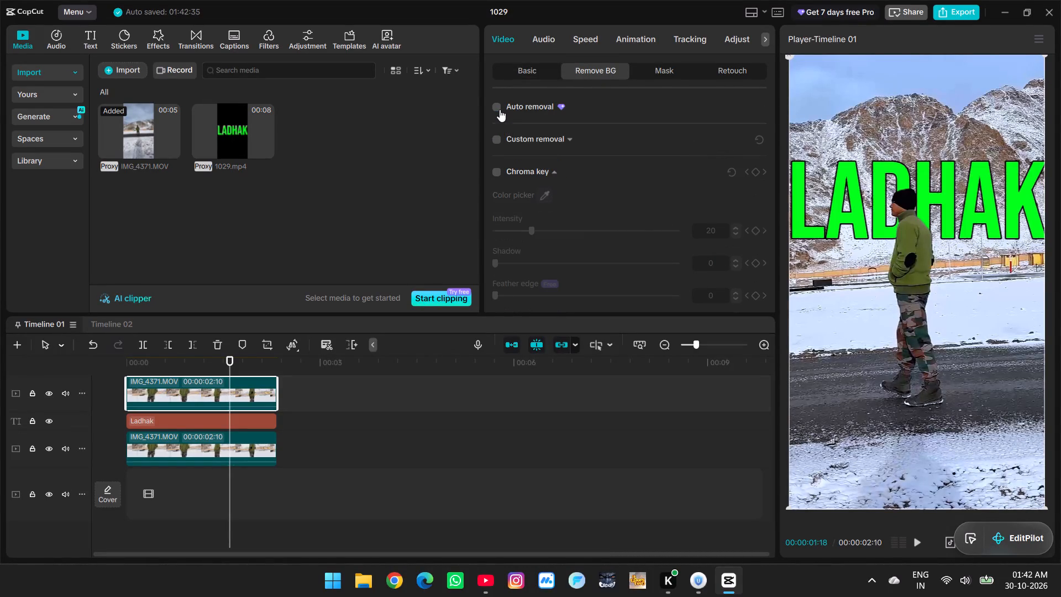
pyautogui.click(500, 109)
pyautogui.click(500, 109)
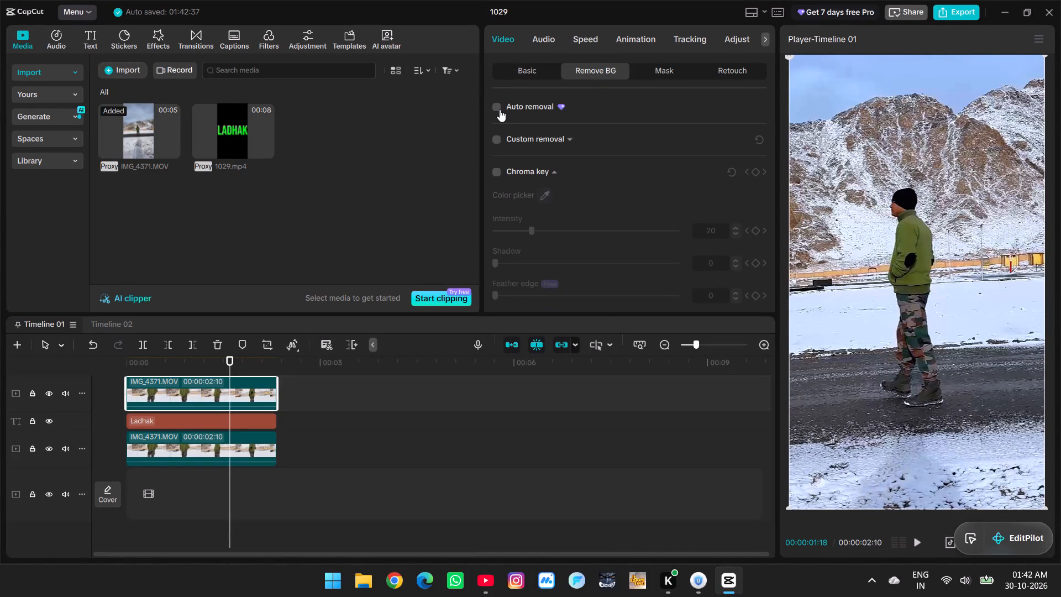
# Change the Ladhak title's text colour to white (FFFFFF).
pyautogui.click(220, 425)
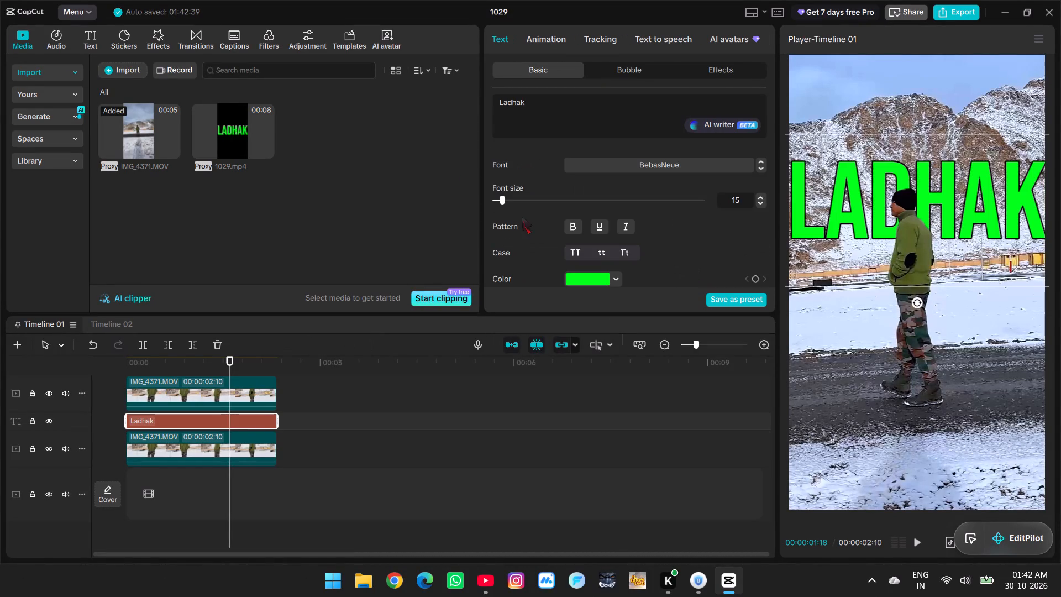
pyautogui.scroll(-1, 549, 221)
pyautogui.click(586, 213)
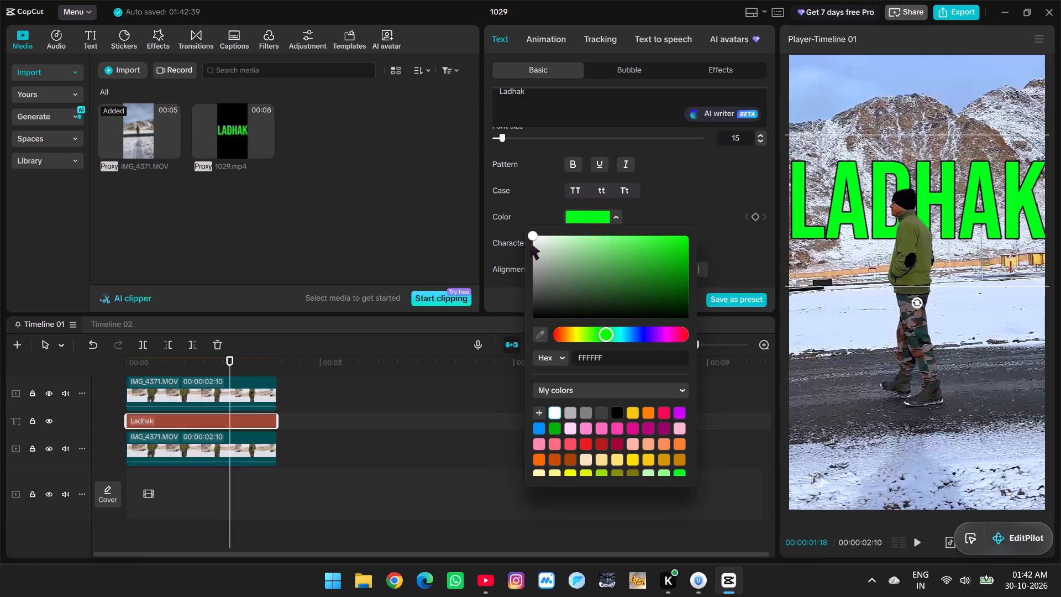
pyautogui.moveTo(532, 236); pyautogui.dragTo(522, 218)
pyautogui.click(666, 170)
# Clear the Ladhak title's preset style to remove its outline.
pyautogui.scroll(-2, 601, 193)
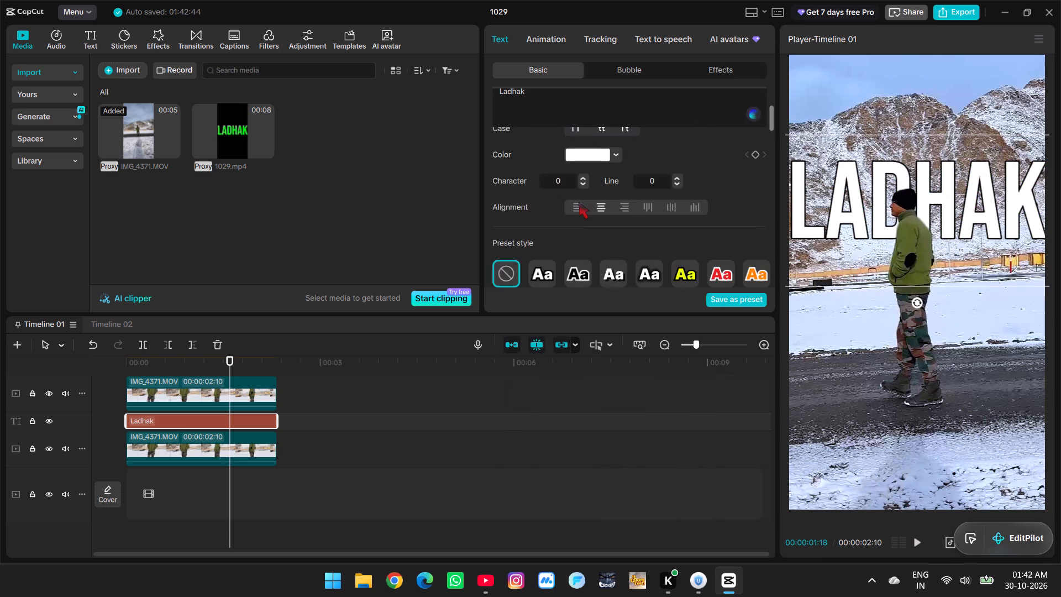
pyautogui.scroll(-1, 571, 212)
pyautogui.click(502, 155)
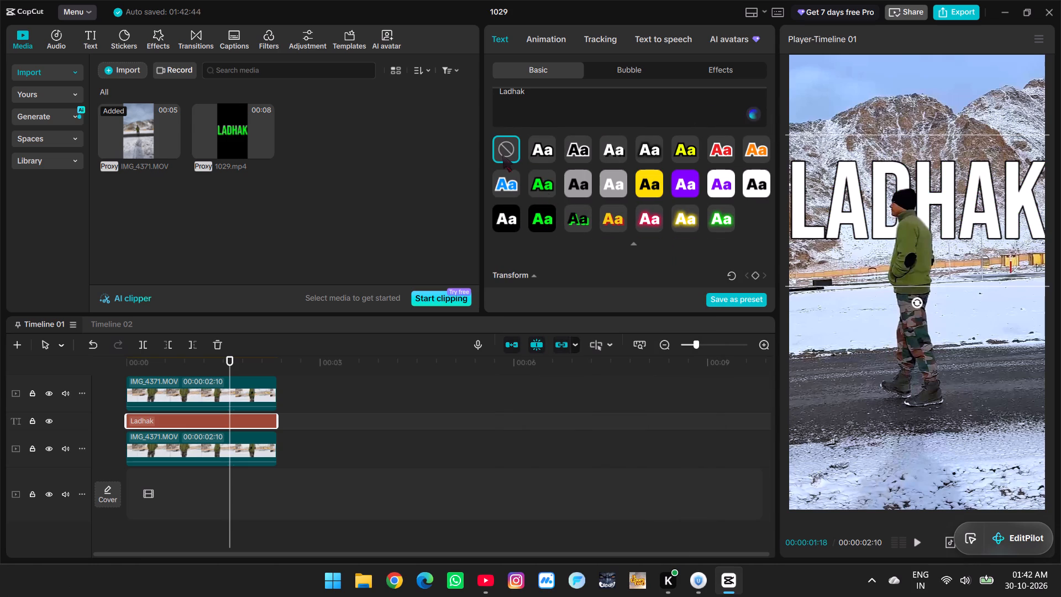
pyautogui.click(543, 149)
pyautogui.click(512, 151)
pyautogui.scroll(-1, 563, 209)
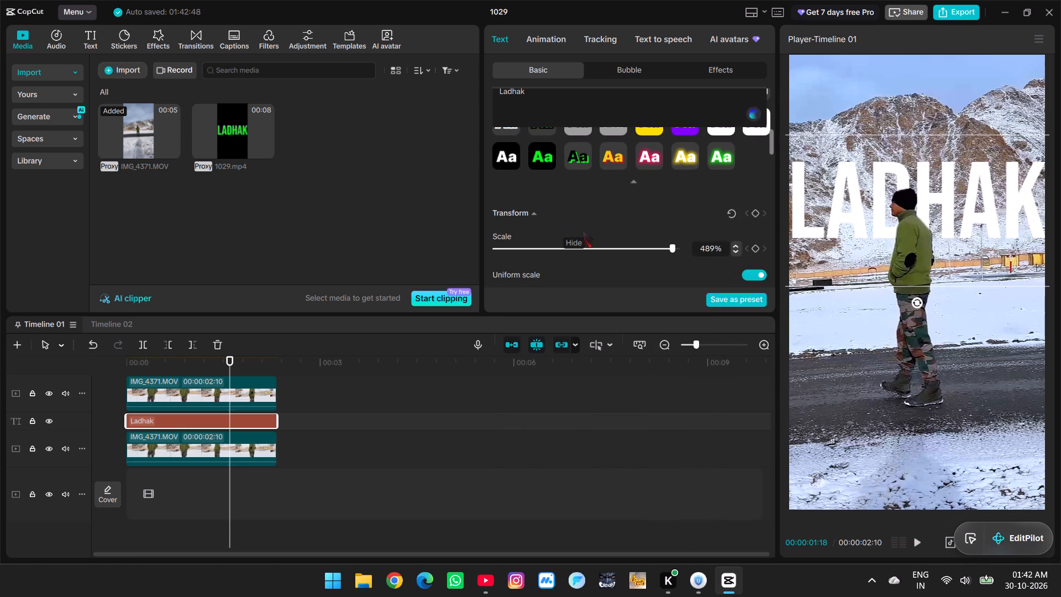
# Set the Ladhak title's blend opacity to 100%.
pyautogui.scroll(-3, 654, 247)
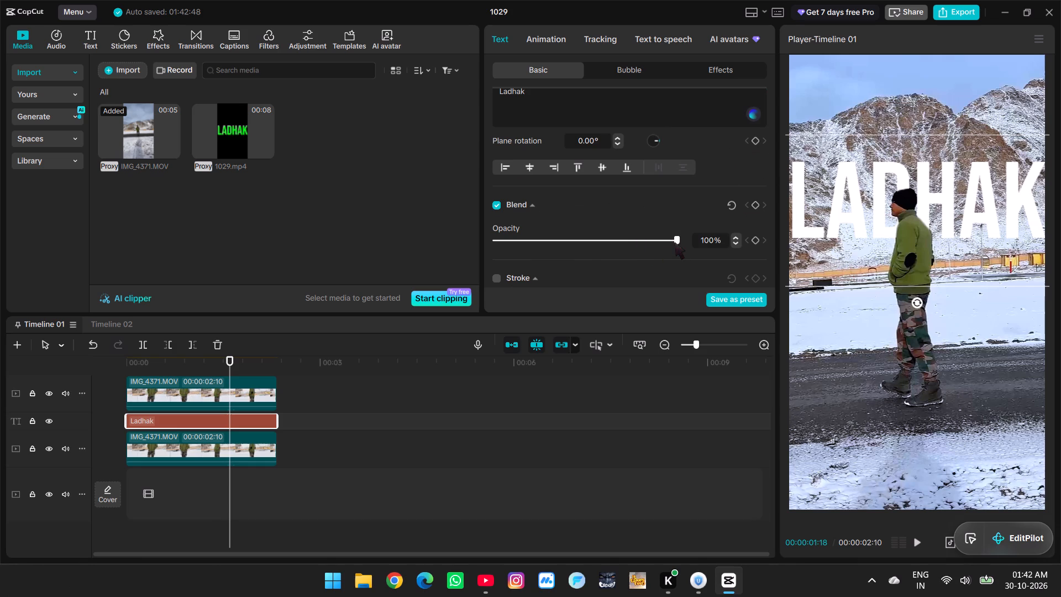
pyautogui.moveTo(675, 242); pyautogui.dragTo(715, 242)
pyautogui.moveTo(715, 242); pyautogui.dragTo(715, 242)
# Apply the preset style with white letters and a black outline to the Ladhak title.
pyautogui.scroll(3, 553, 207)
pyautogui.scroll(1, 524, 172)
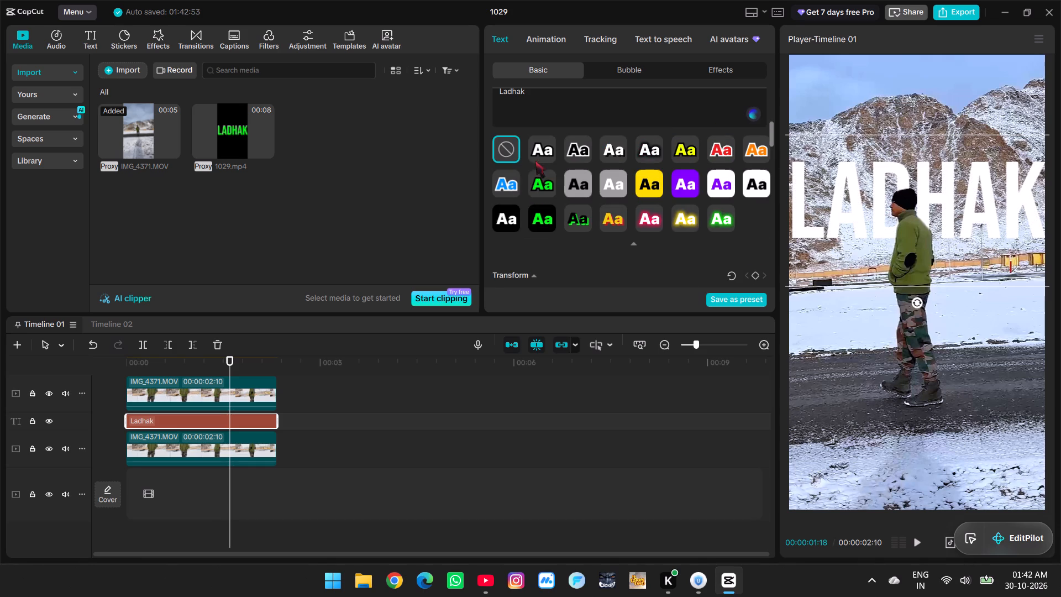
pyautogui.click(536, 153)
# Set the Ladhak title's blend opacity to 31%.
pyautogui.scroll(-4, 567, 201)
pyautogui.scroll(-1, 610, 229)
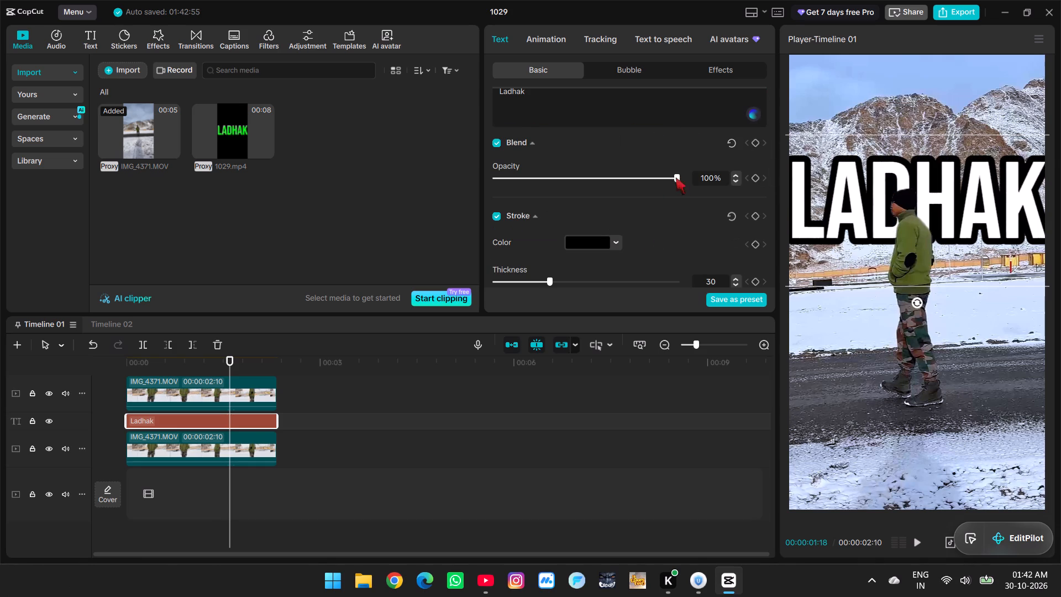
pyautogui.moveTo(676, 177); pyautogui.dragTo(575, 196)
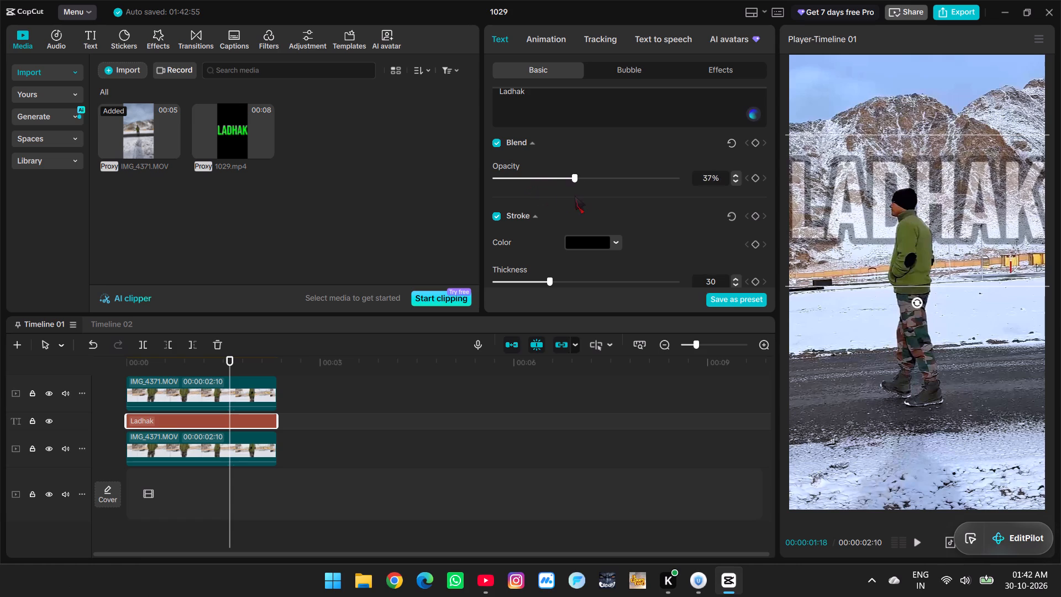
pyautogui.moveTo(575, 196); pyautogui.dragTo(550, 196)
# Set the Ladhak title's stroke thickness to 6.
pyautogui.moveTo(548, 281); pyautogui.dragTo(504, 280)
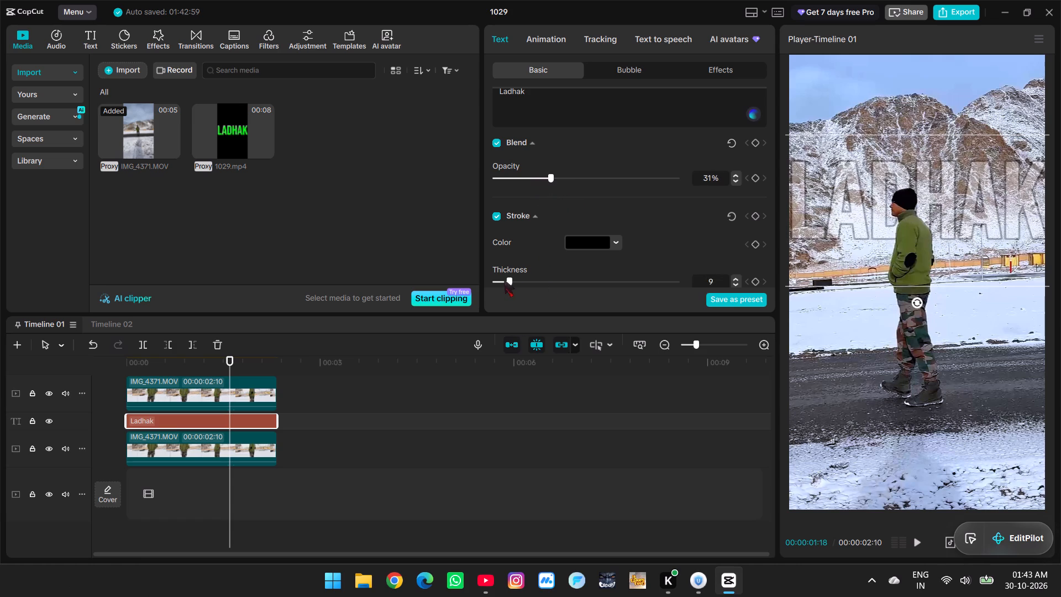
pyautogui.moveTo(504, 280); pyautogui.dragTo(506, 279)
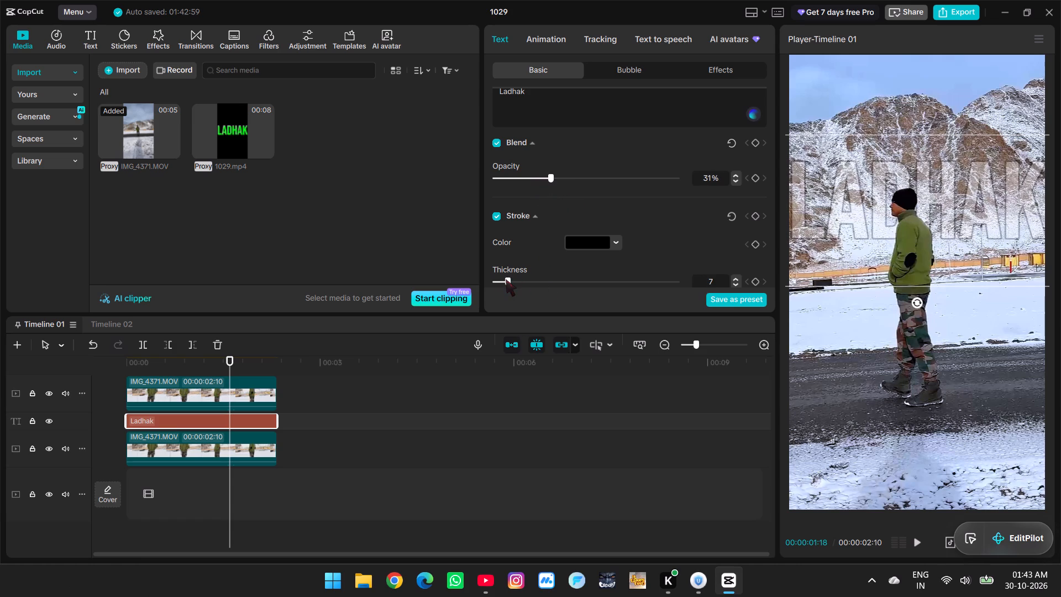
pyautogui.moveTo(506, 279); pyautogui.dragTo(504, 279)
# Set the Ladhak title's blend opacity to 43%.
pyautogui.moveTo(549, 178); pyautogui.dragTo(589, 182)
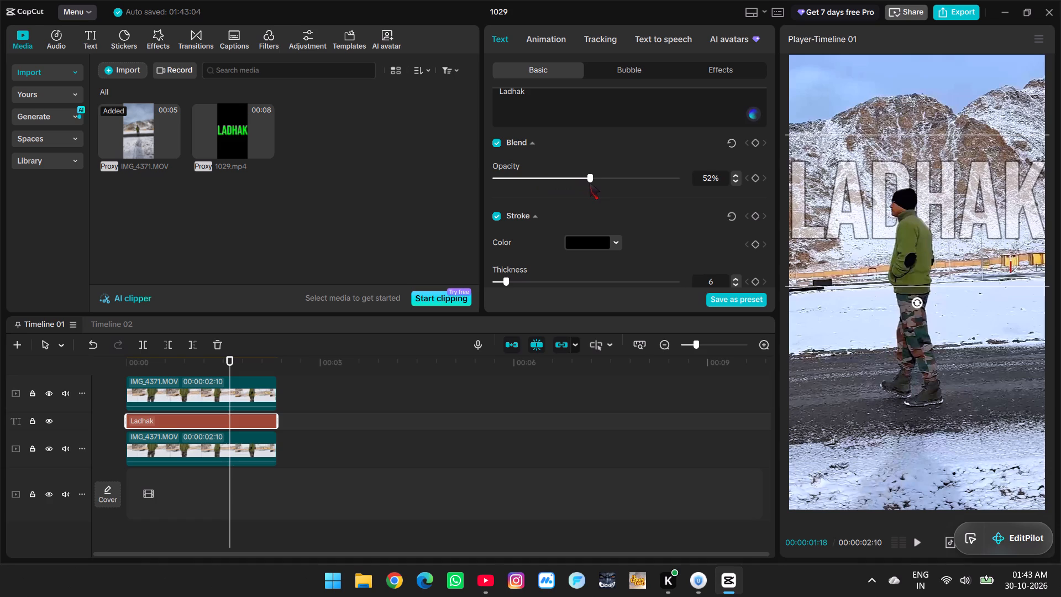
pyautogui.moveTo(589, 182); pyautogui.dragTo(571, 181)
# Try the Ladhak title over the road and in the sky, and place it across the mountains at the man's head level.
pyautogui.moveTo(990, 203); pyautogui.dragTo(980, 275)
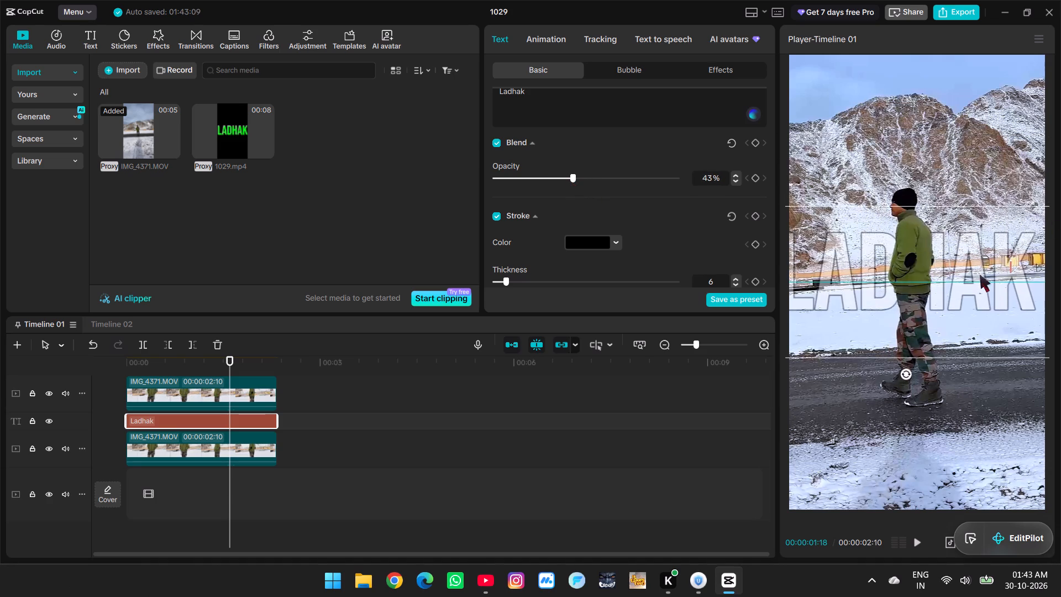
pyautogui.moveTo(980, 275); pyautogui.dragTo(989, 375)
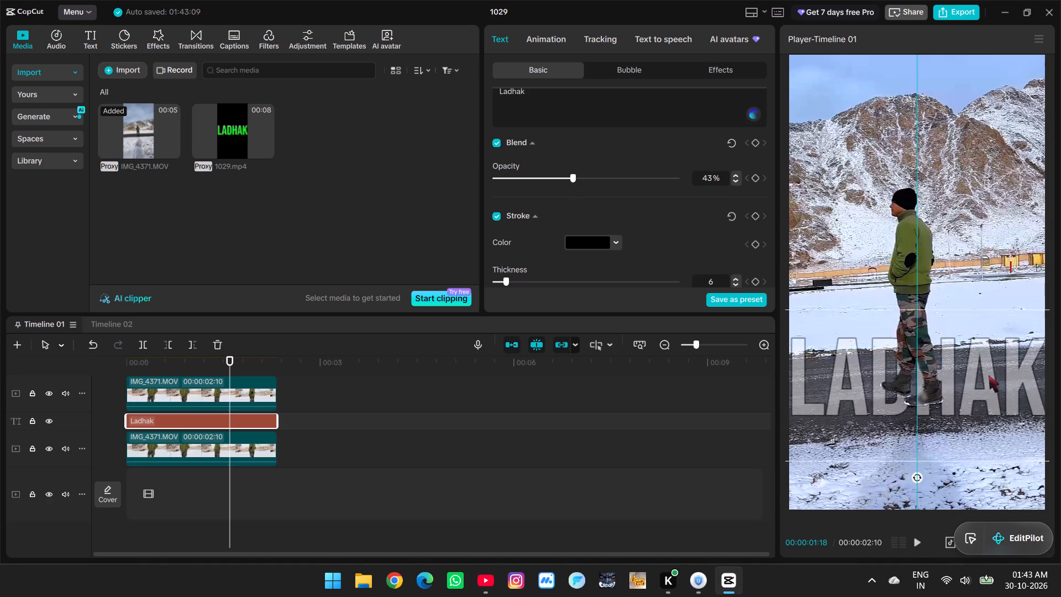
pyautogui.moveTo(989, 375); pyautogui.dragTo(988, 364)
pyautogui.click(988, 364)
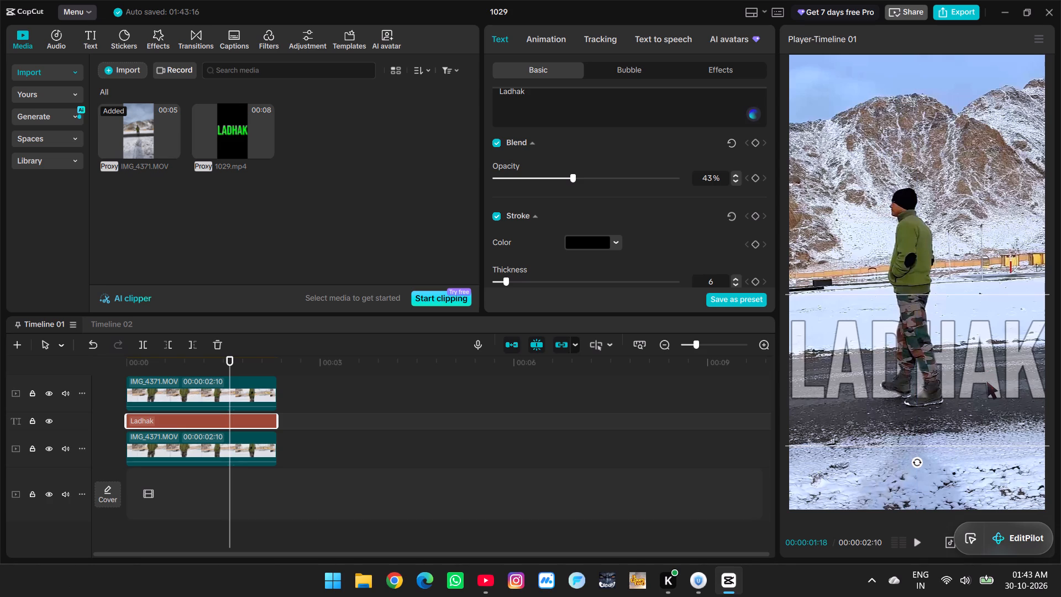
pyautogui.moveTo(987, 382); pyautogui.dragTo(989, 176)
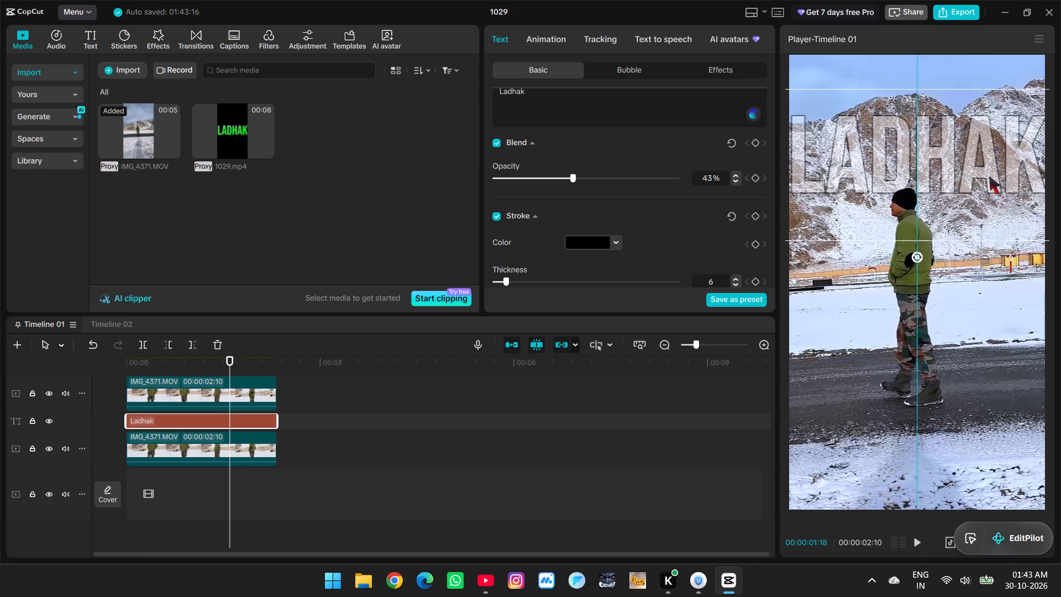
pyautogui.moveTo(989, 176); pyautogui.dragTo(987, 97)
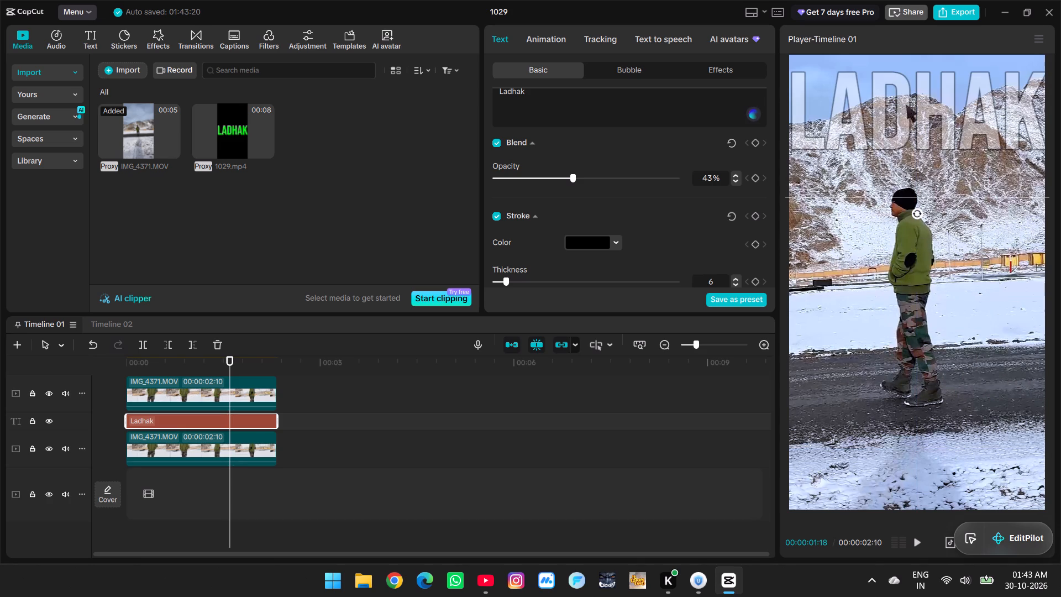
pyautogui.moveTo(907, 105); pyautogui.dragTo(910, 183)
# Move the Ladhak title layer above both video clips so it overlaps the man.
pyautogui.moveTo(222, 423); pyautogui.dragTo(224, 409)
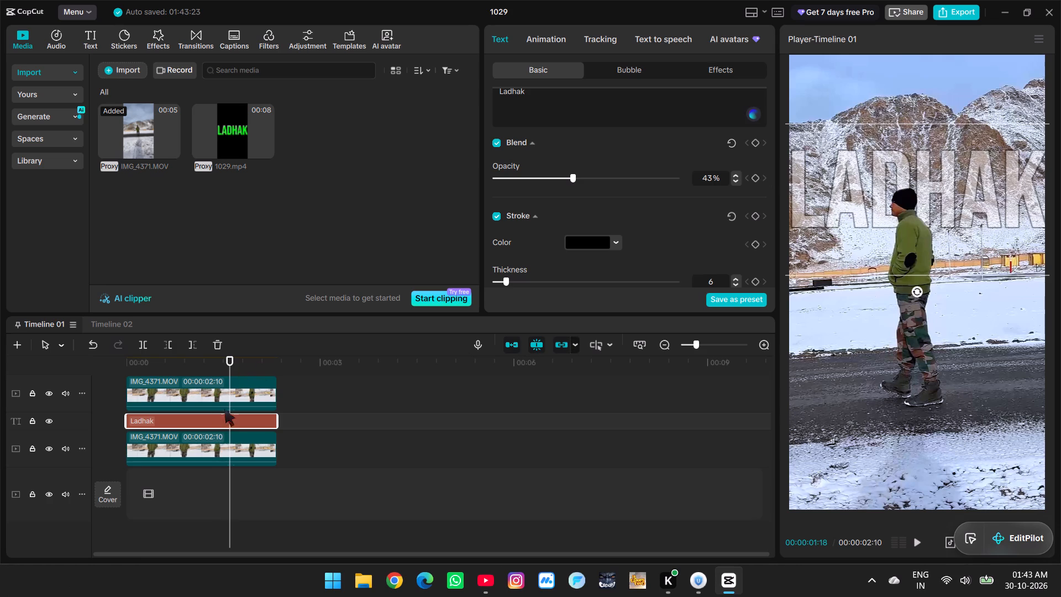
pyautogui.moveTo(224, 409); pyautogui.dragTo(220, 368)
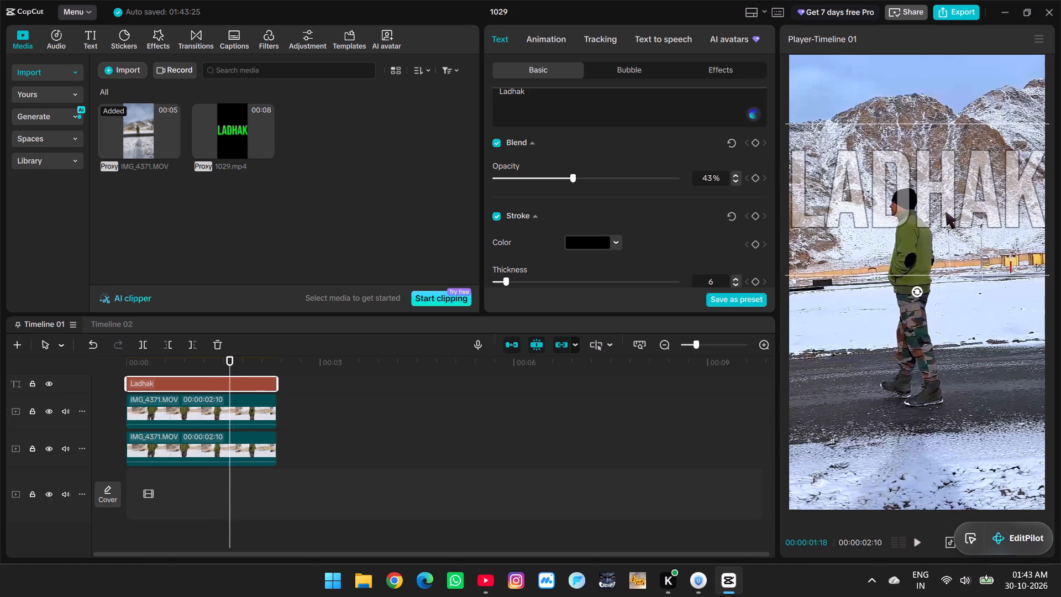
pyautogui.click(917, 249)
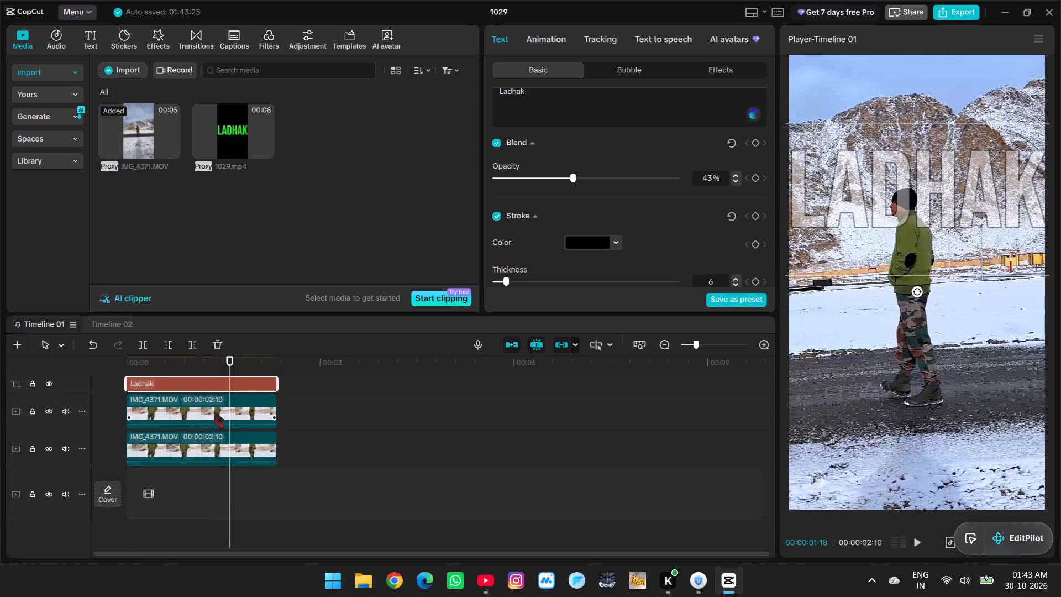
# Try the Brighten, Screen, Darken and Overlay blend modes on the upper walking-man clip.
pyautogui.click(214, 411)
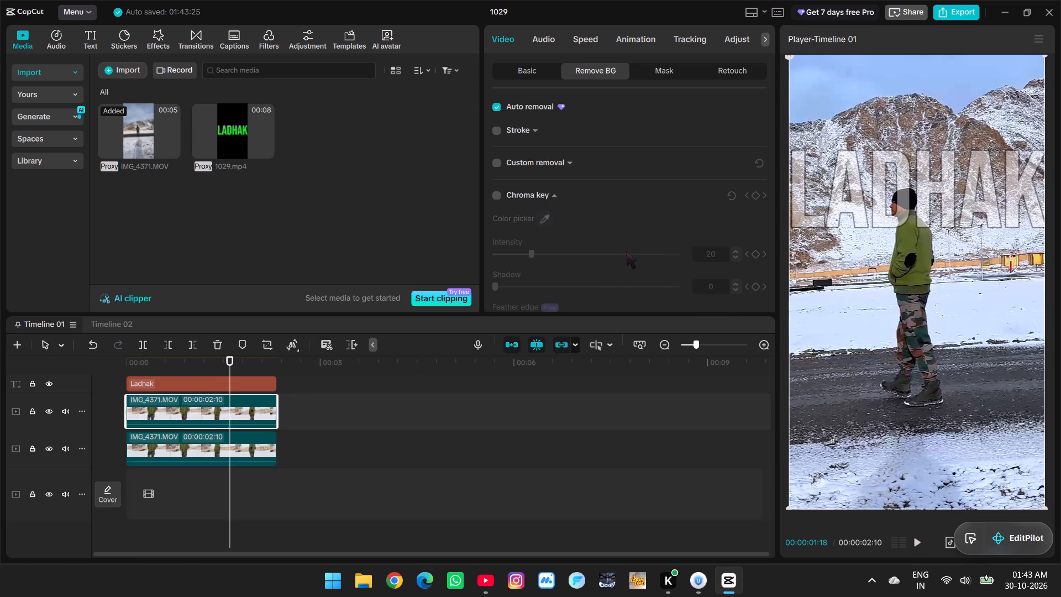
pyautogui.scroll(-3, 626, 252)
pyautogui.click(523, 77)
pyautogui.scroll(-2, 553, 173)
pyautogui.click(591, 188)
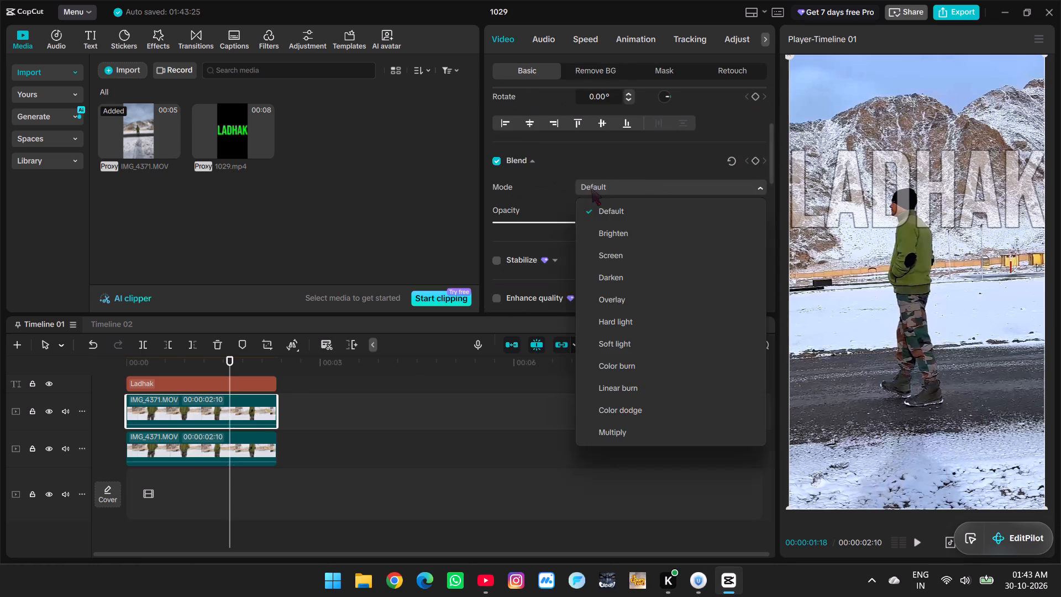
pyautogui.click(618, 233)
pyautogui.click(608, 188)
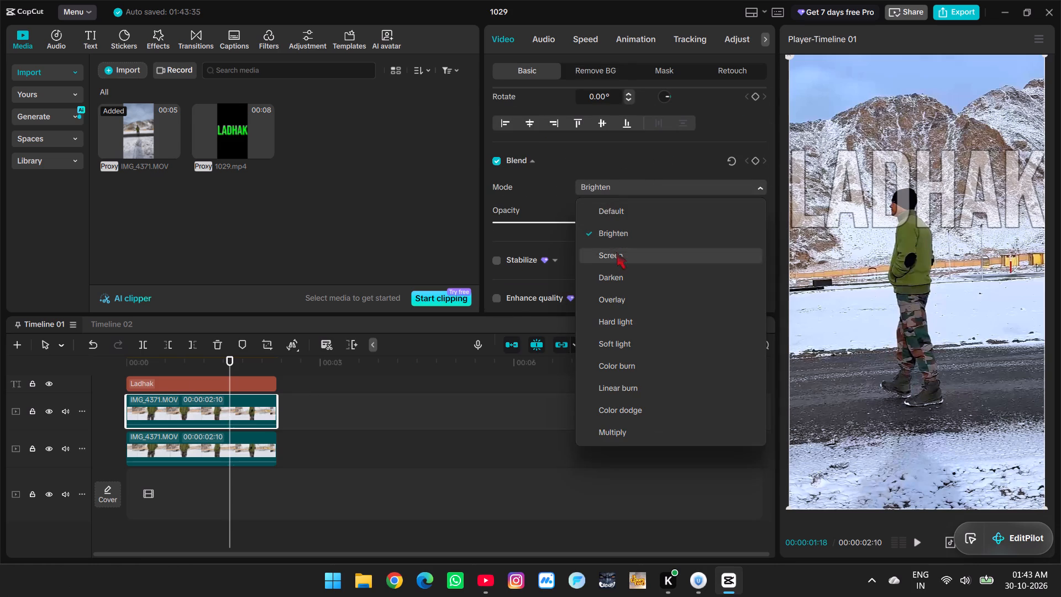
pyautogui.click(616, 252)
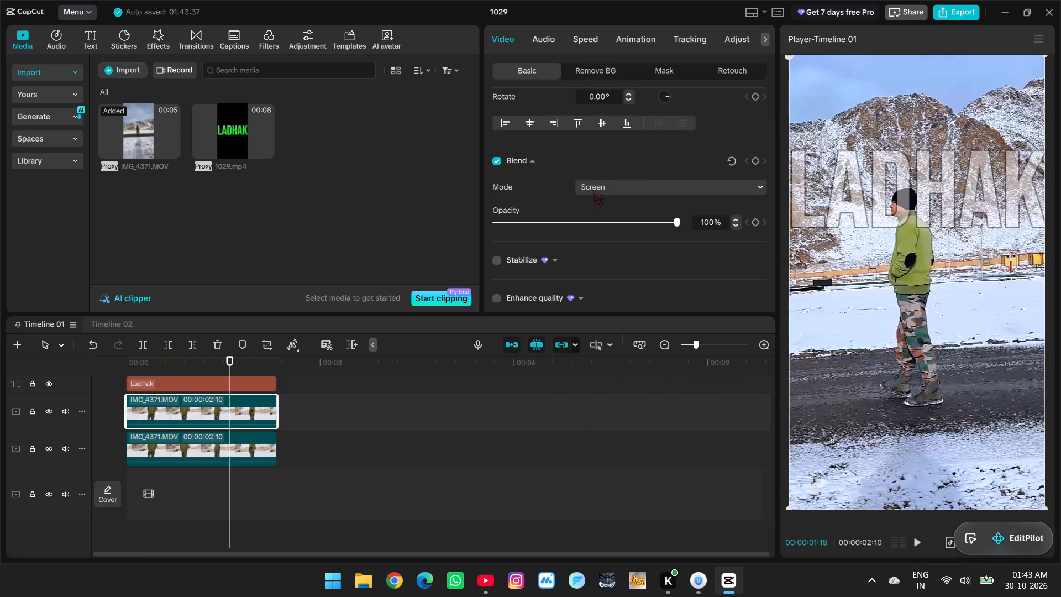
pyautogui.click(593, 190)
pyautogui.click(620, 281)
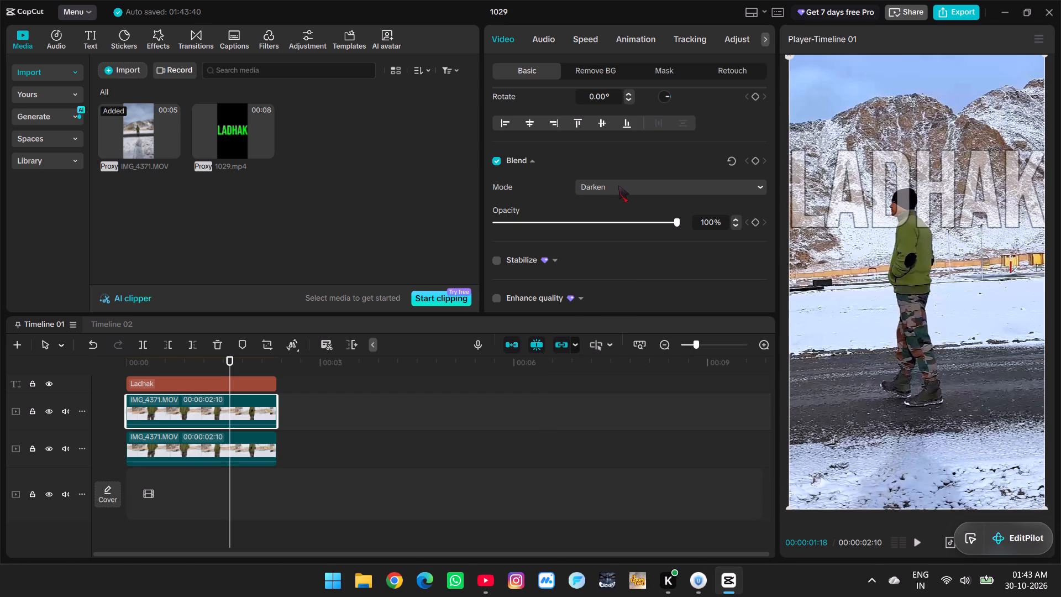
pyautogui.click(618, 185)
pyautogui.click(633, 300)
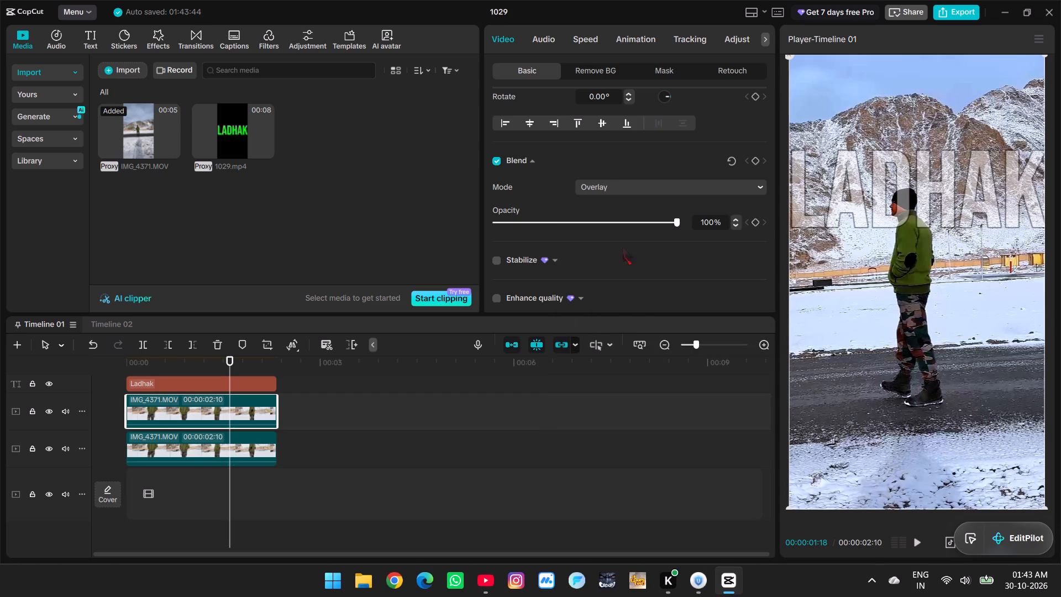
# Set the blend mode of the lower IMG_4371.MOV clip to Overlay.
pyautogui.click(246, 442)
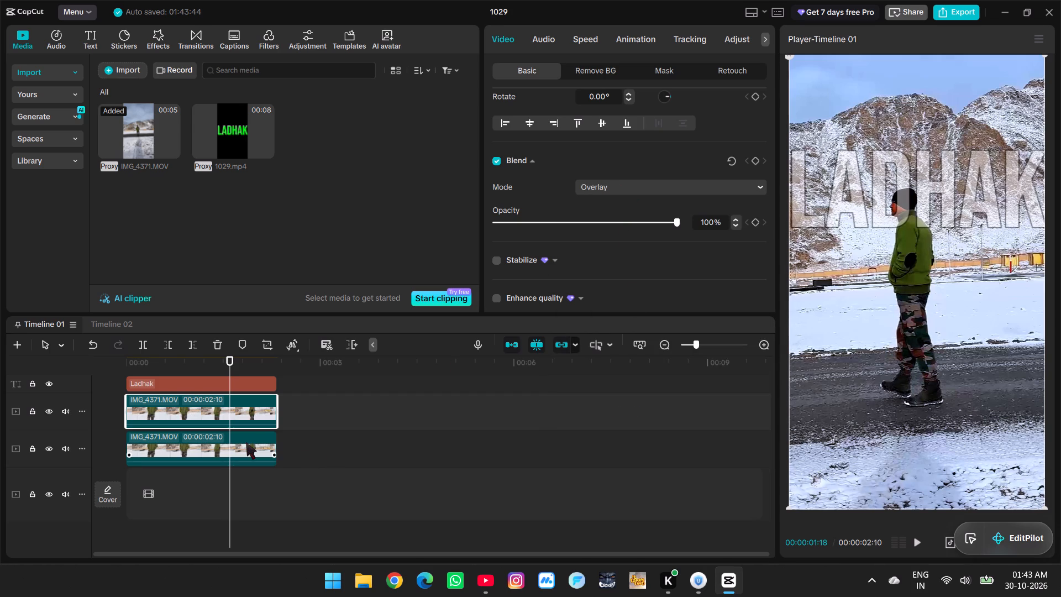
pyautogui.rightClick(246, 442)
pyautogui.click(579, 417)
pyautogui.click(613, 182)
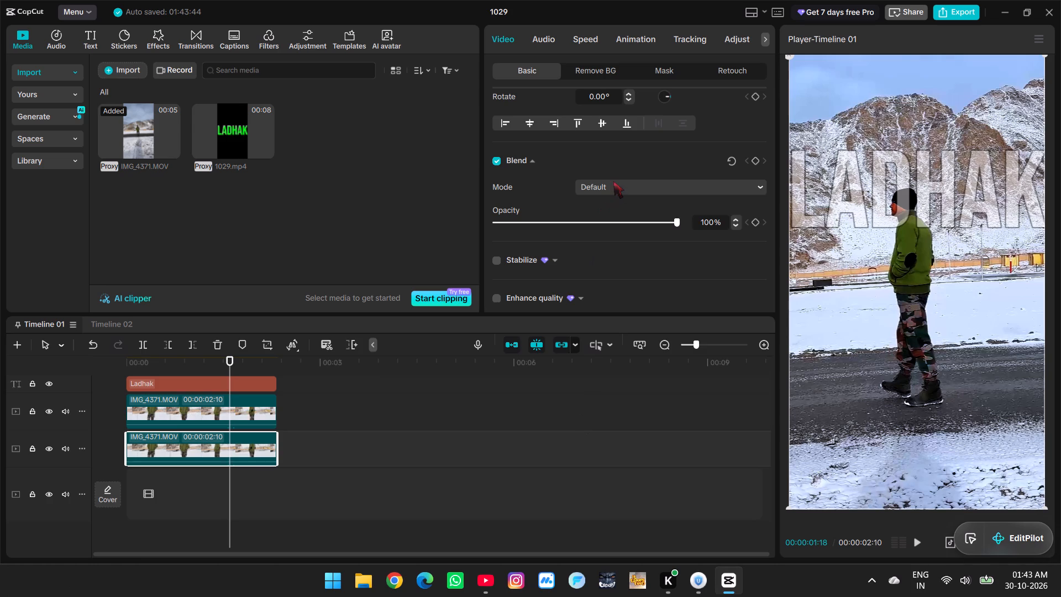
pyautogui.click(625, 296)
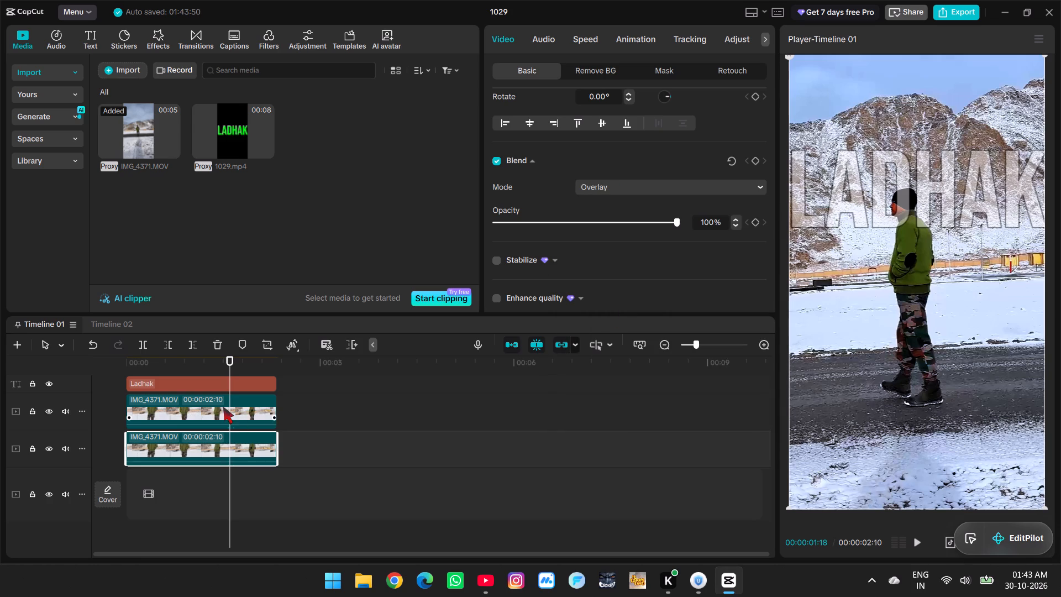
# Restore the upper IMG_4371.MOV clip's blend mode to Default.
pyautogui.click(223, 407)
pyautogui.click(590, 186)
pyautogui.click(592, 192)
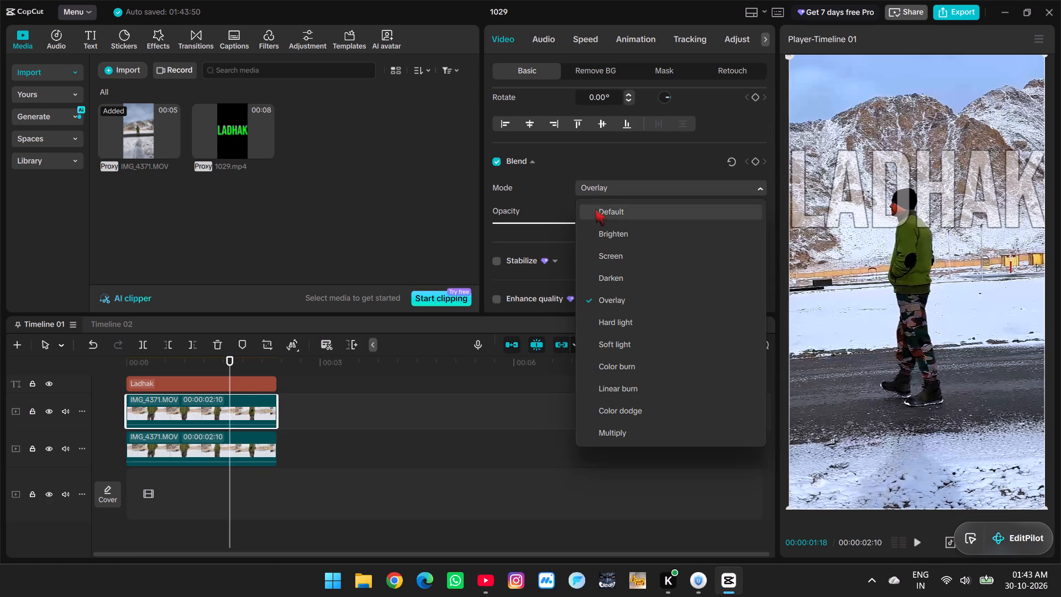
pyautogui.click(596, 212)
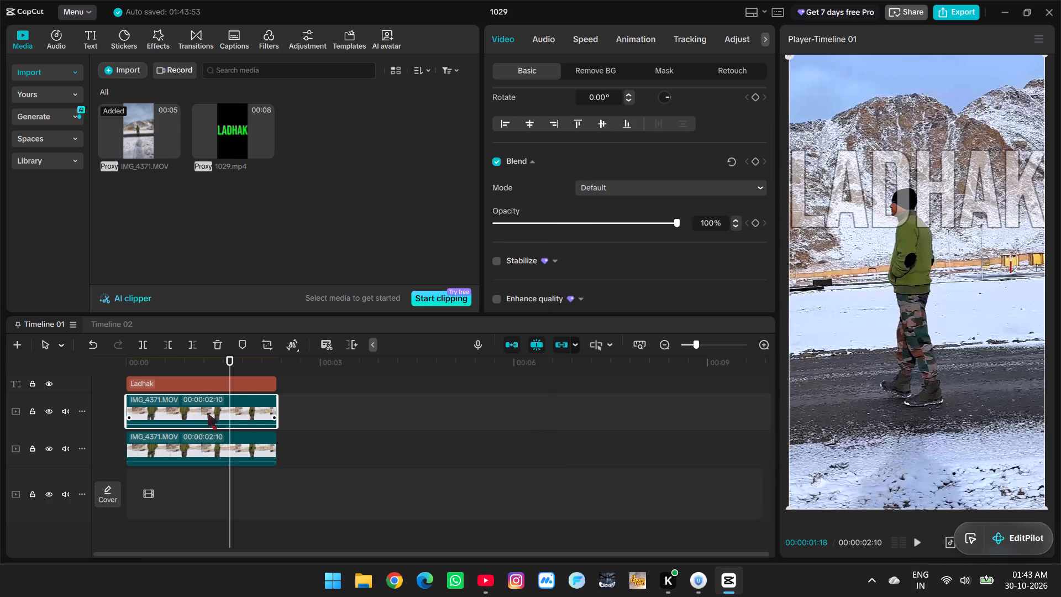
# Look through the Ladhak title's basic style settings, bubbles and text effects.
pyautogui.click(232, 383)
pyautogui.scroll(-5, 636, 217)
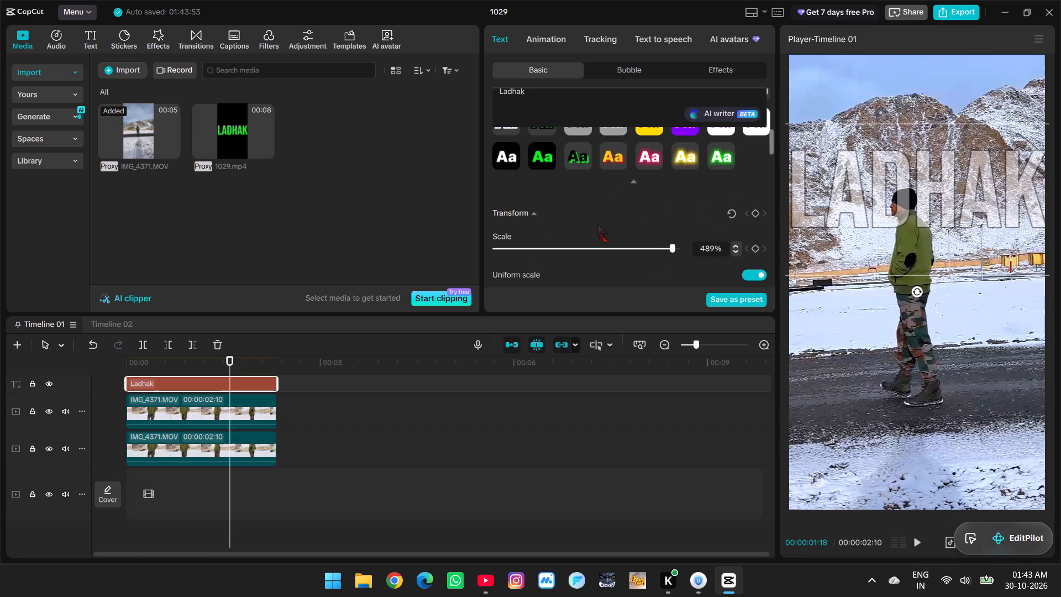
pyautogui.scroll(-11, 597, 225)
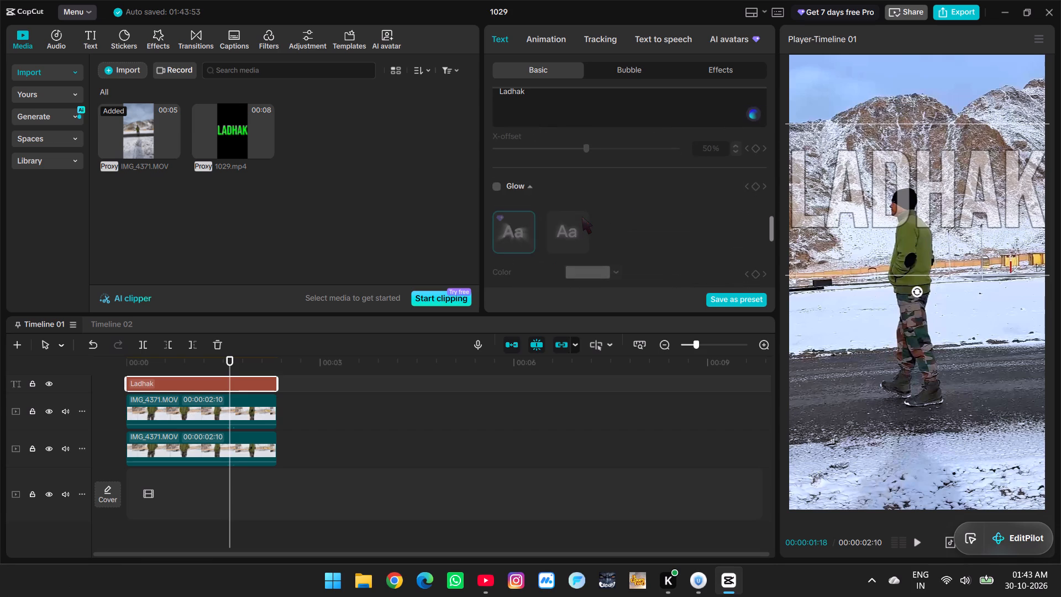
pyautogui.scroll(-2, 582, 217)
pyautogui.click(632, 66)
pyautogui.click(702, 67)
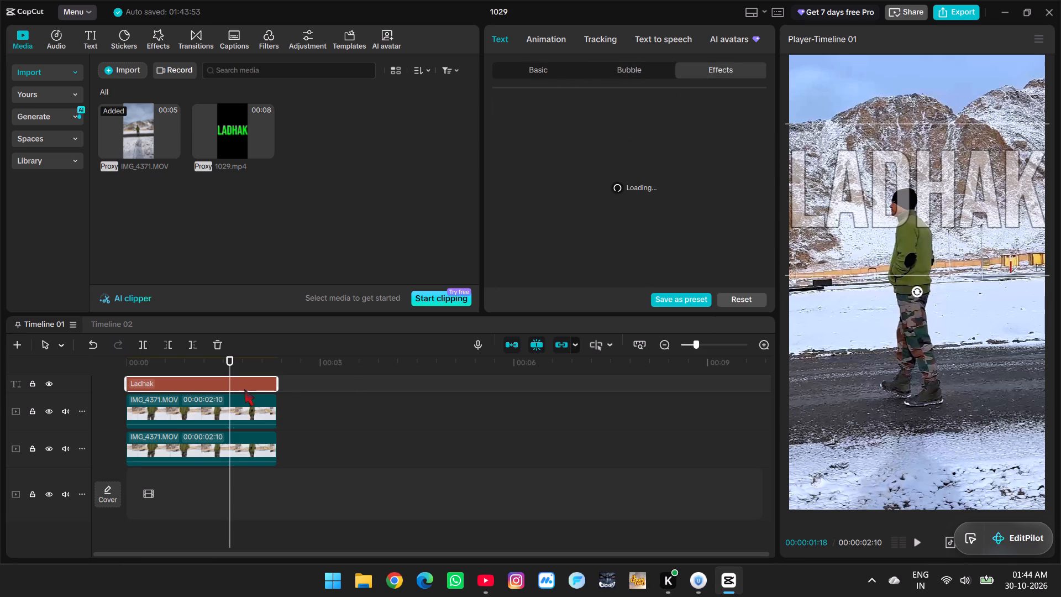
# Add the trending 3x Open video effect on its own track above the Ladhak title, from the timeline start.
pyautogui.click(157, 38)
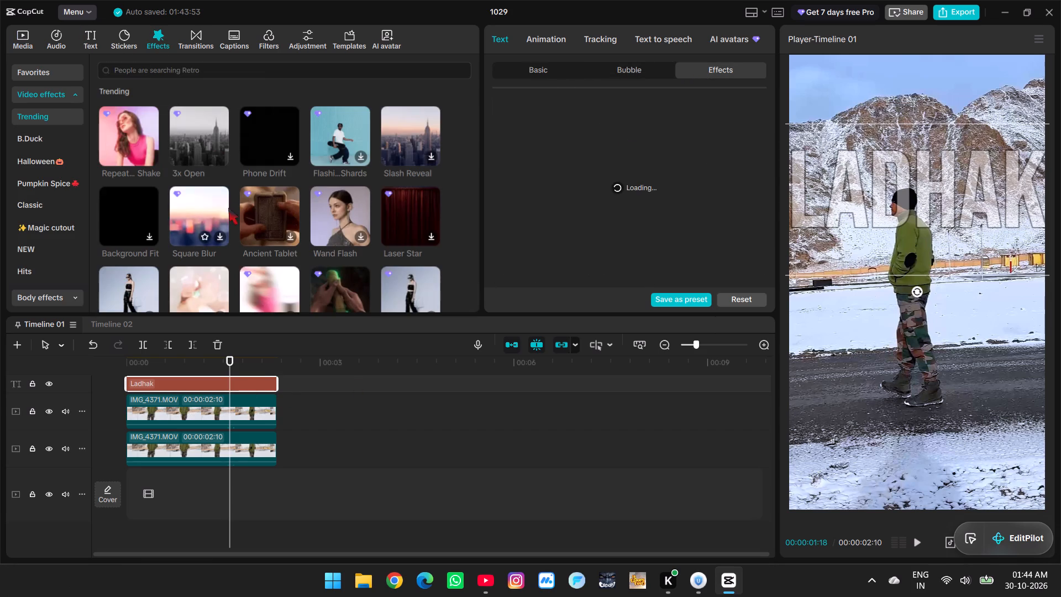
pyautogui.click(183, 125)
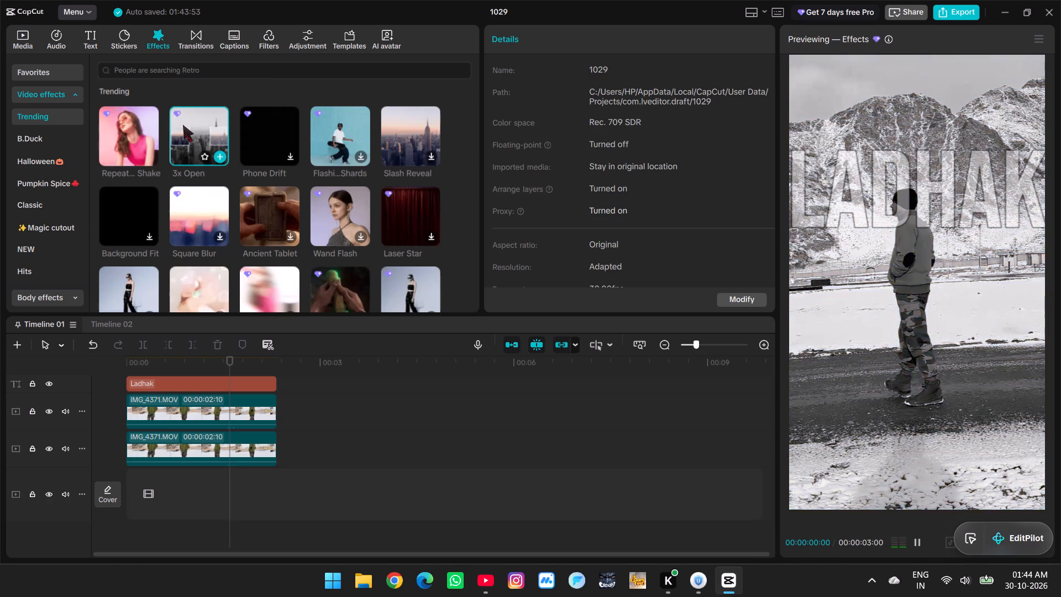
pyautogui.moveTo(183, 125); pyautogui.dragTo(131, 378)
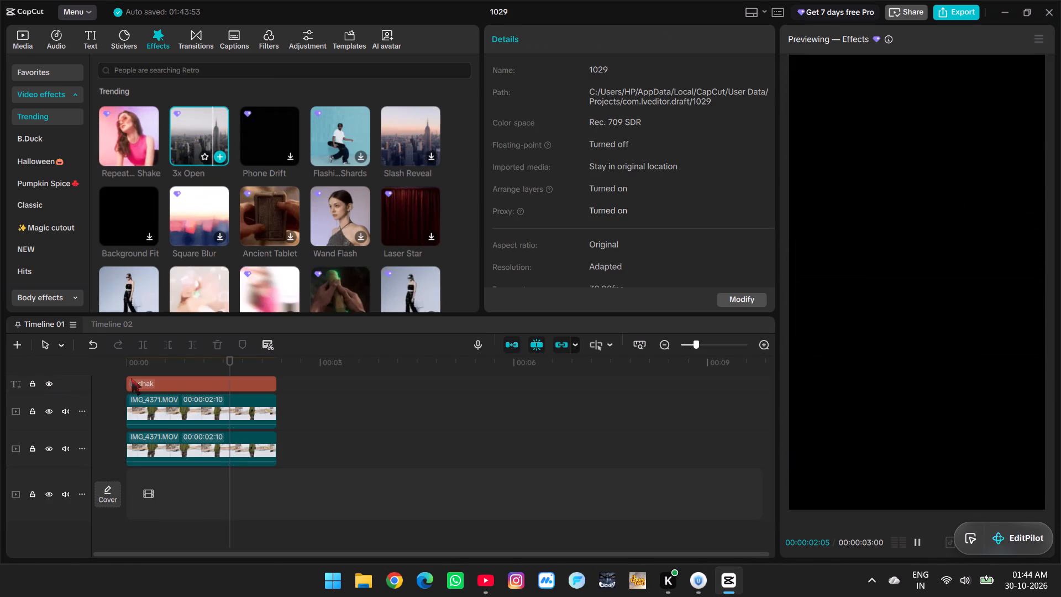
pyautogui.moveTo(131, 378); pyautogui.dragTo(135, 368)
pyautogui.moveTo(152, 387); pyautogui.dragTo(143, 389)
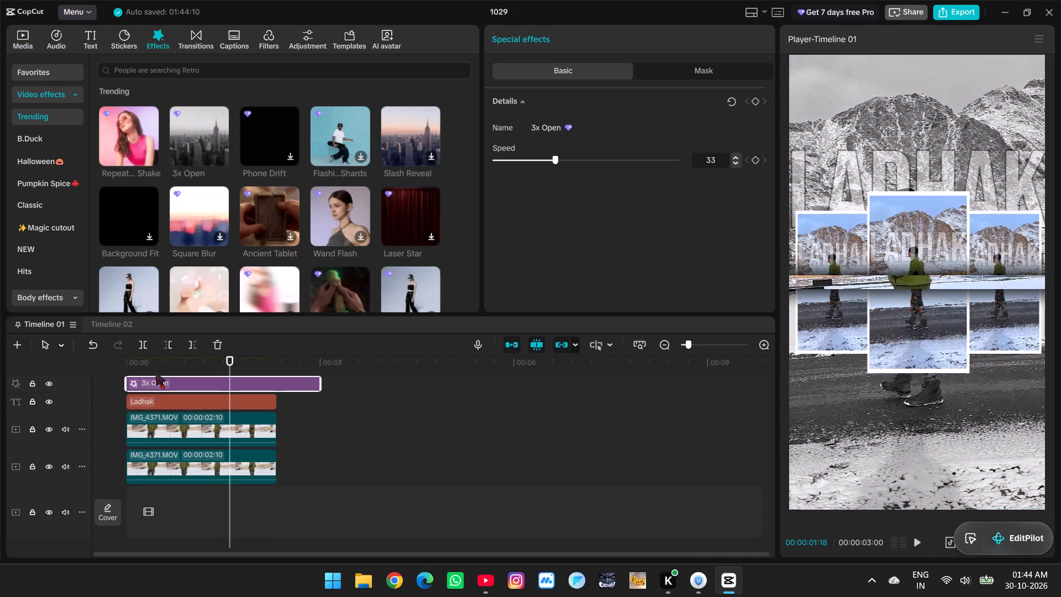
# Set the upper IMG_4371.MOV clip's Clear retouch value to 97 and look over the remaining face retouch options.
pyautogui.click(200, 426)
pyautogui.click(726, 67)
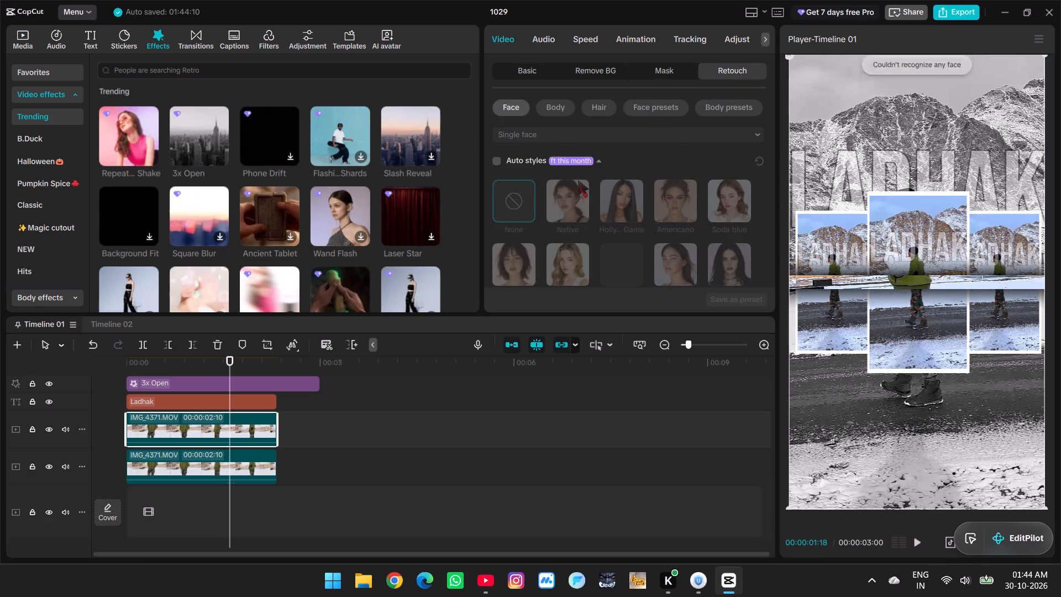
pyautogui.scroll(-5, 577, 181)
pyautogui.moveTo(637, 235); pyautogui.dragTo(581, 235)
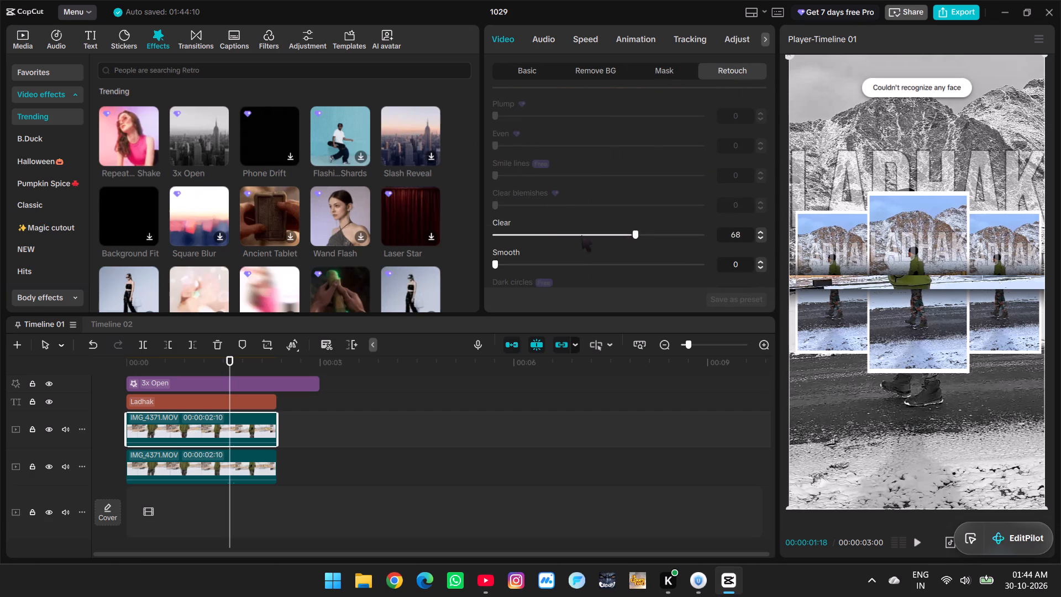
pyautogui.moveTo(581, 235); pyautogui.dragTo(695, 228)
pyautogui.scroll(-2, 581, 196)
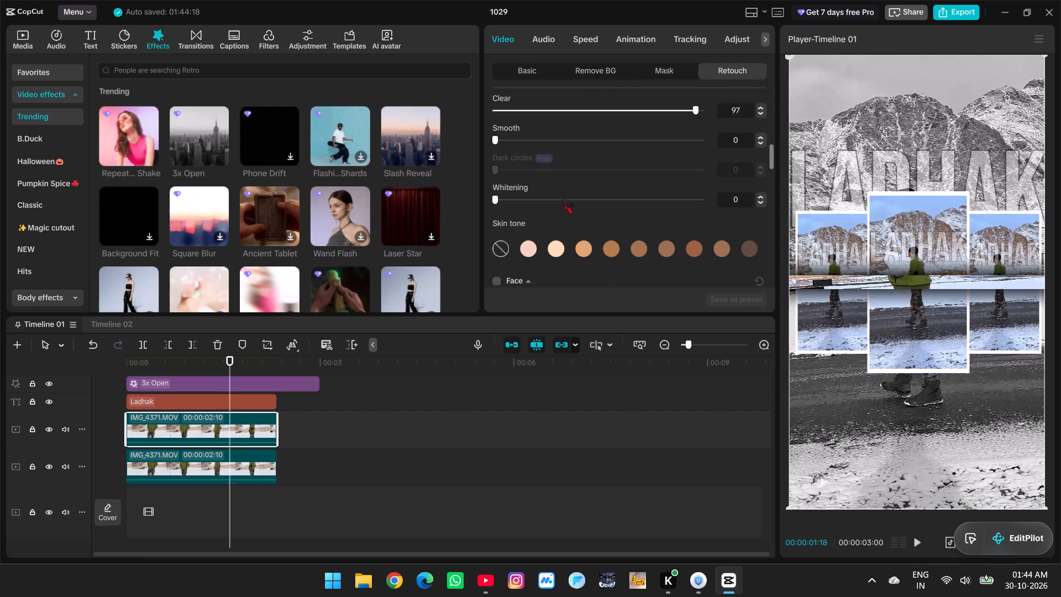
pyautogui.scroll(-3, 563, 197)
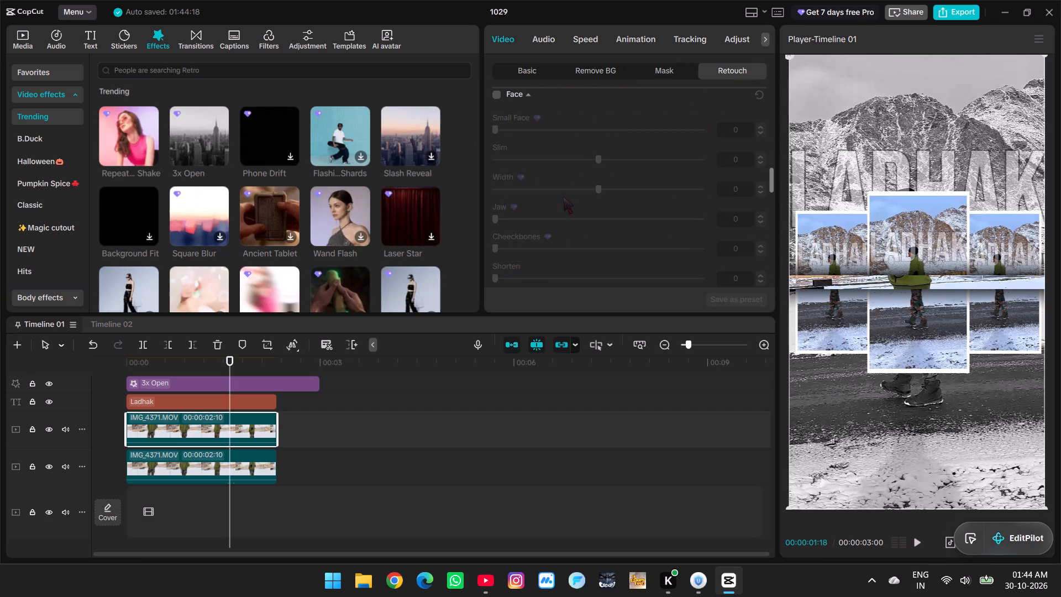
pyautogui.scroll(7, 563, 197)
# Add a Text mask to the upper IMG_4371.MOV clip and place it horizontally centred, just below mid-frame.
pyautogui.click(595, 72)
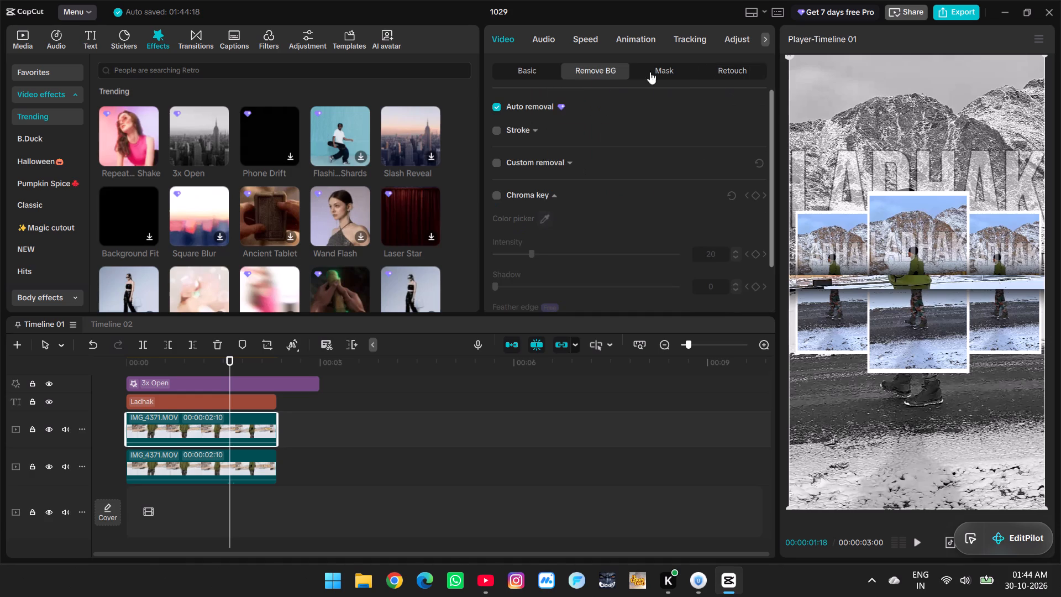
pyautogui.click(664, 70)
pyautogui.click(545, 127)
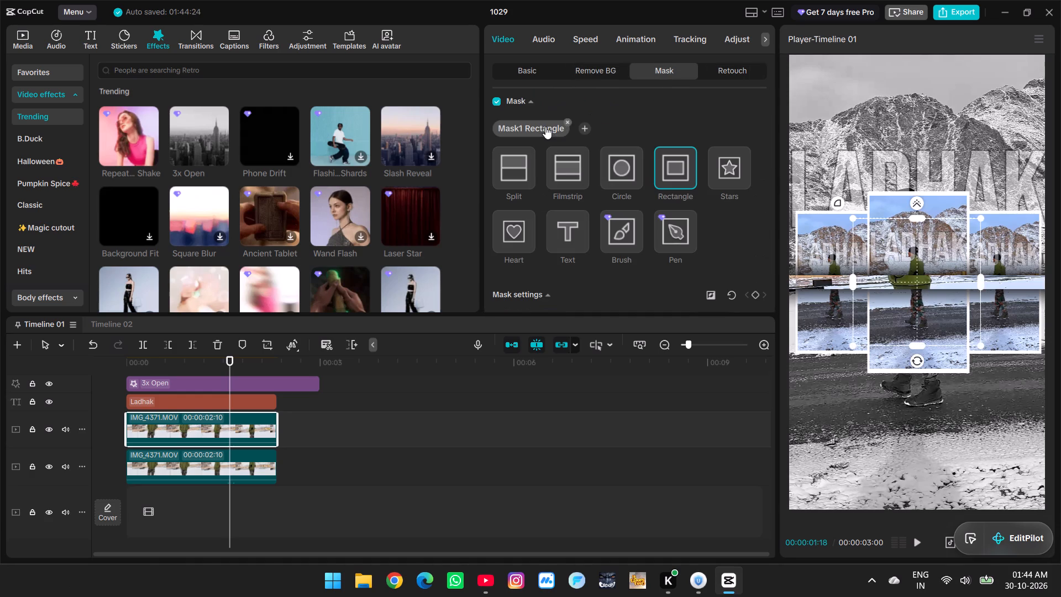
pyautogui.click(566, 245)
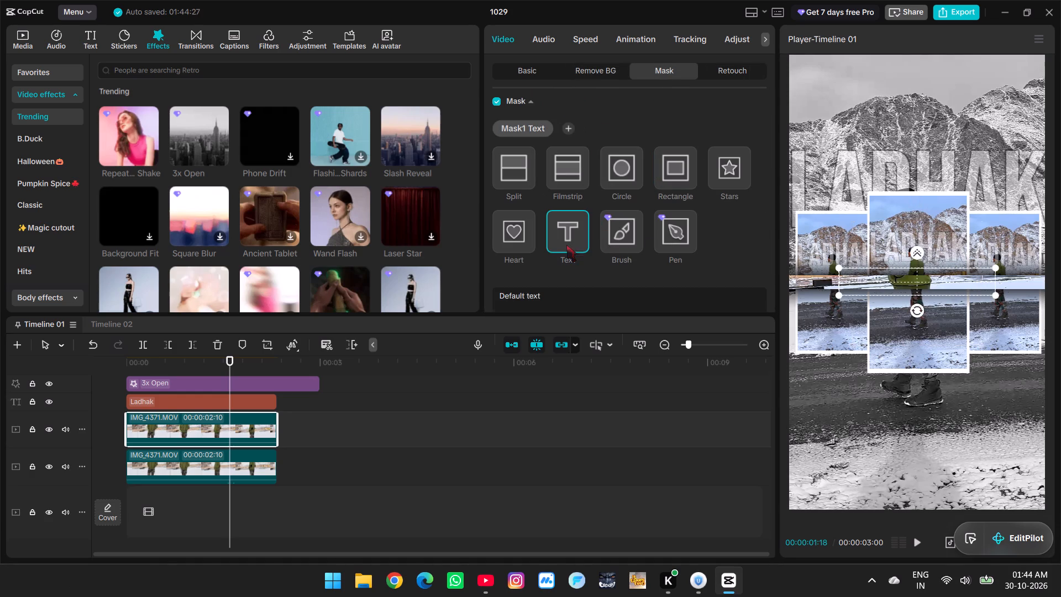
pyautogui.moveTo(883, 287); pyautogui.dragTo(883, 153)
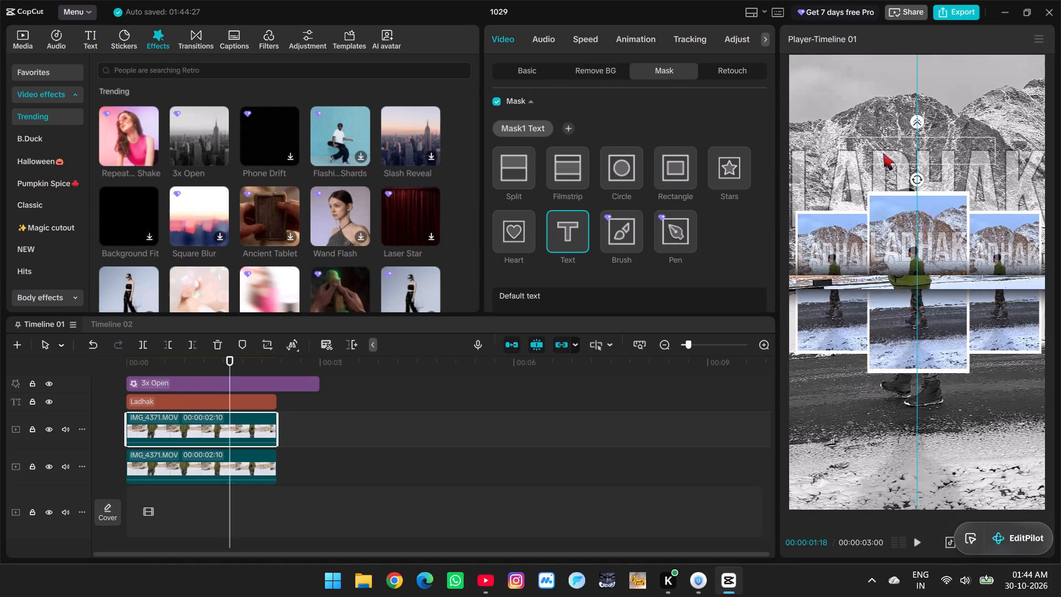
pyautogui.moveTo(883, 153); pyautogui.dragTo(882, 306)
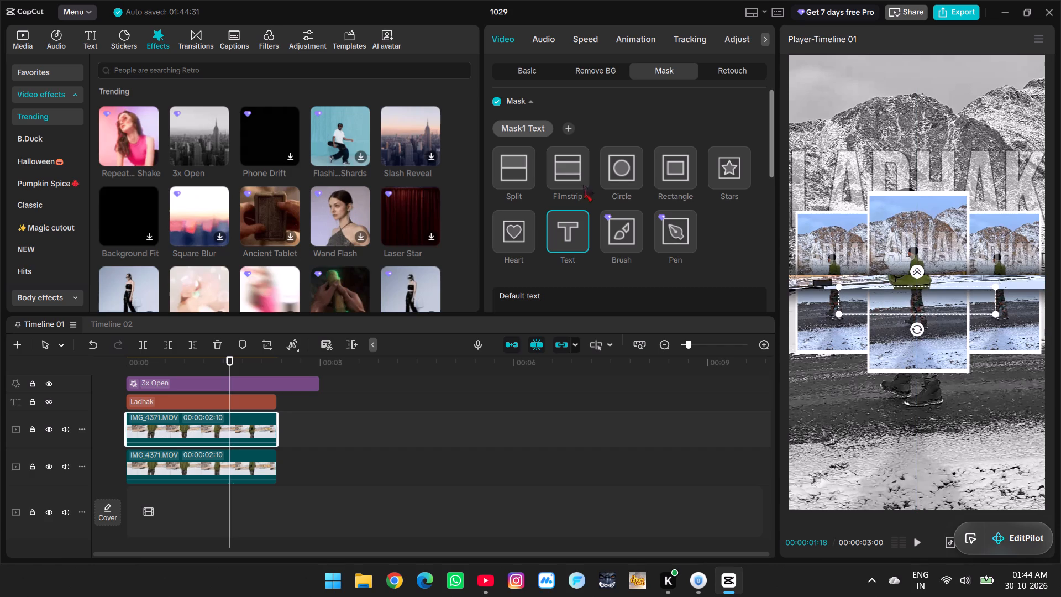
# Replace the text mask's default wording with LADHAK in capitals.
pyautogui.scroll(-1, 523, 233)
pyautogui.moveTo(544, 230); pyautogui.dragTo(459, 232)
pyautogui.write('LAd')
pyautogui.press('BackSpace')
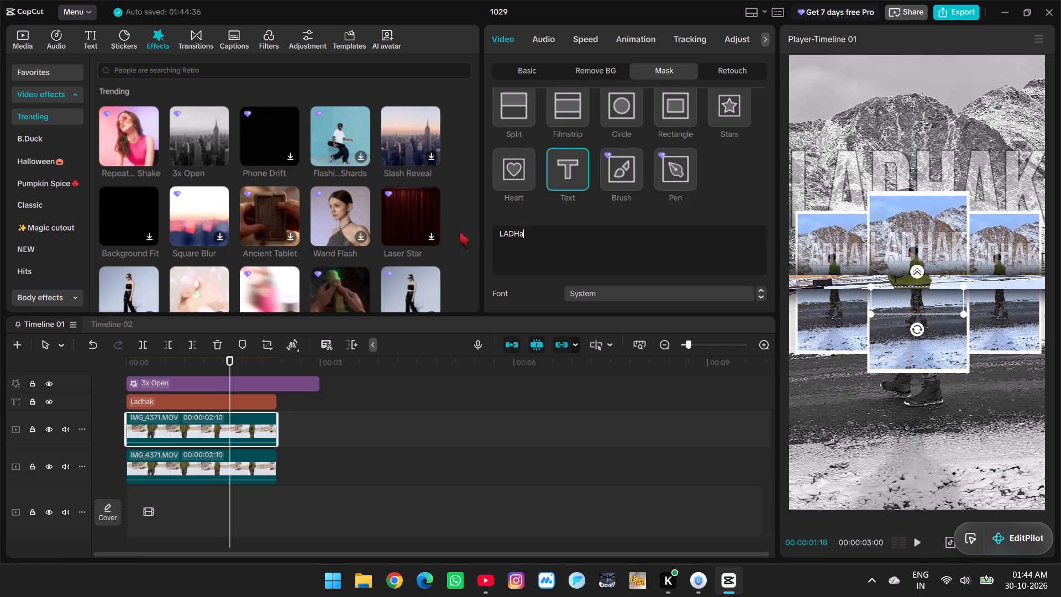
pyautogui.hotkey('shift', 'BackSpace')
pyautogui.write('ak')
pyautogui.press('BackSpace')
pyautogui.press('BackSpace')
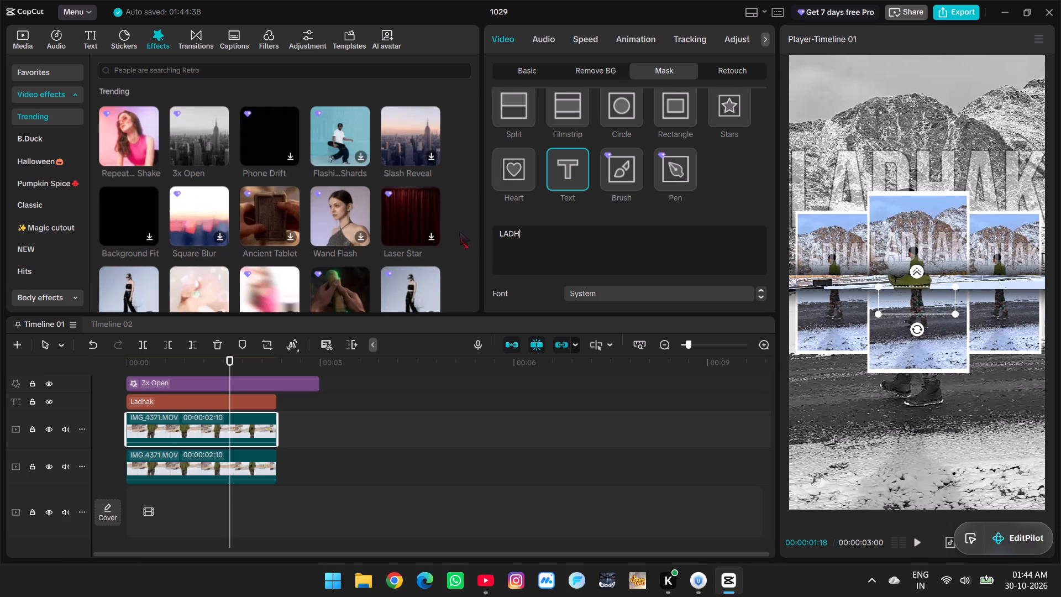
pyautogui.write('ak')
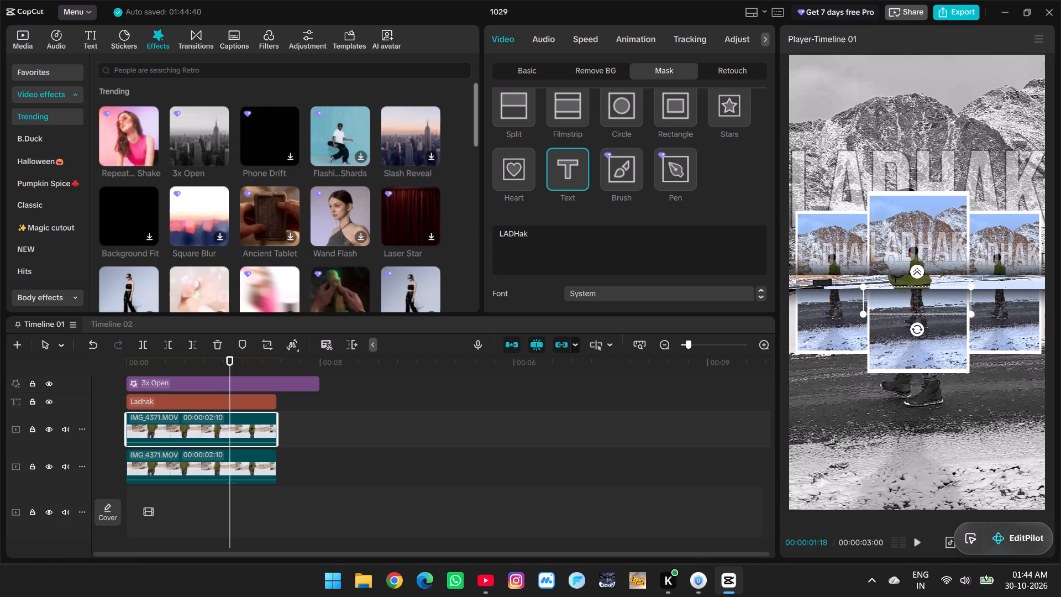
pyautogui.press('BackSpace')
pyautogui.press('BackSpace')
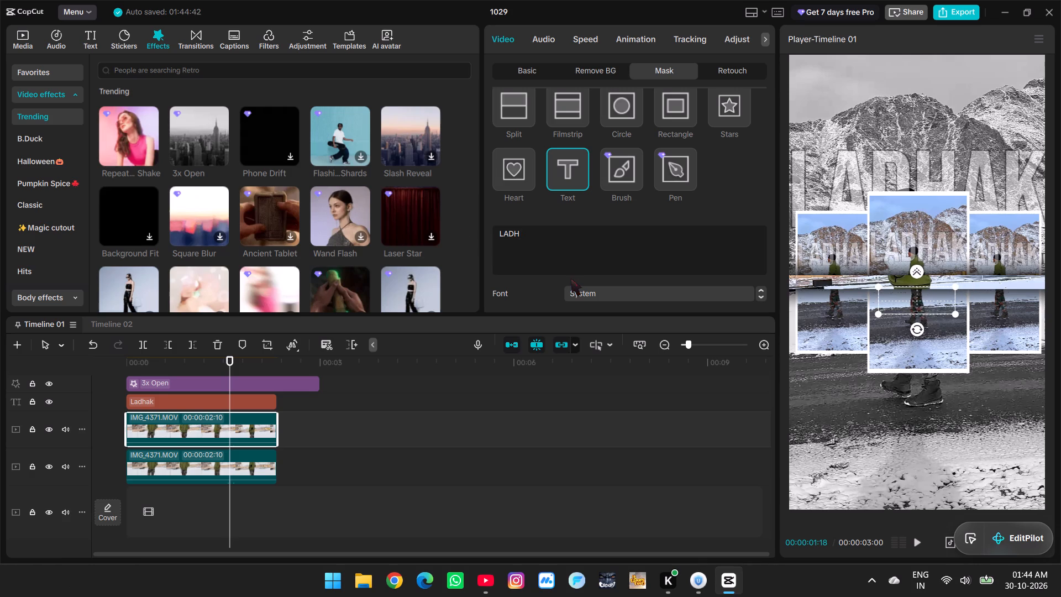
pyautogui.press('a')
pyautogui.press('k')
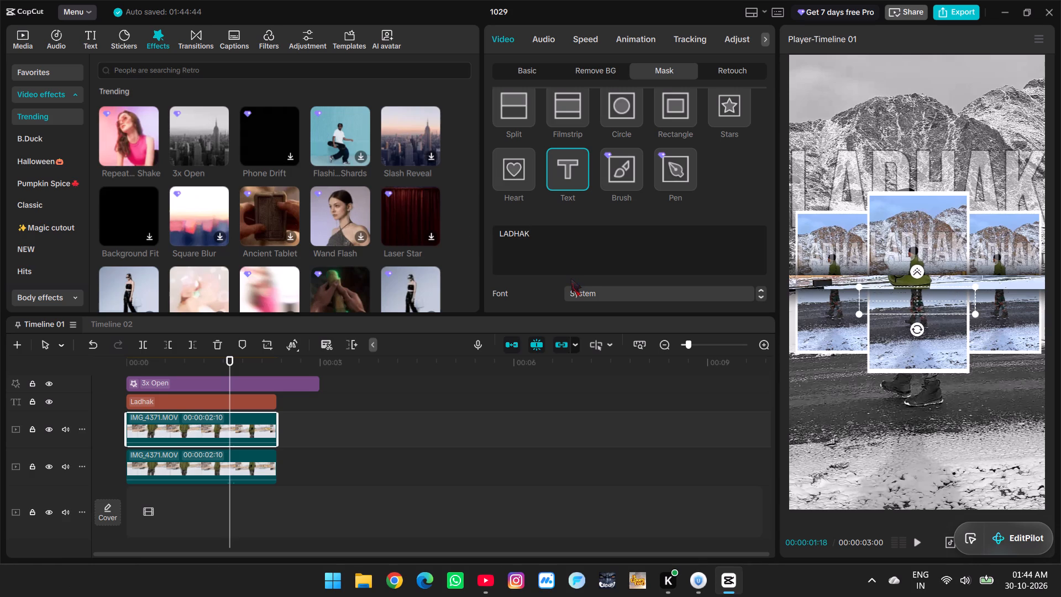
# Set the LADHAK text mask's font to BebasNeue and enlarge the mask to nearly the full frame width, horizontally centred.
pyautogui.click(588, 288)
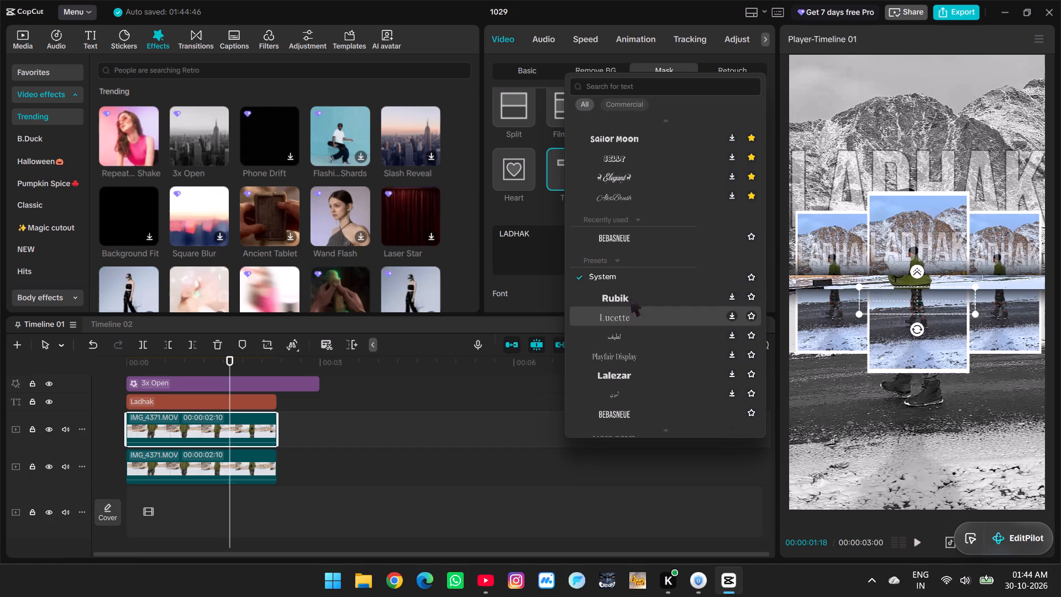
pyautogui.click(630, 240)
pyautogui.moveTo(950, 316); pyautogui.dragTo(1039, 404)
pyautogui.moveTo(947, 310); pyautogui.dragTo(952, 337)
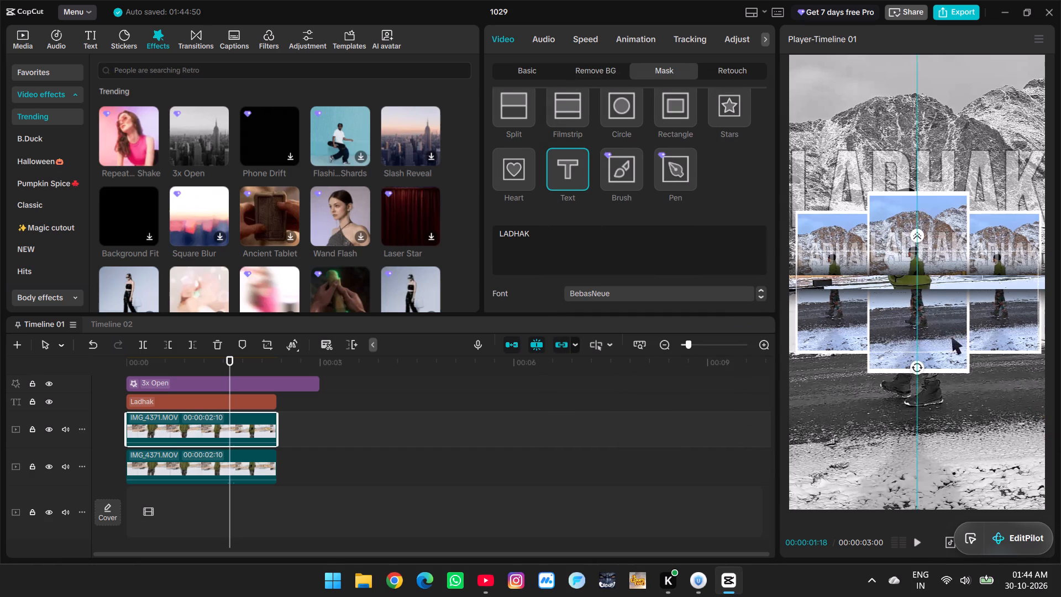
pyautogui.moveTo(952, 337); pyautogui.dragTo(949, 334)
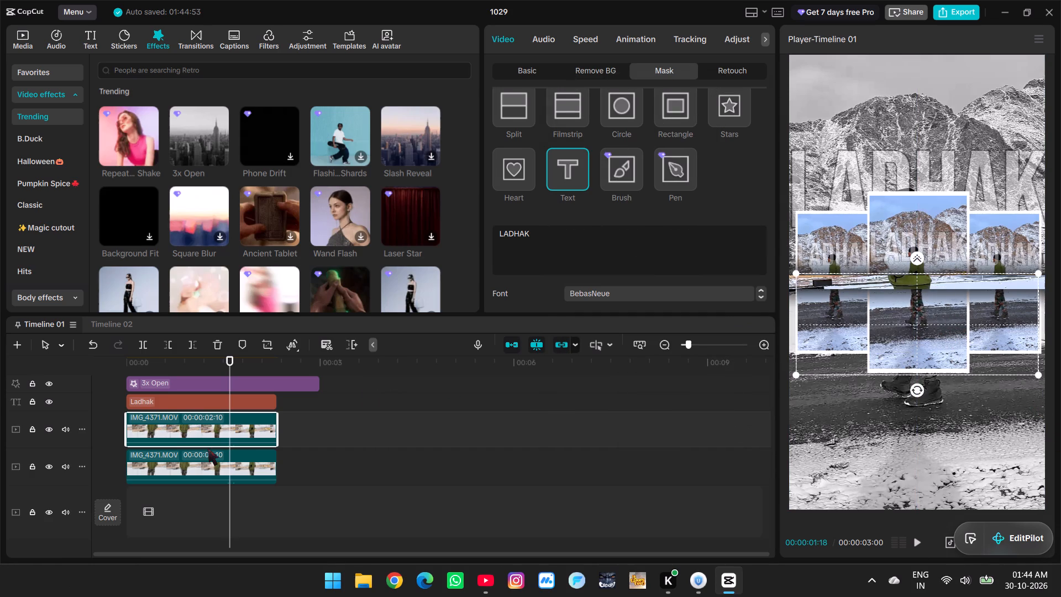
# Hide the lower IMG_4371.MOV, 3x Open and Ladhak title tracks, repositioning the text mask centred just below mid-frame.
pyautogui.click(48, 466)
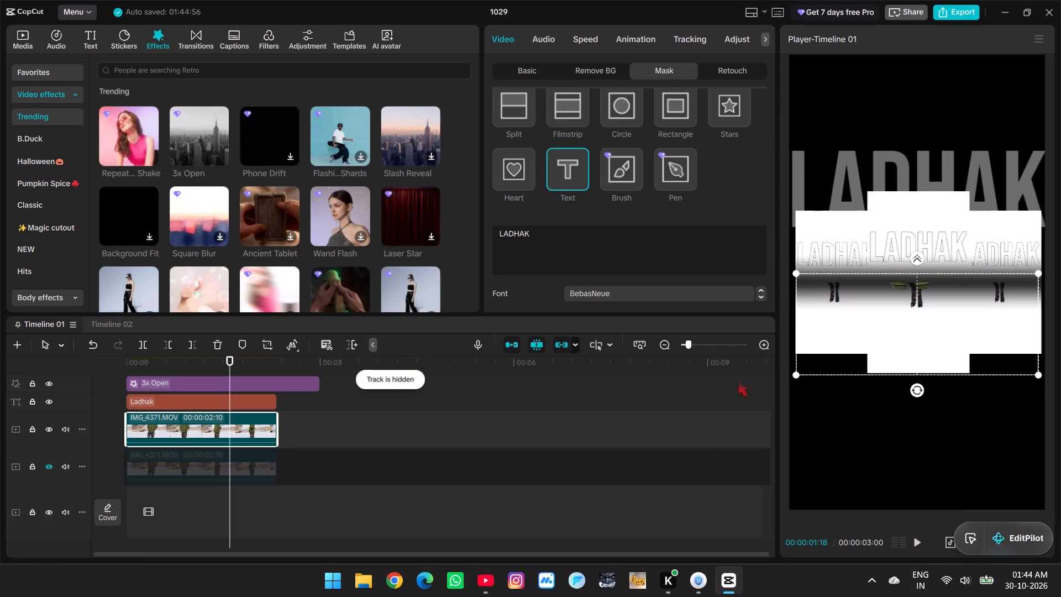
pyautogui.moveTo(889, 375); pyautogui.dragTo(901, 210)
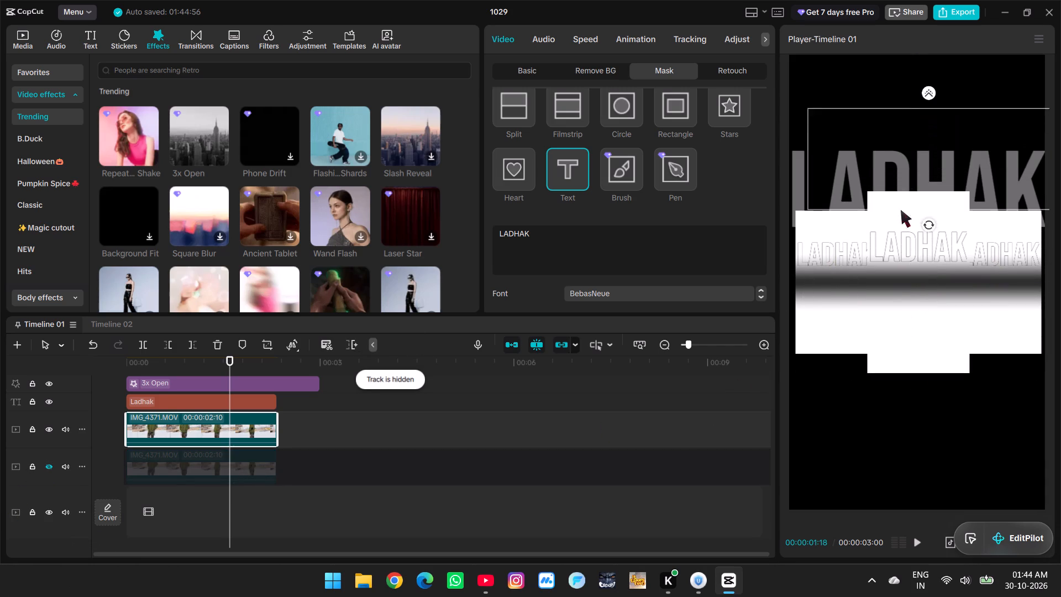
pyautogui.moveTo(901, 210); pyautogui.dragTo(894, 353)
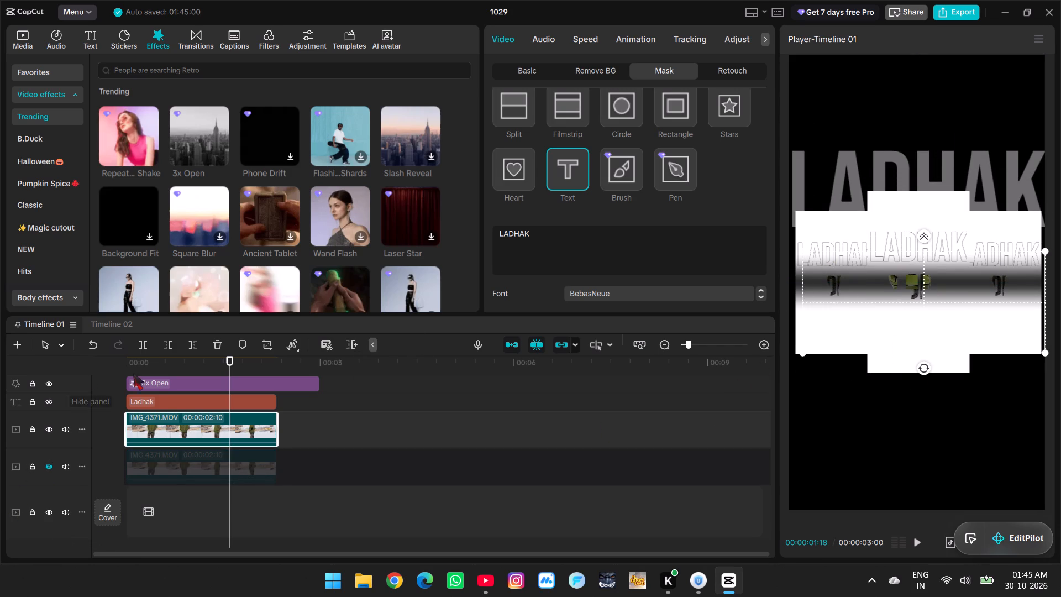
pyautogui.click(47, 385)
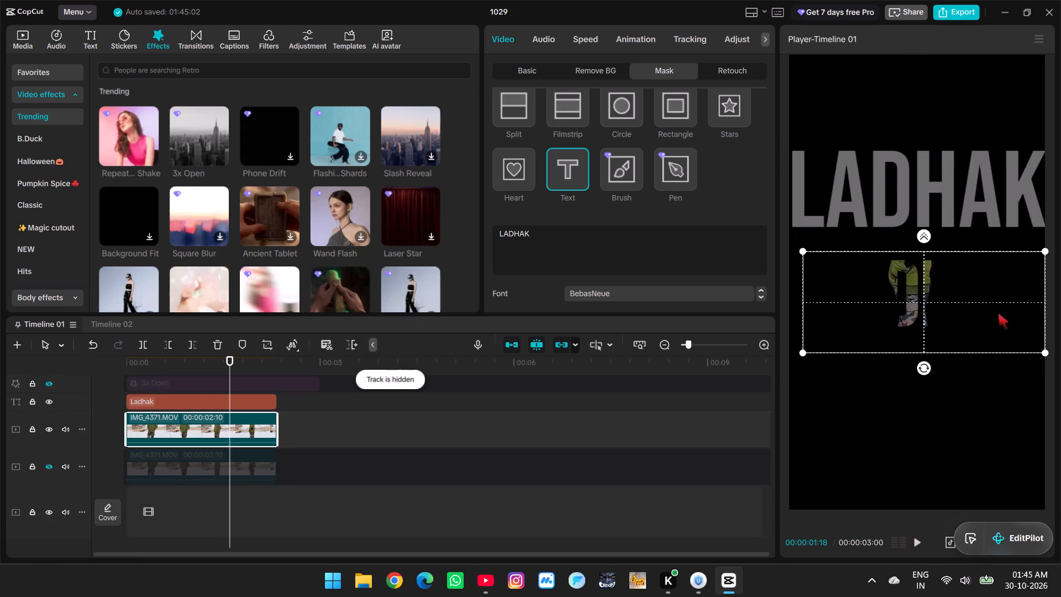
pyautogui.moveTo(998, 313); pyautogui.dragTo(938, 279)
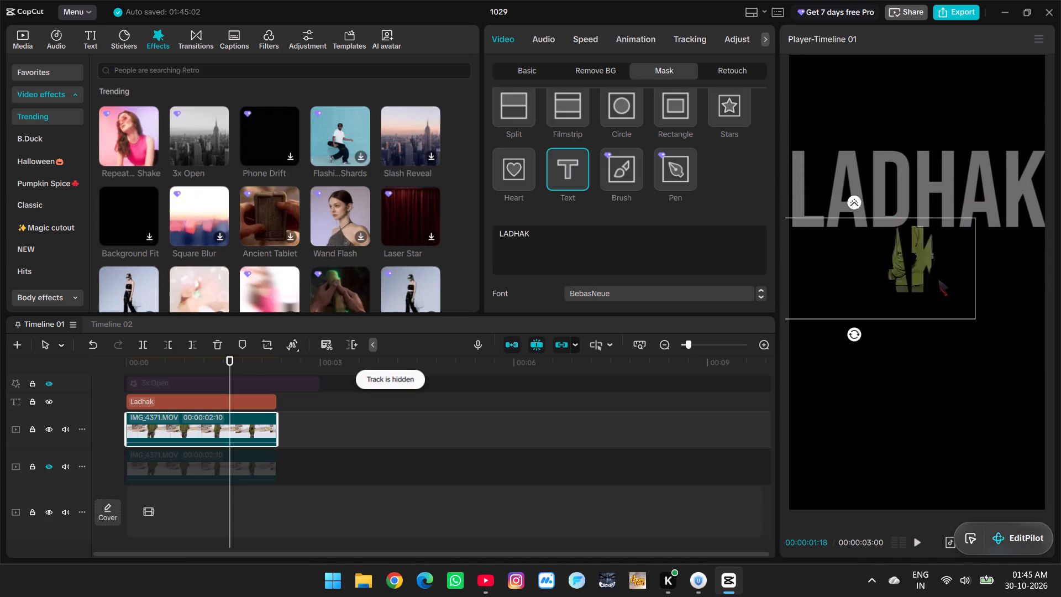
pyautogui.moveTo(938, 279); pyautogui.dragTo(969, 313)
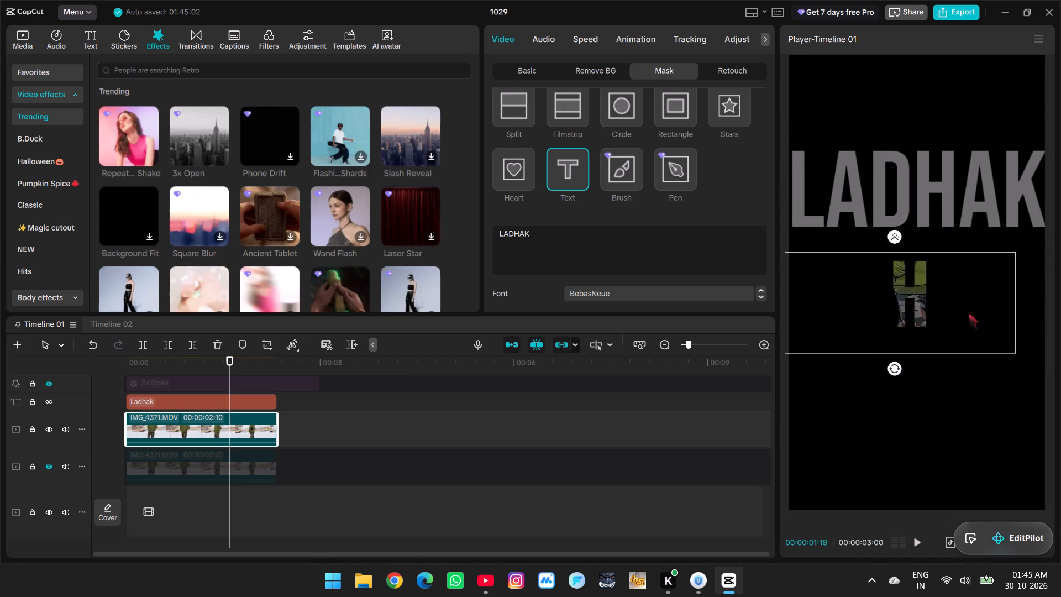
pyautogui.moveTo(969, 313); pyautogui.dragTo(993, 315)
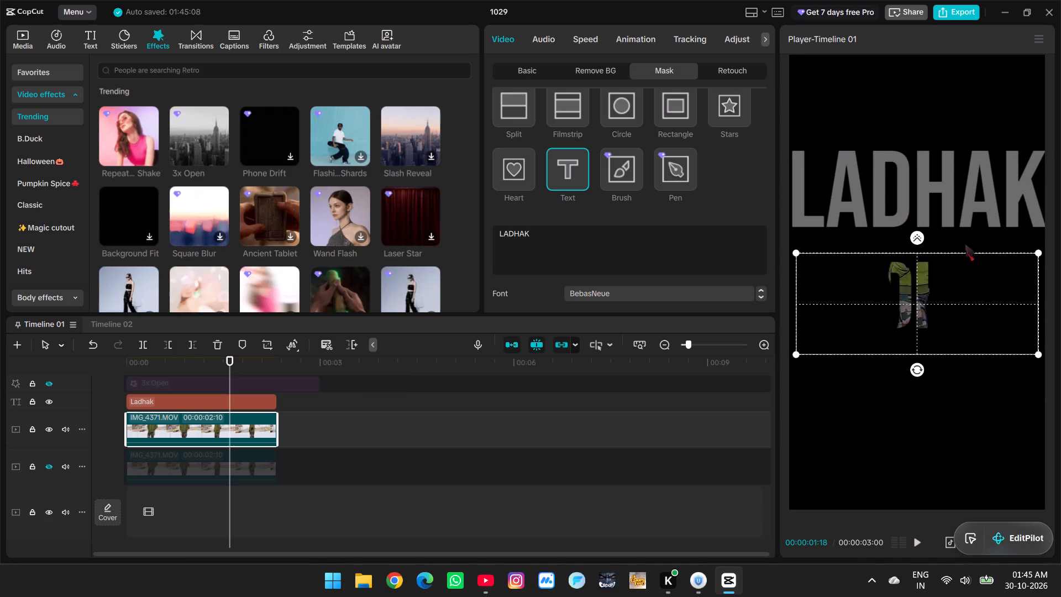
pyautogui.click(948, 203)
pyautogui.click(188, 402)
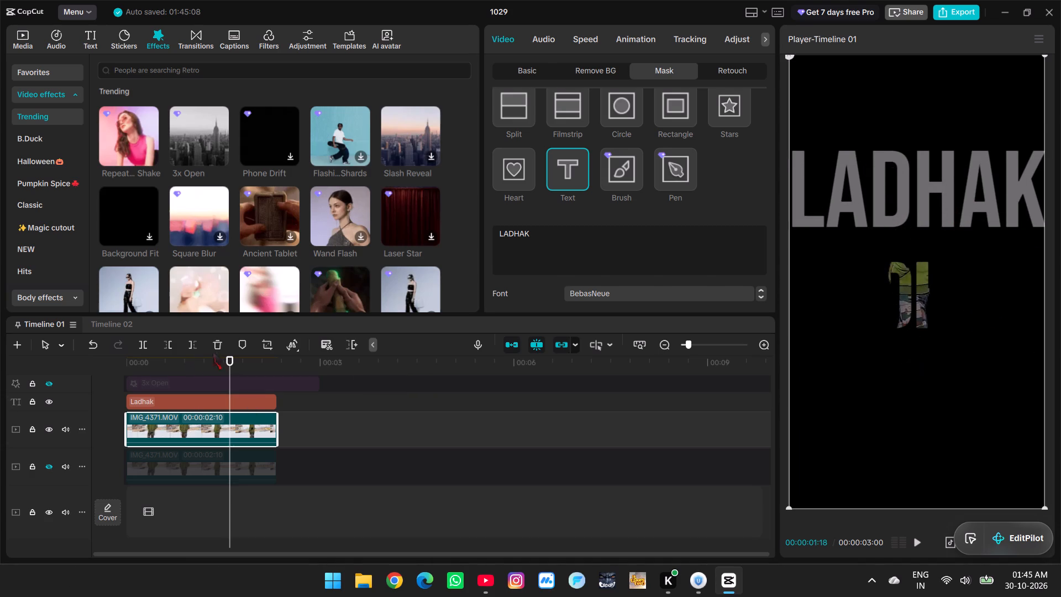
pyautogui.click(48, 401)
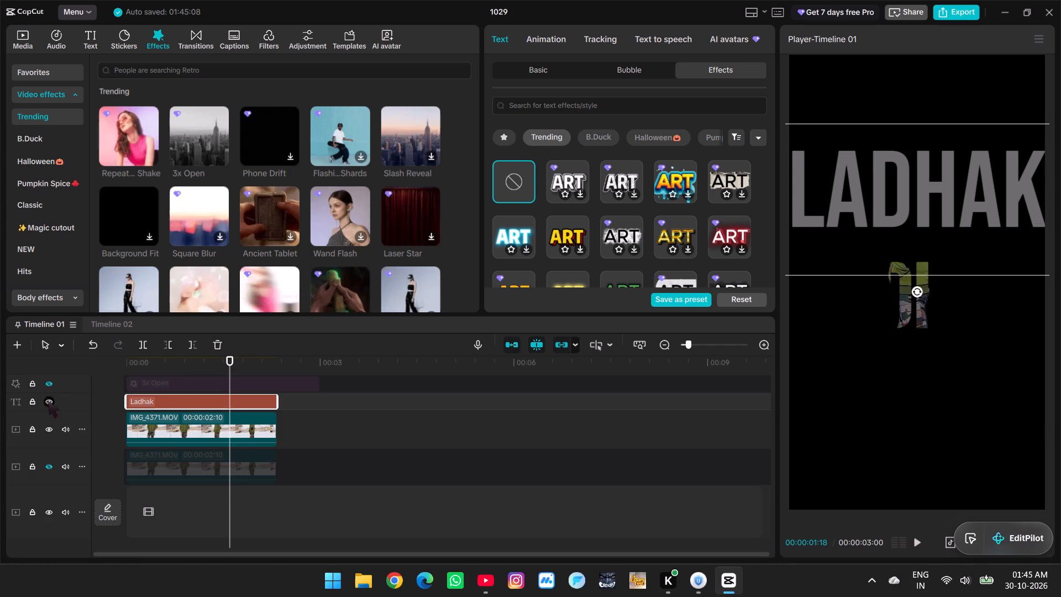
# Turn off Auto removal of the background on the upper IMG_4371.MOV clip.
pyautogui.click(229, 426)
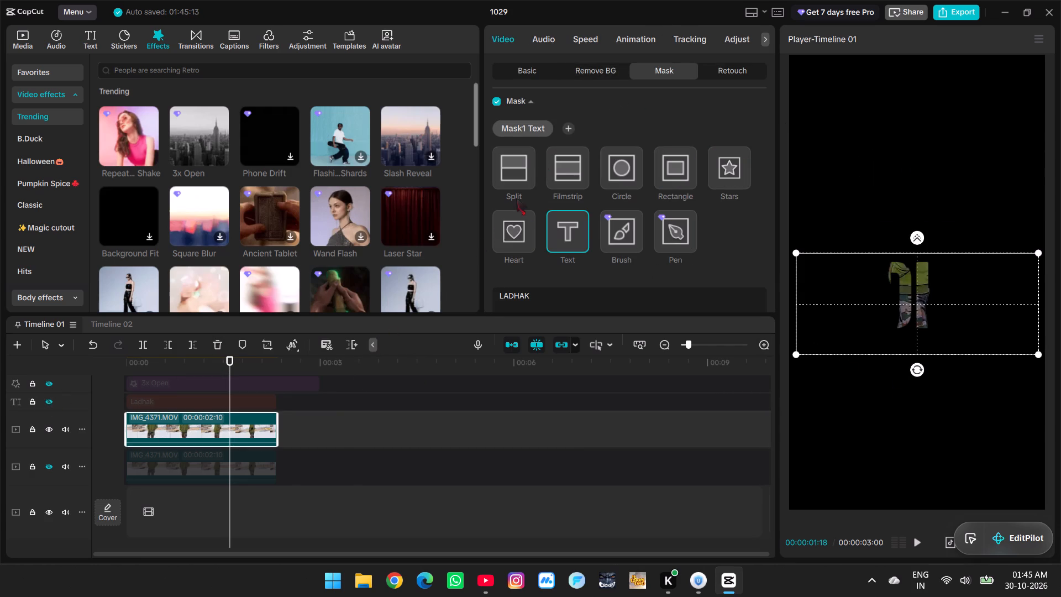
pyautogui.click(590, 72)
pyautogui.click(497, 109)
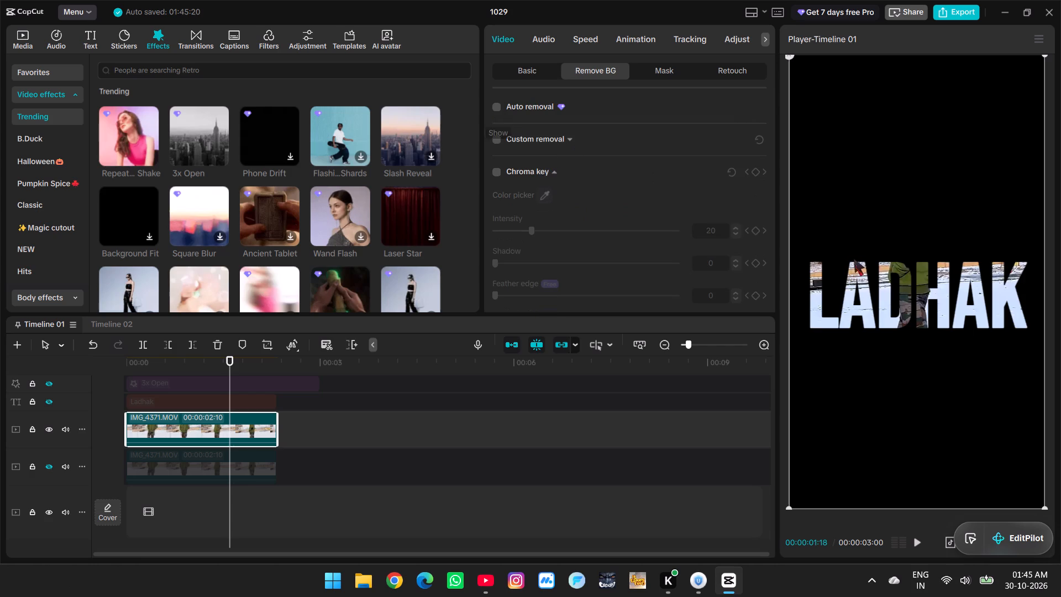
pyautogui.click(965, 327)
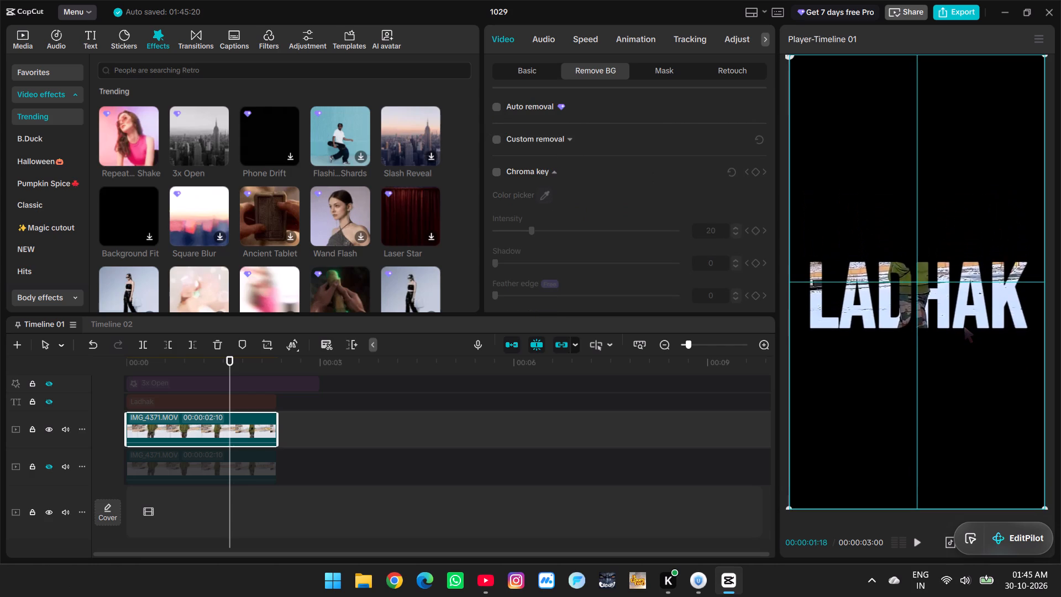
# Move the LADHAK text mask to the upper part of the frame, centred, and enlarge it so the lettering spans nearly the full width.
pyautogui.click(666, 66)
pyautogui.moveTo(935, 302); pyautogui.dragTo(940, 224)
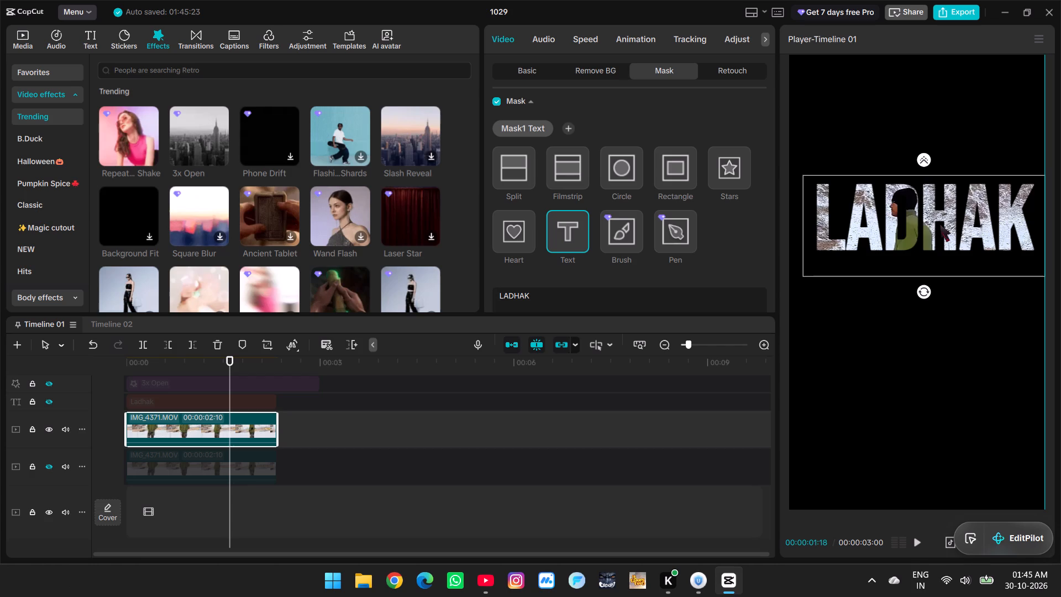
pyautogui.moveTo(940, 224); pyautogui.dragTo(937, 224)
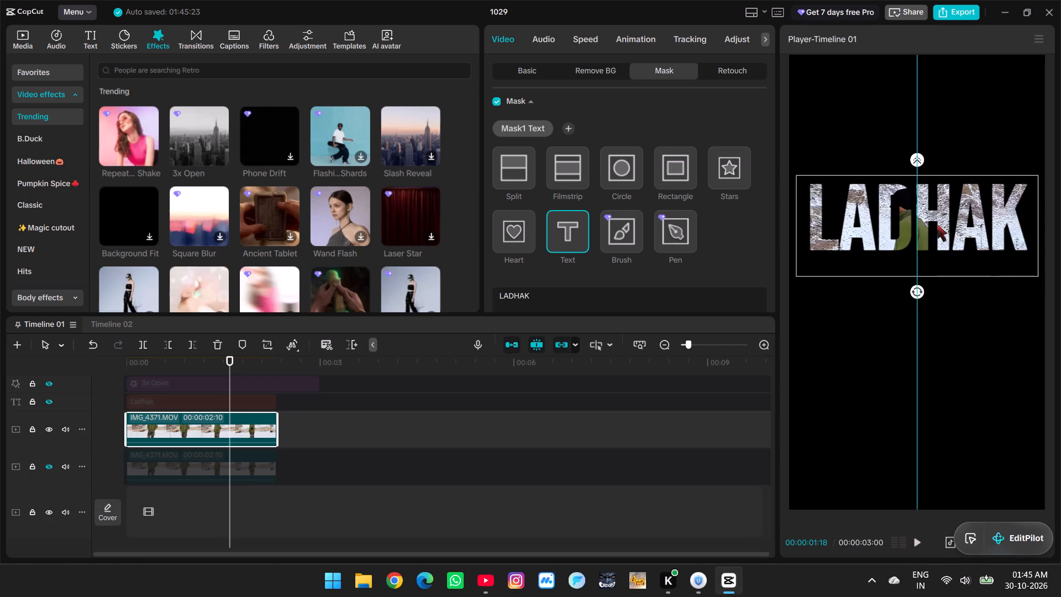
pyautogui.moveTo(1038, 276); pyautogui.dragTo(1044, 284)
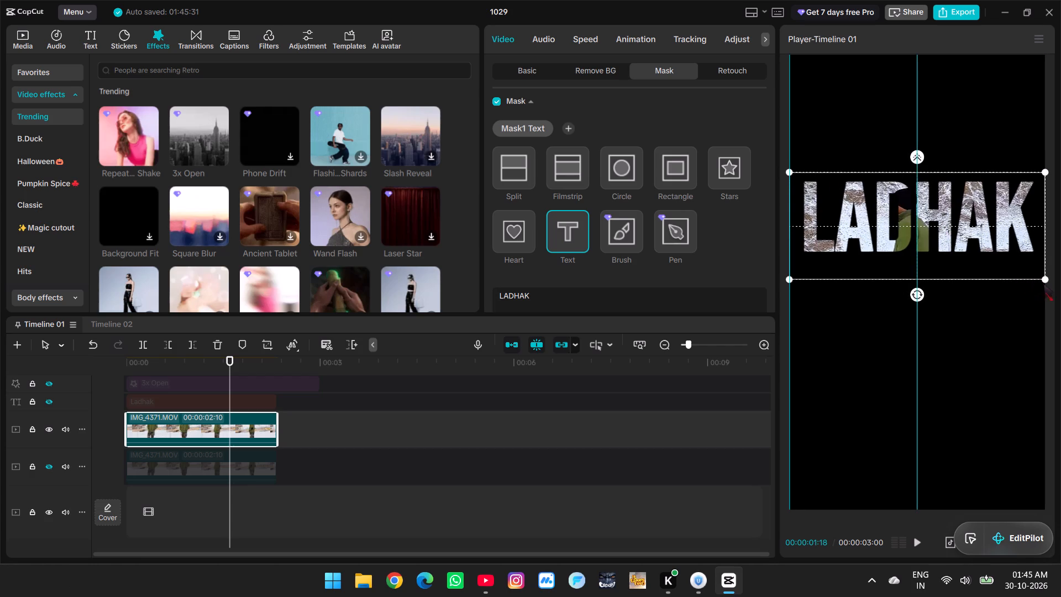
pyautogui.moveTo(1044, 284); pyautogui.dragTo(1052, 301)
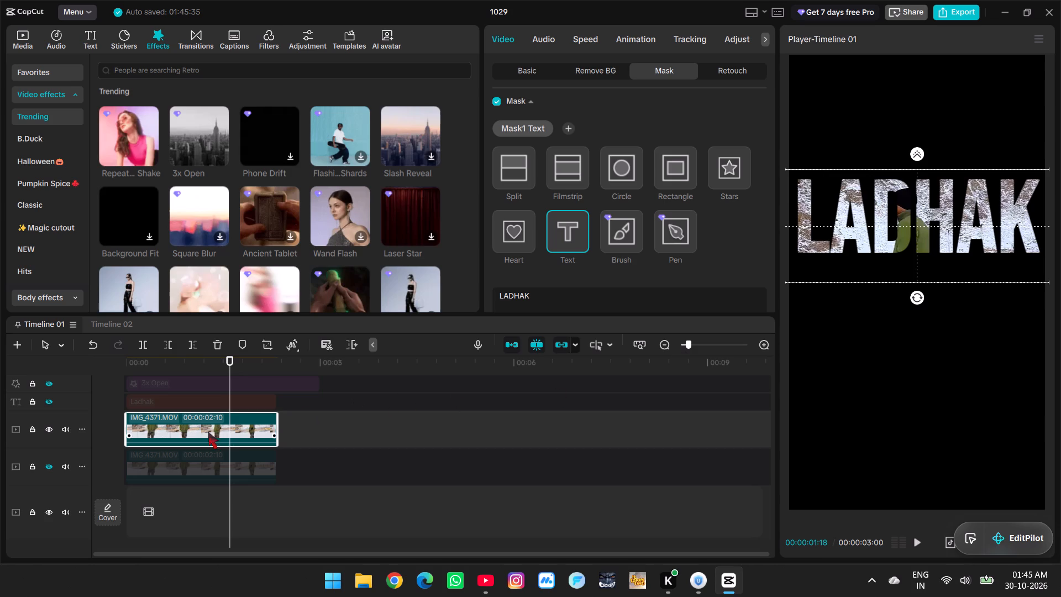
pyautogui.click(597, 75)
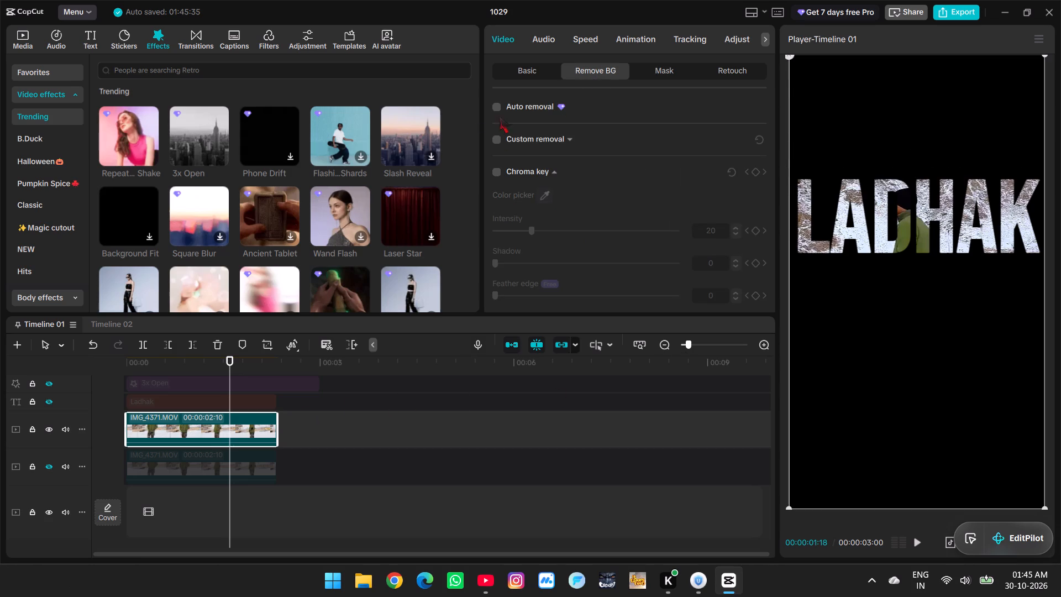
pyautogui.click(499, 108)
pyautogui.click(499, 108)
# Scrub through the upper IMG_4371.MOV clip to examine the LADHAK cutout at different moments.
pyautogui.scroll(-1, 241, 457)
pyautogui.click(316, 426)
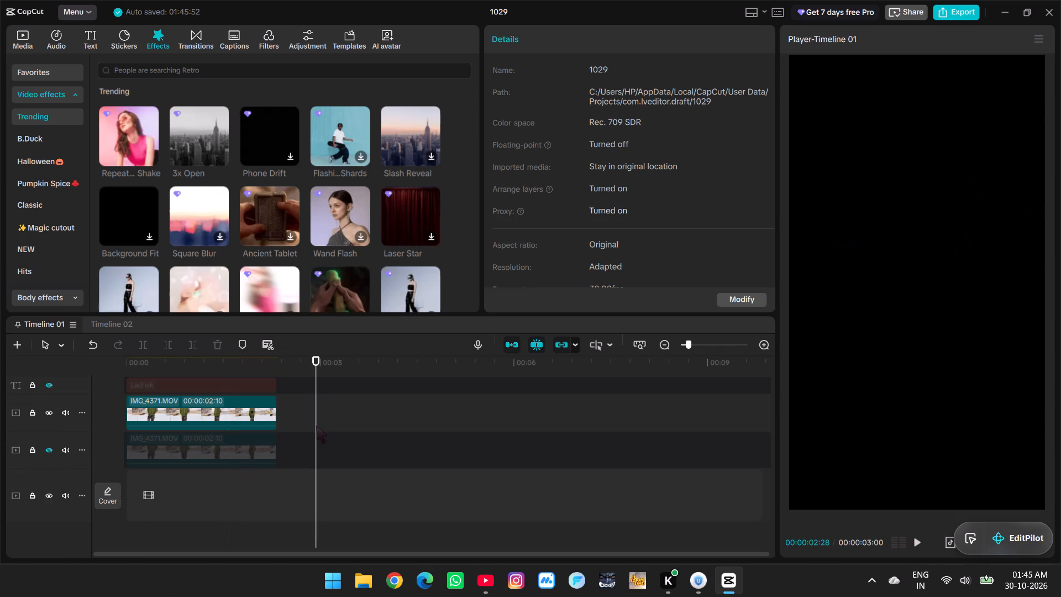
pyautogui.moveTo(312, 427); pyautogui.dragTo(208, 430)
pyautogui.moveTo(208, 430); pyautogui.dragTo(168, 423)
pyautogui.scroll(1, 300, 420)
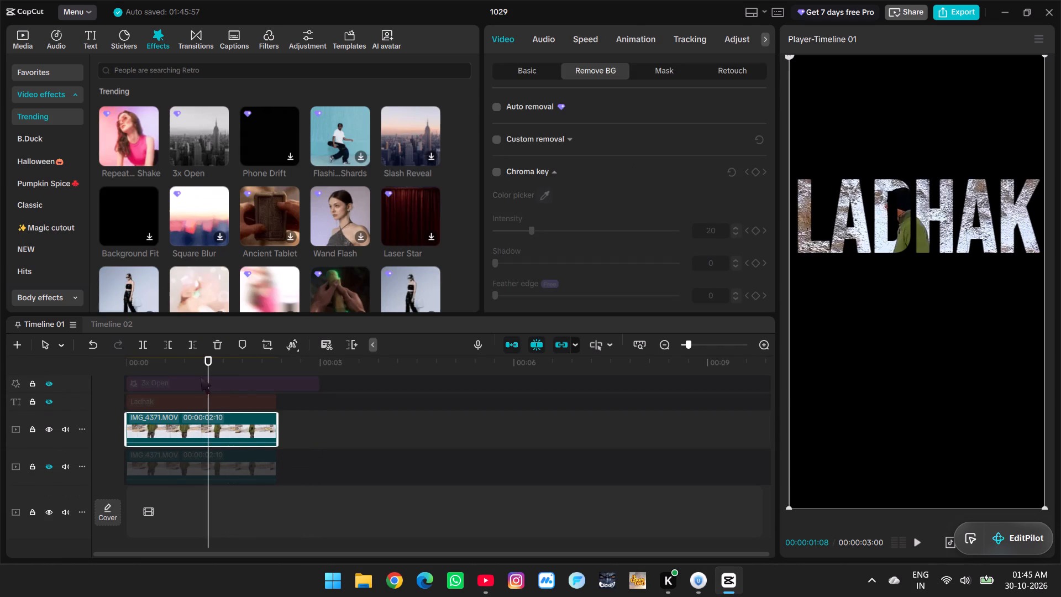
pyautogui.moveTo(204, 362); pyautogui.dragTo(172, 377)
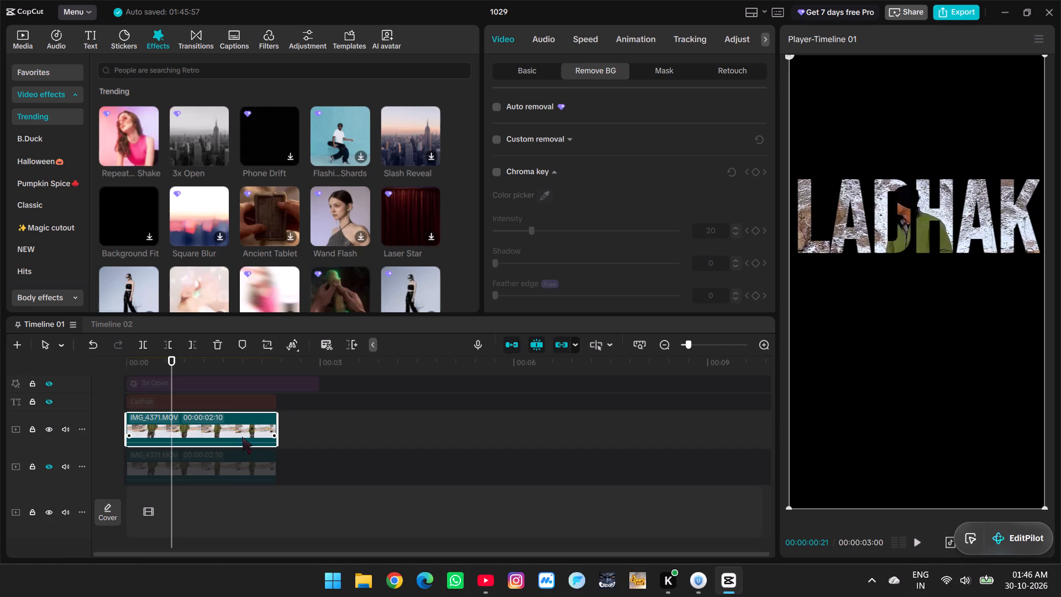
# Turn the masked upper IMG_4371.MOV clip into a compound clip.
pyautogui.rightClick(242, 437)
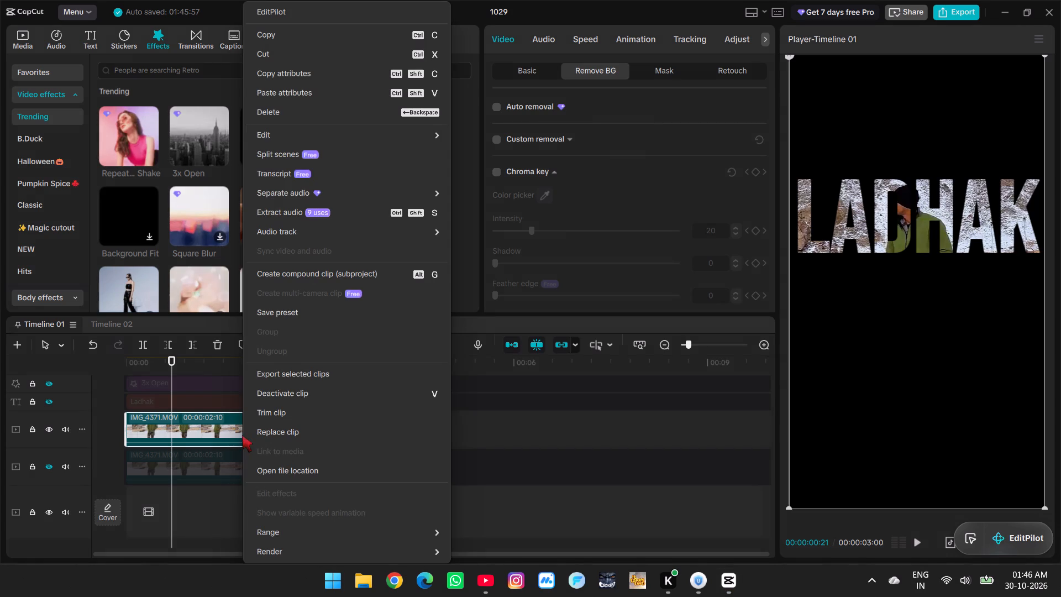
pyautogui.click(332, 279)
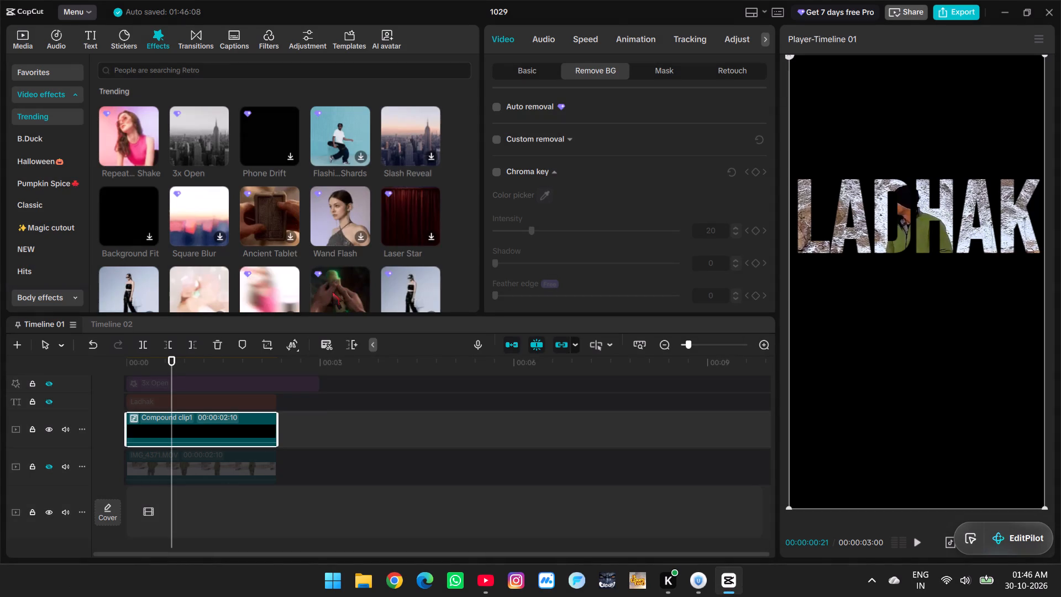
# Replace the LADHAK title and the video clip in Timeline 02 with a copy of the compound clip, placed at the start.
pyautogui.hotkey('ctrl', 'c')
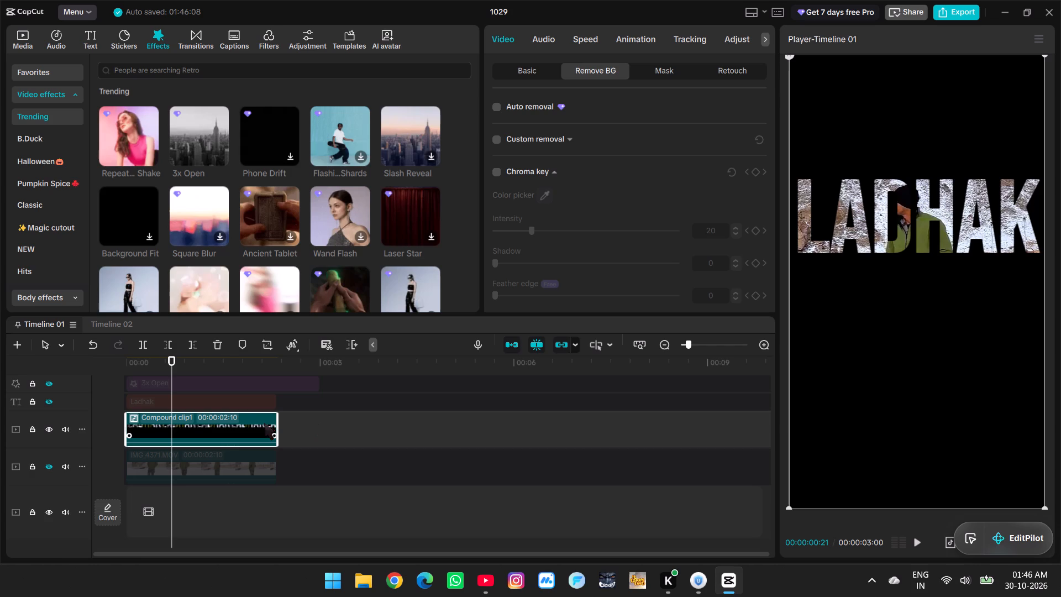
pyautogui.click(103, 323)
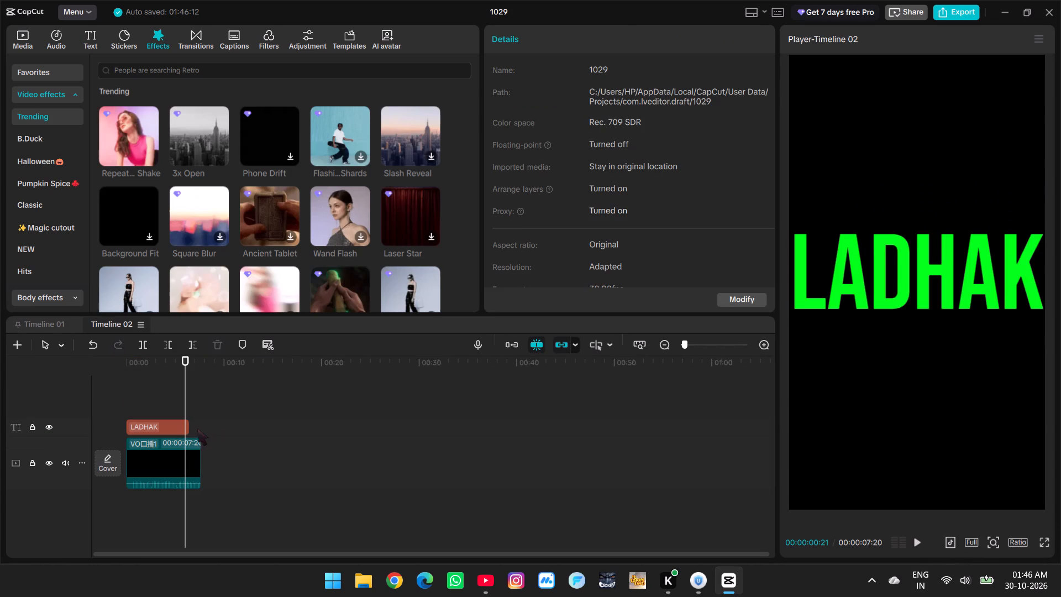
pyautogui.moveTo(161, 392); pyautogui.dragTo(163, 470)
pyautogui.moveTo(218, 474); pyautogui.dragTo(155, 420)
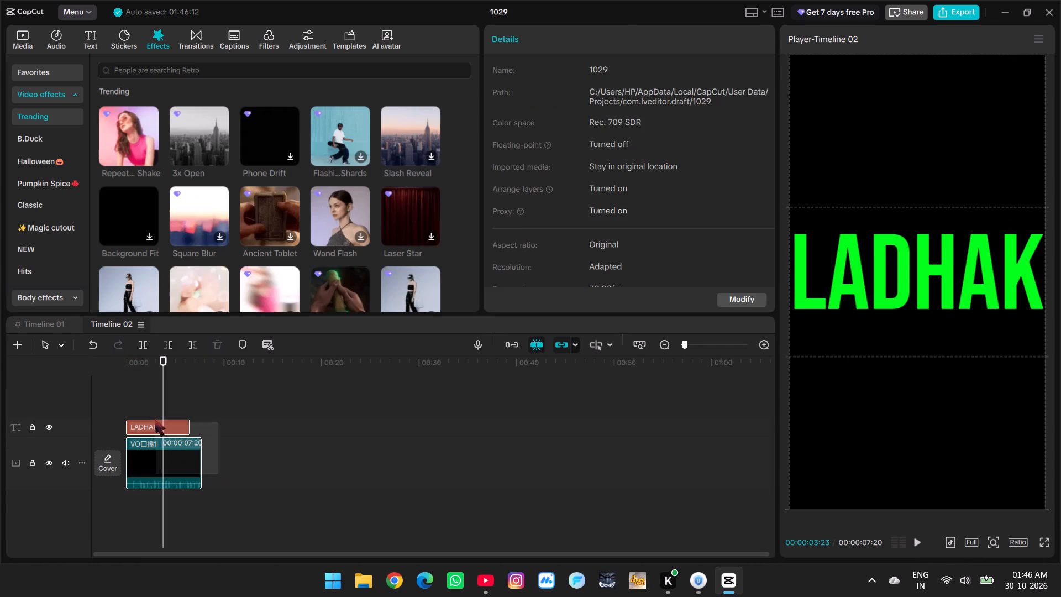
pyautogui.moveTo(155, 420); pyautogui.dragTo(154, 418)
pyautogui.click(215, 345)
pyautogui.hotkey('ctrl', 'v')
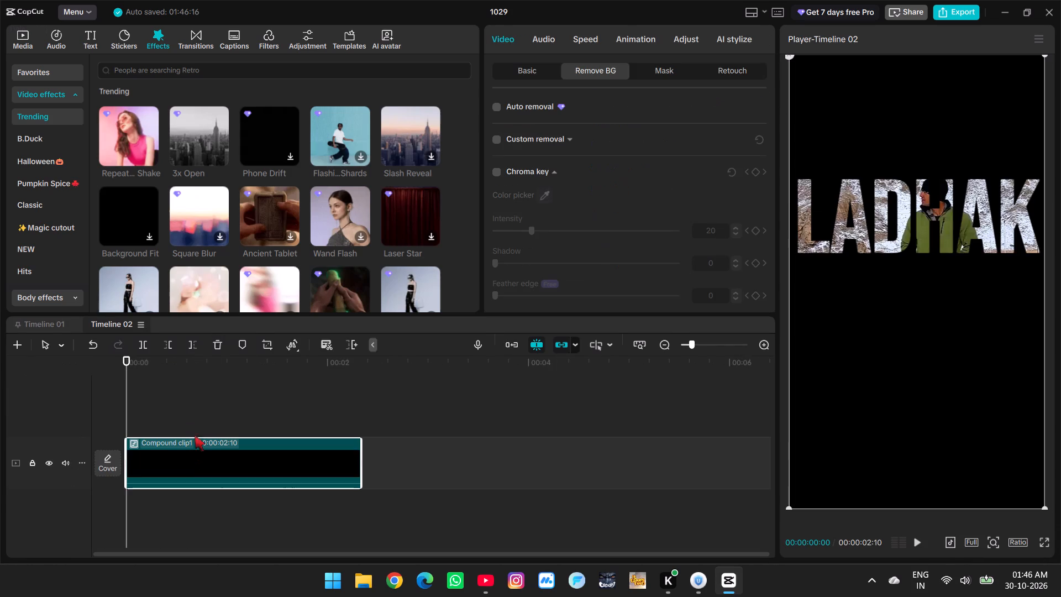
# Add the original IMG_4371.MOV from the project media to Timeline 02, starting at the beginning.
pyautogui.click(22, 39)
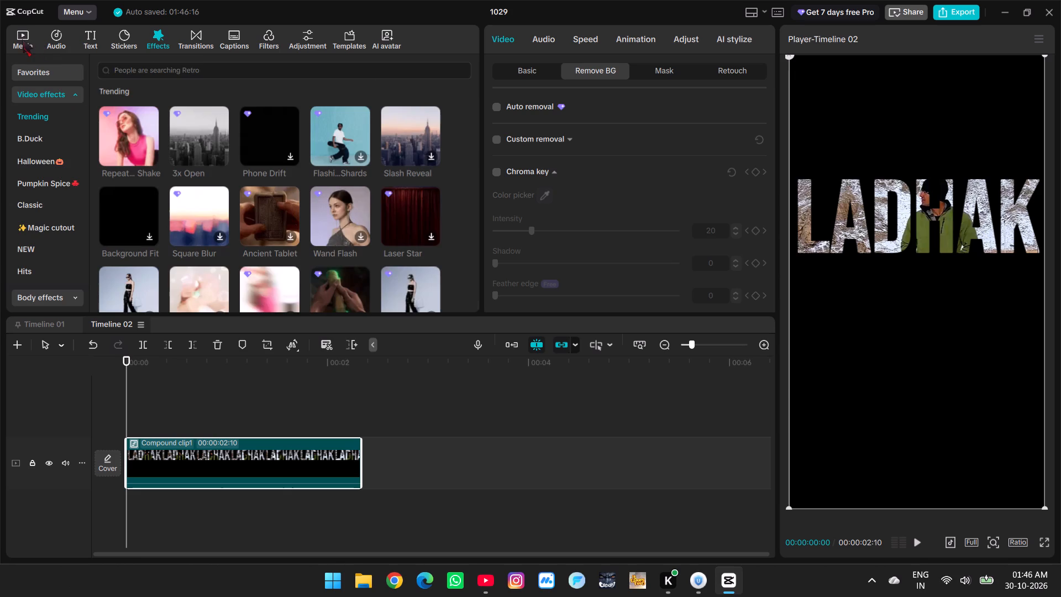
pyautogui.click(119, 127)
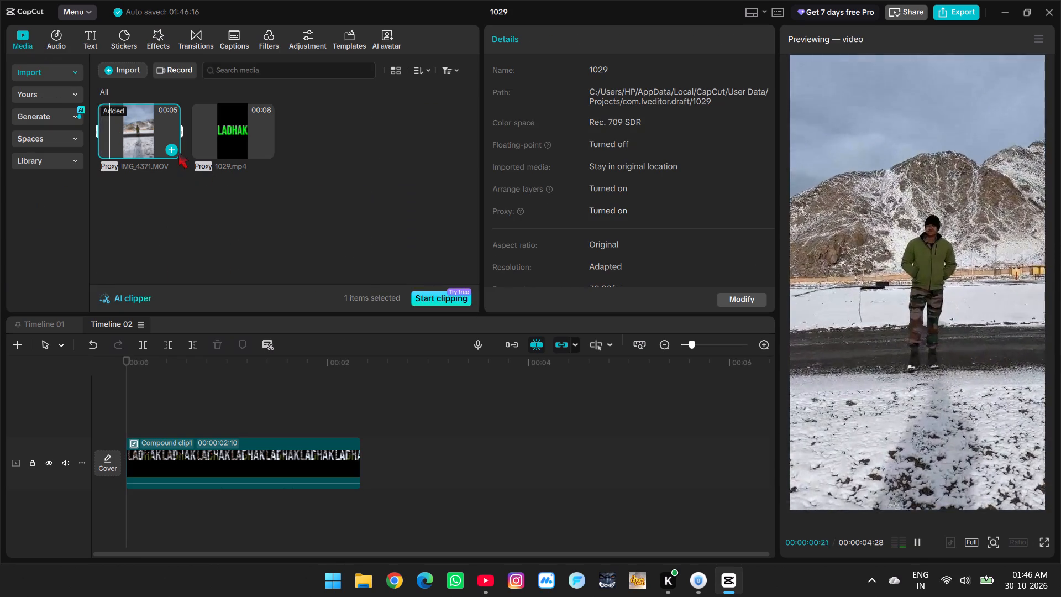
pyautogui.click(170, 151)
# Play part of Timeline 02, pause over both clips, and move the compound clip to the track above IMG_4371.MOV.
pyautogui.press('space')
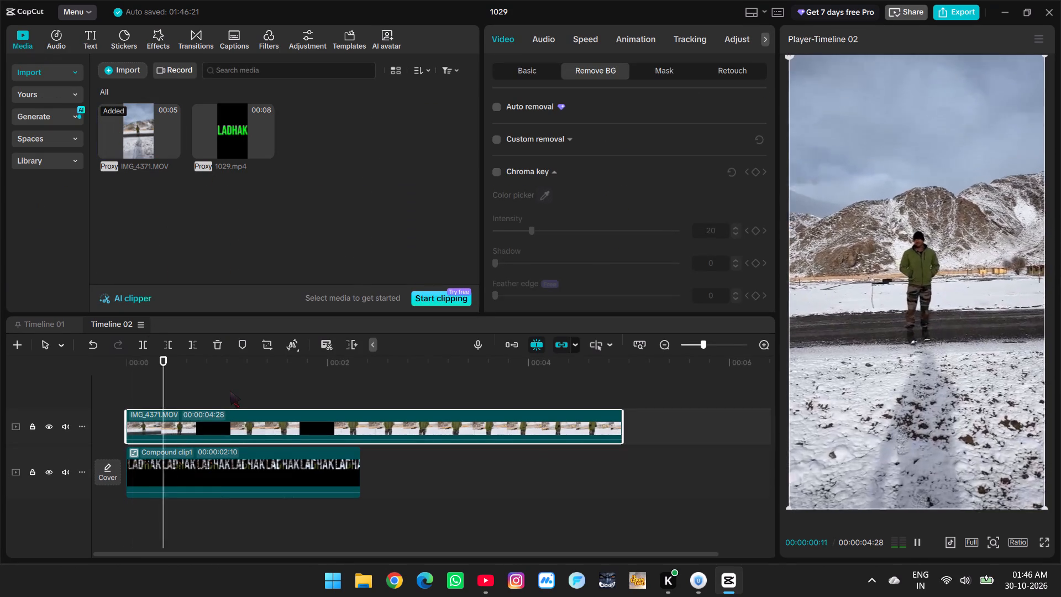
pyautogui.press('space')
pyautogui.press('space')
pyautogui.press('space')
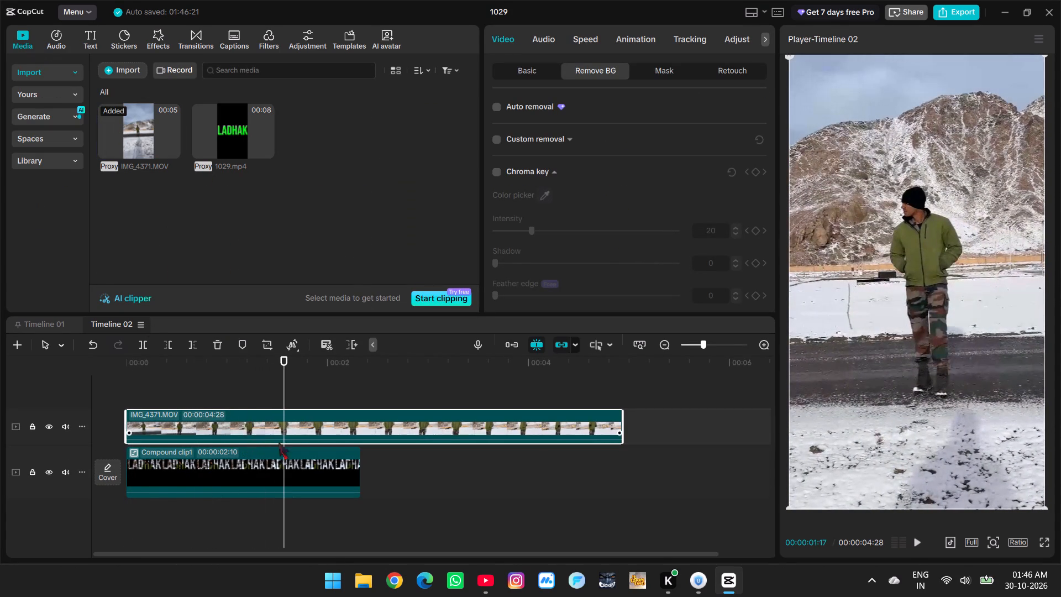
pyautogui.moveTo(271, 472); pyautogui.dragTo(269, 386)
pyautogui.moveTo(232, 472); pyautogui.dragTo(219, 386)
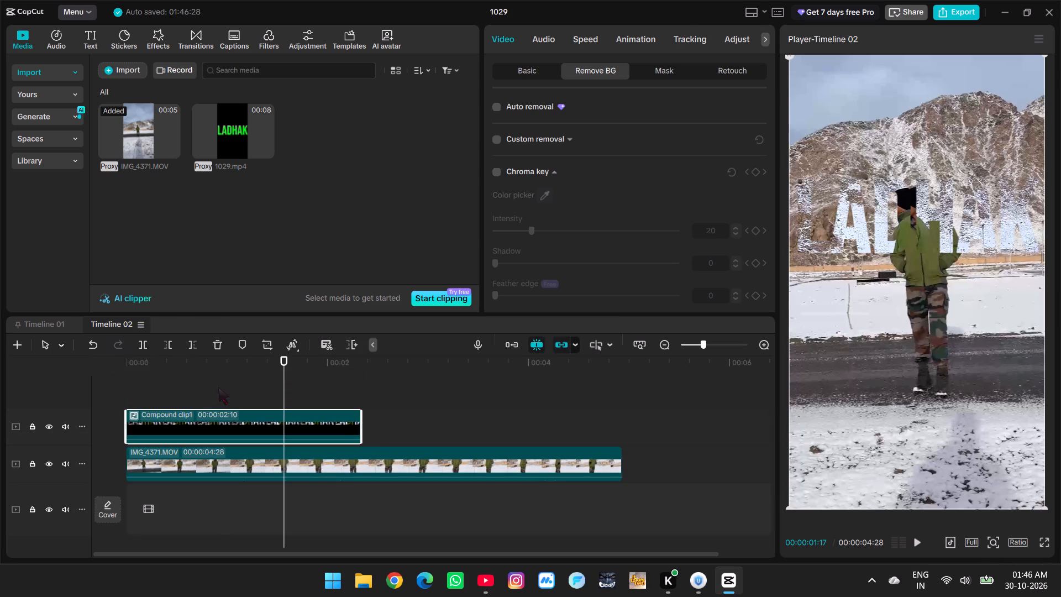
# Scrub Timeline 02 back to the start and play it to check the compound clip over the footage.
pyautogui.click(212, 379)
pyautogui.moveTo(212, 379); pyautogui.dragTo(230, 387)
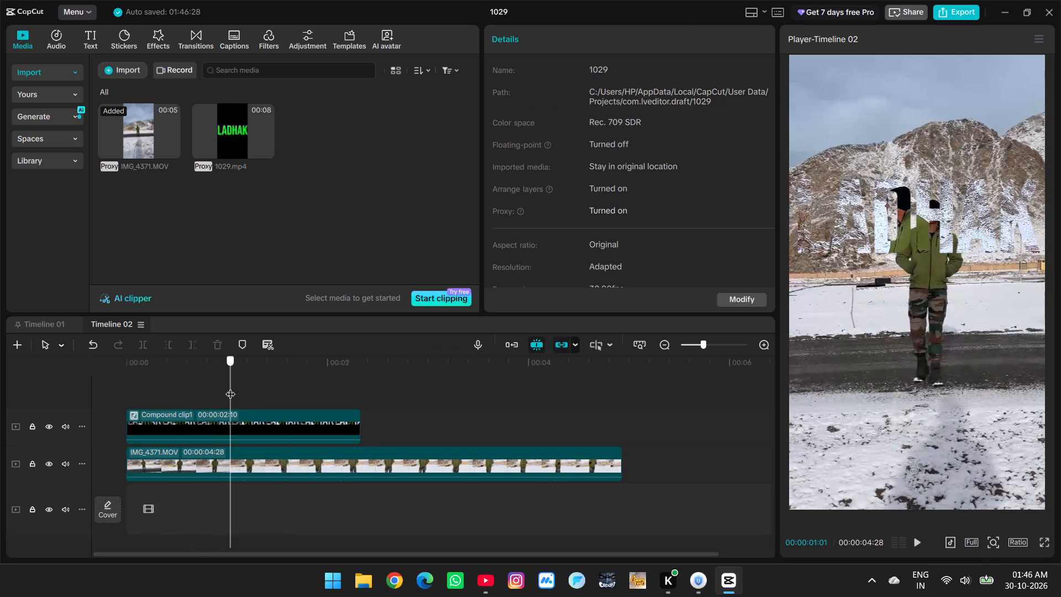
pyautogui.moveTo(230, 387); pyautogui.dragTo(112, 386)
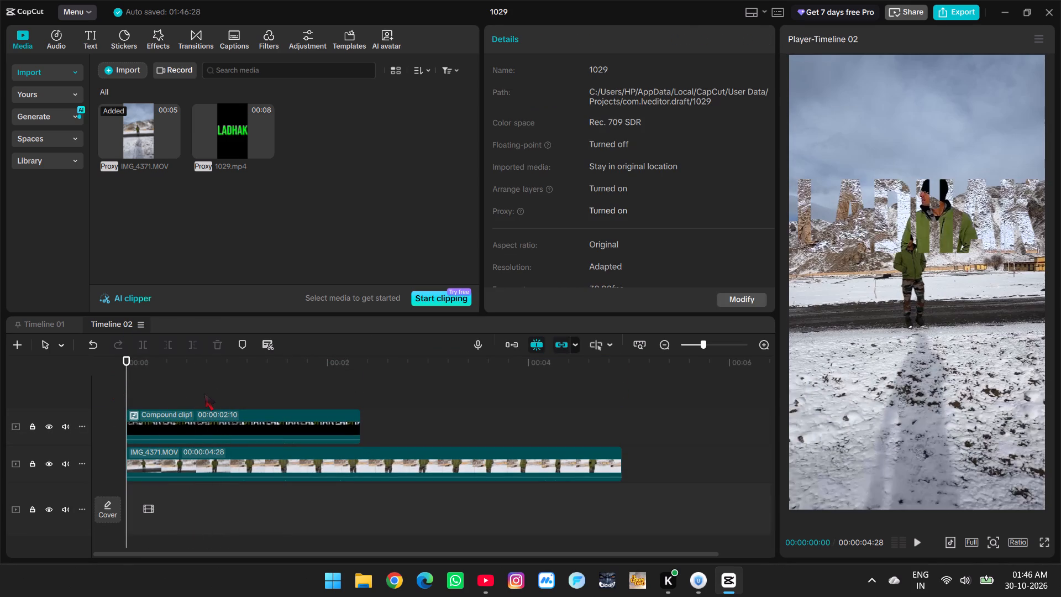
pyautogui.press('space')
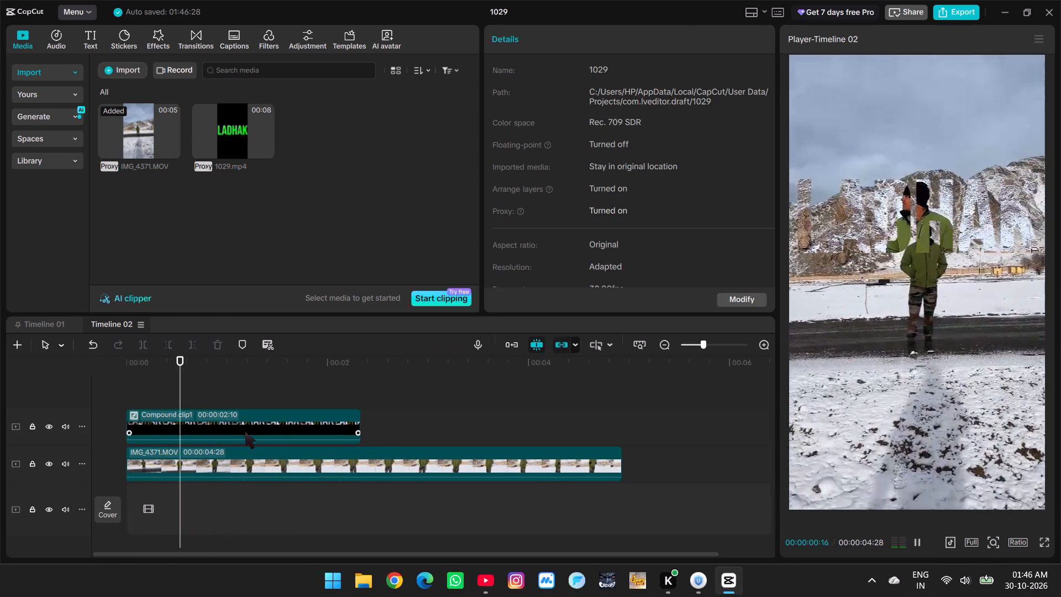
pyautogui.press('space')
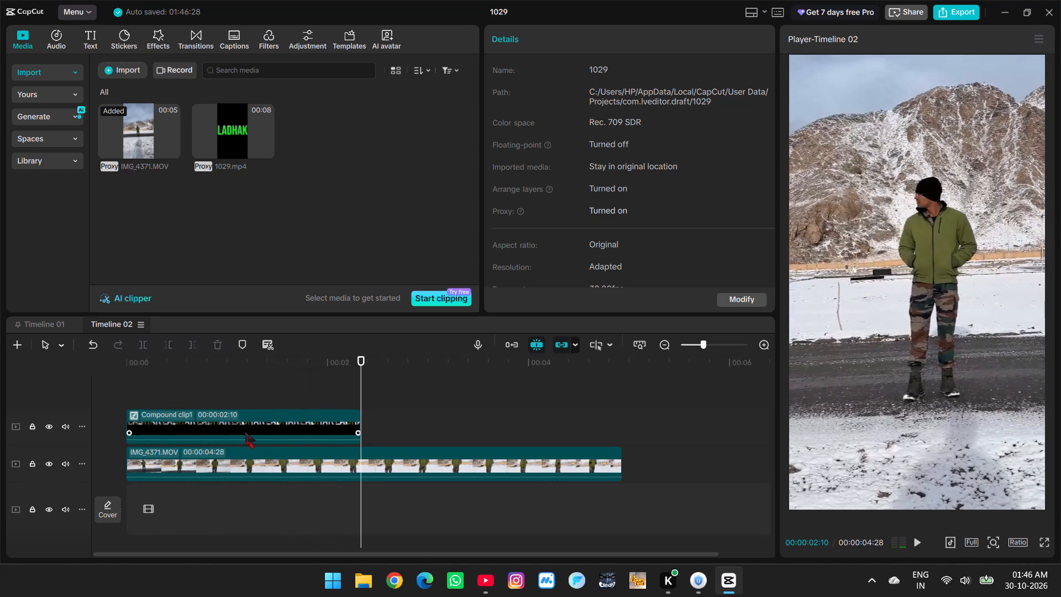
# Replace the full-length IMG_4371.MOV in Timeline 02 with the trimmed copy from Timeline 01, placed at the start under the compound clip.
pyautogui.click(39, 324)
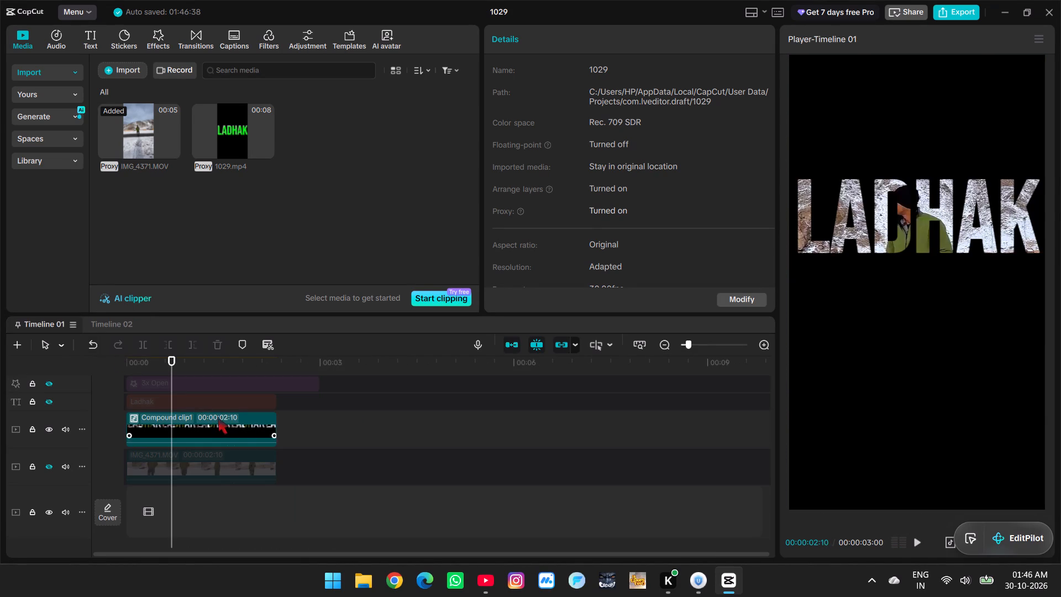
pyautogui.click(178, 473)
pyautogui.moveTo(176, 502); pyautogui.dragTo(142, 504)
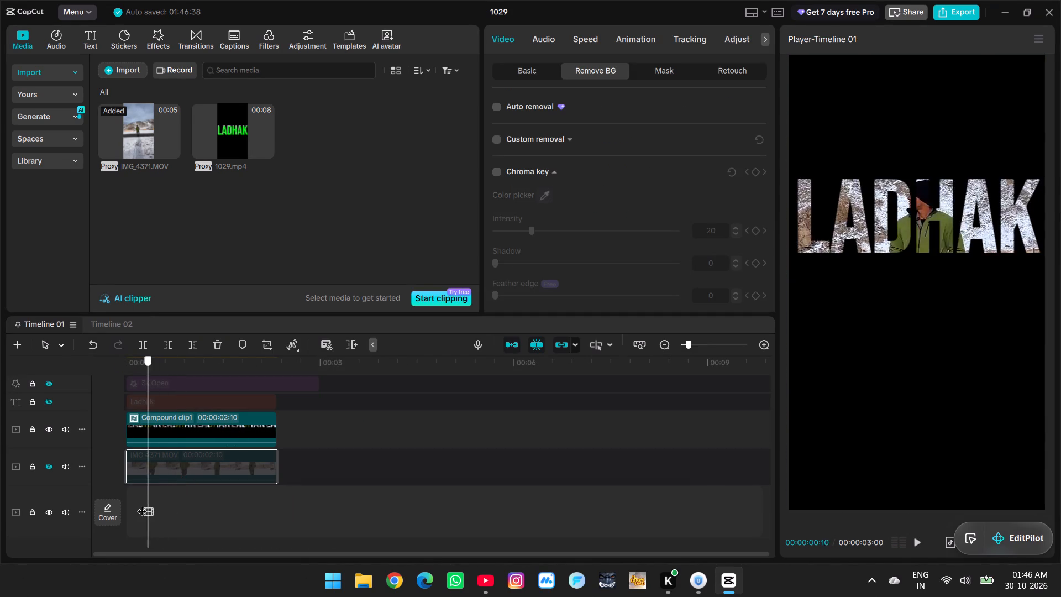
pyautogui.moveTo(142, 504); pyautogui.dragTo(125, 499)
pyautogui.hotkey('ctrl', 'c')
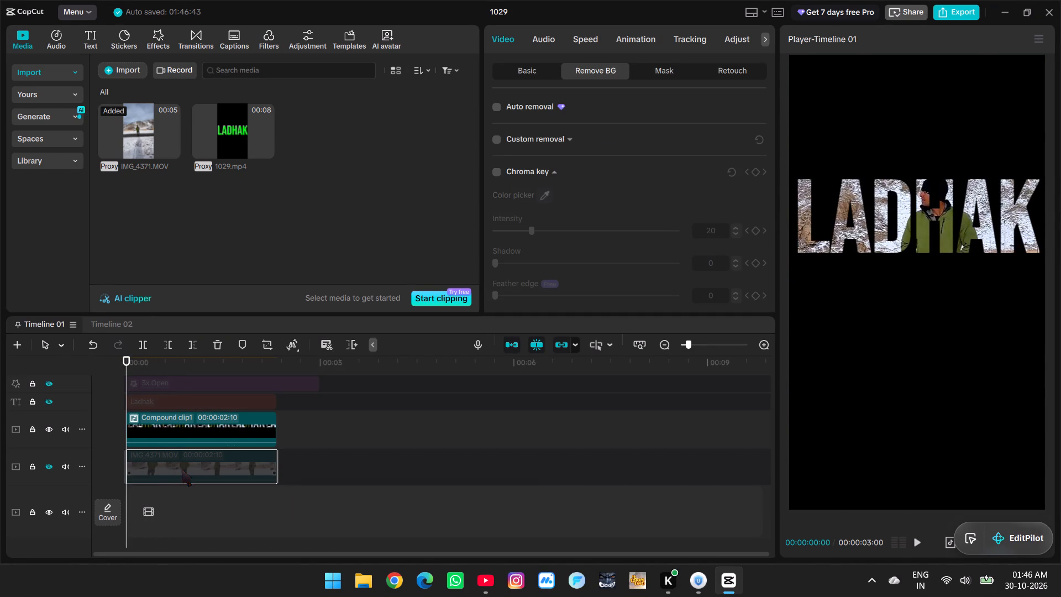
pyautogui.click(98, 329)
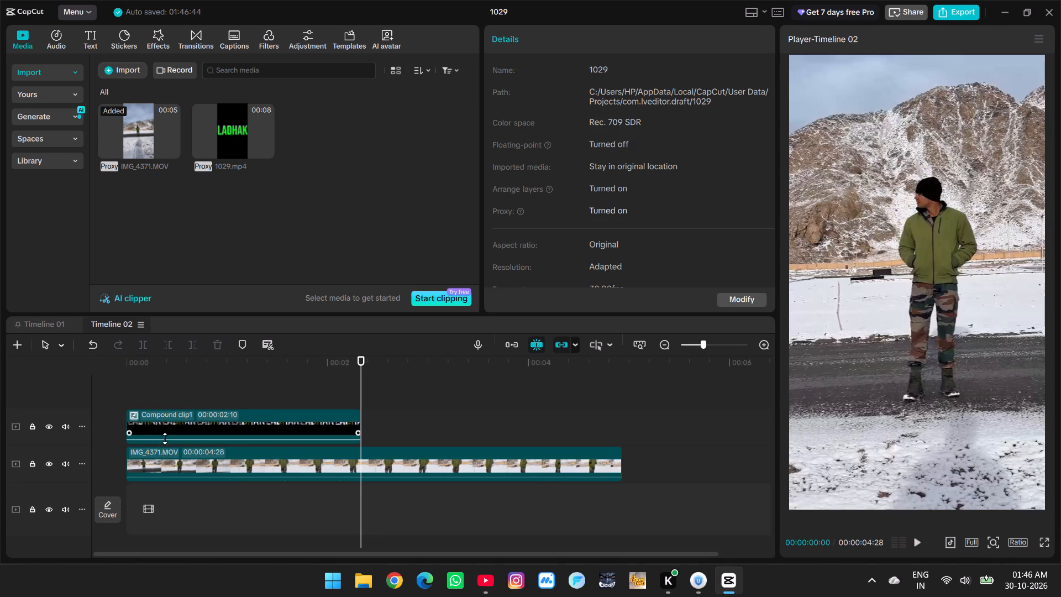
pyautogui.hotkey('ctrl', 'v')
pyautogui.moveTo(451, 426); pyautogui.dragTo(219, 494)
pyautogui.scroll(-2, 257, 471)
pyautogui.click(257, 471)
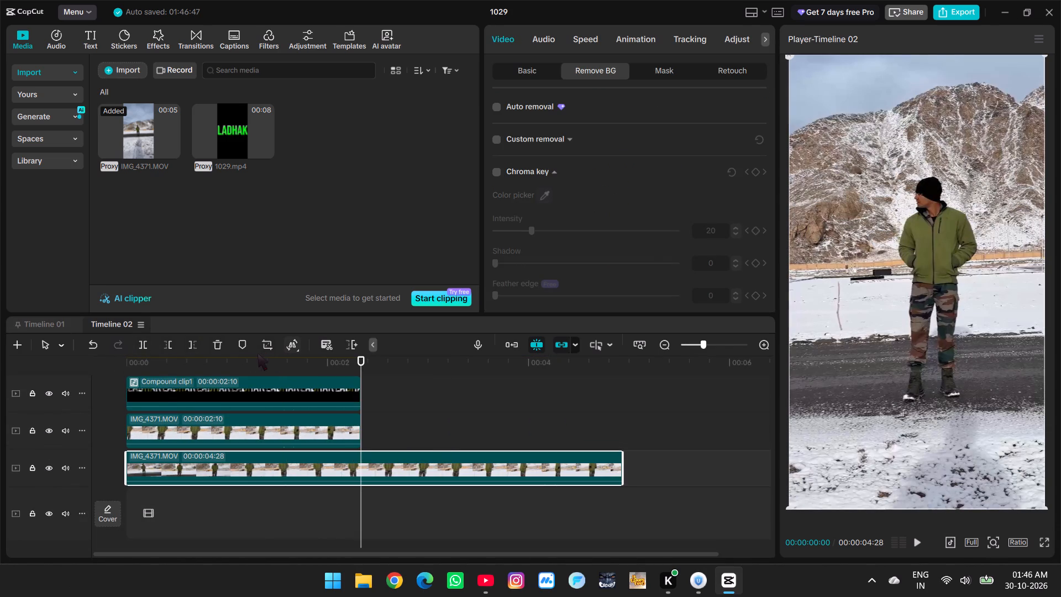
pyautogui.click(222, 347)
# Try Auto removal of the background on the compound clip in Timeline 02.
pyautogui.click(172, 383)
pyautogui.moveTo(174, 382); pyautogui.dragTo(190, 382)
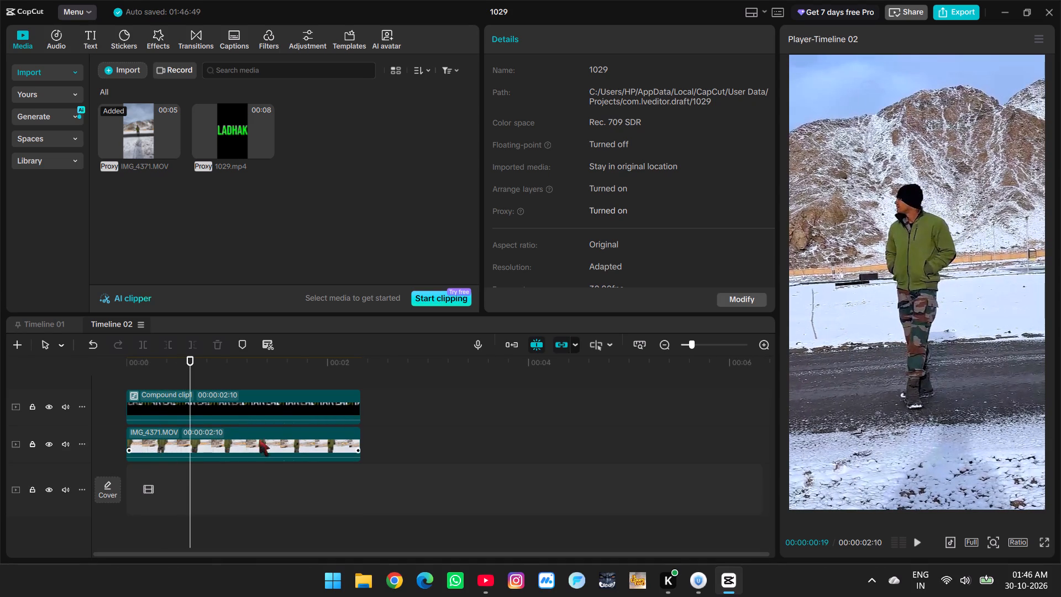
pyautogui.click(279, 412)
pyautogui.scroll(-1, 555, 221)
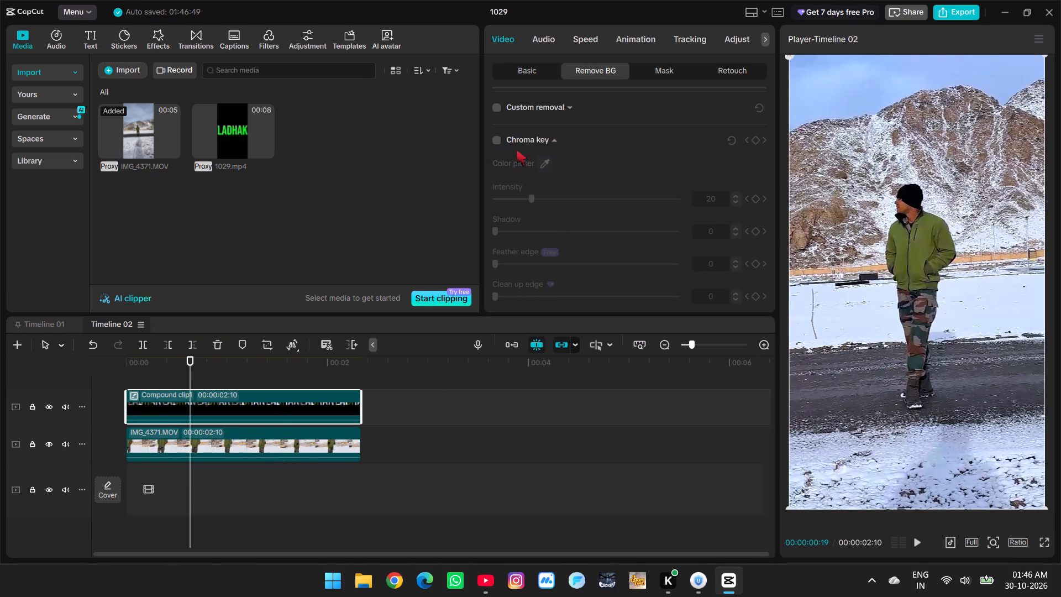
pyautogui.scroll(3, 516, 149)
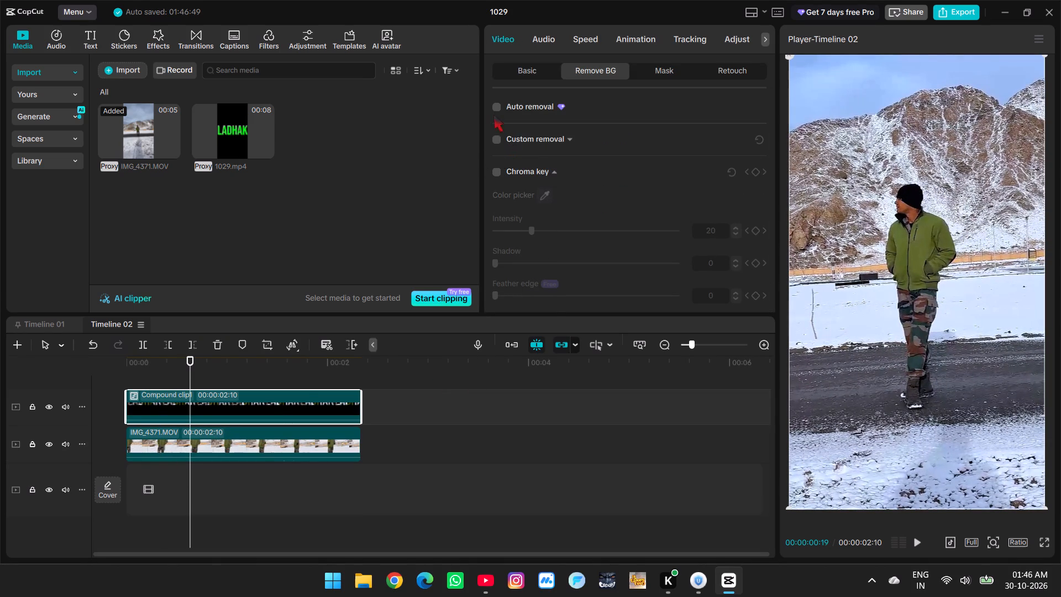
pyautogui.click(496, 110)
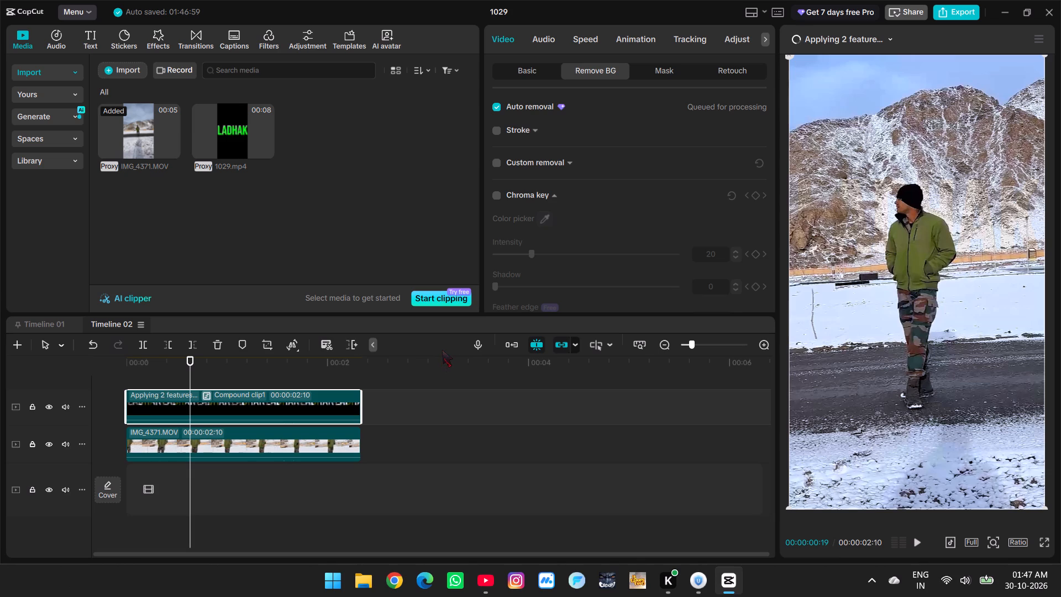
# Hide the IMG_4371.MOV track in Timeline 02.
pyautogui.click(48, 448)
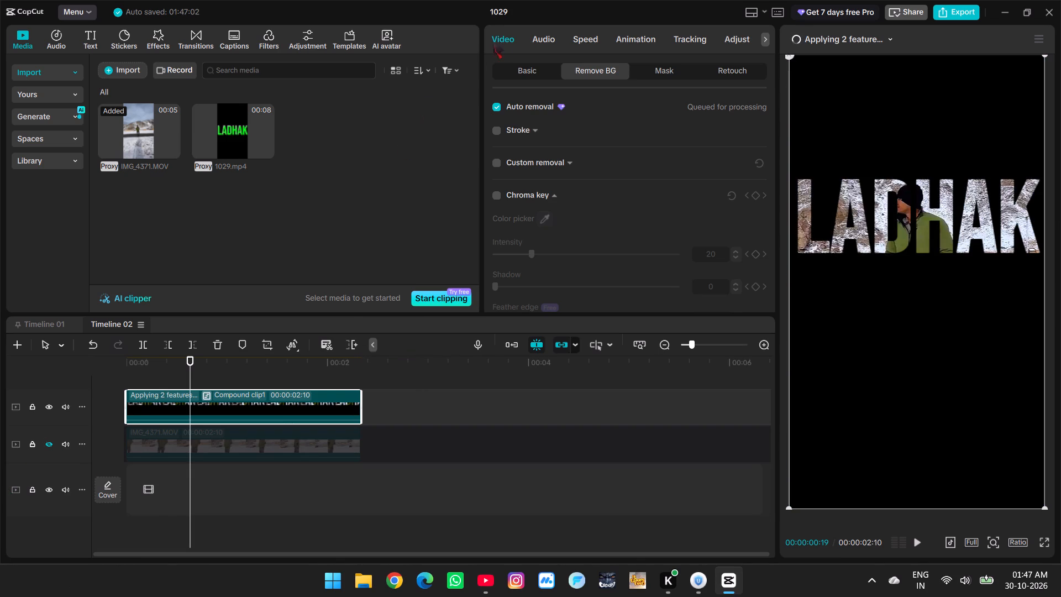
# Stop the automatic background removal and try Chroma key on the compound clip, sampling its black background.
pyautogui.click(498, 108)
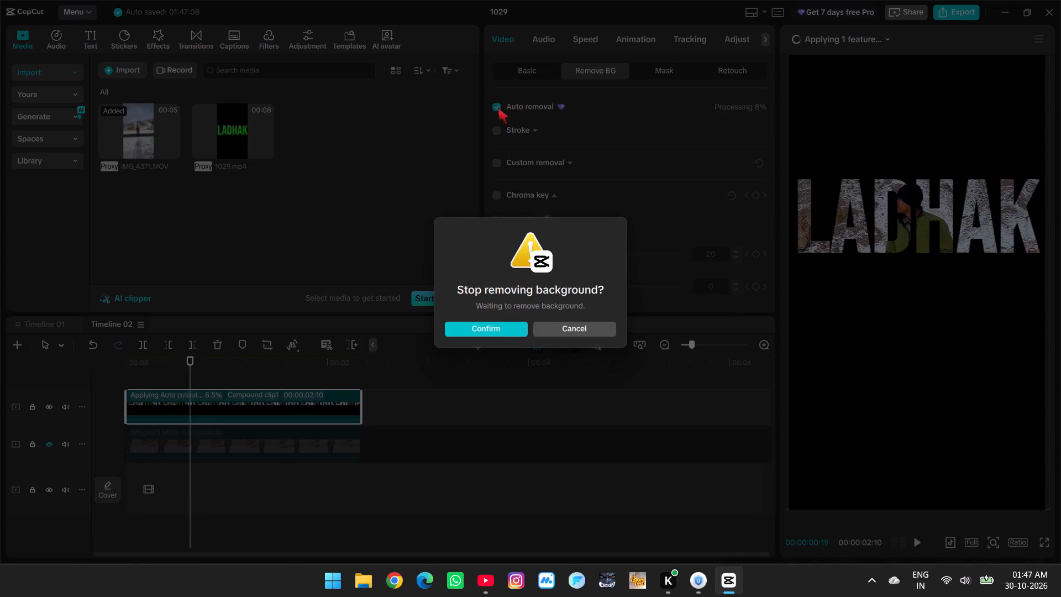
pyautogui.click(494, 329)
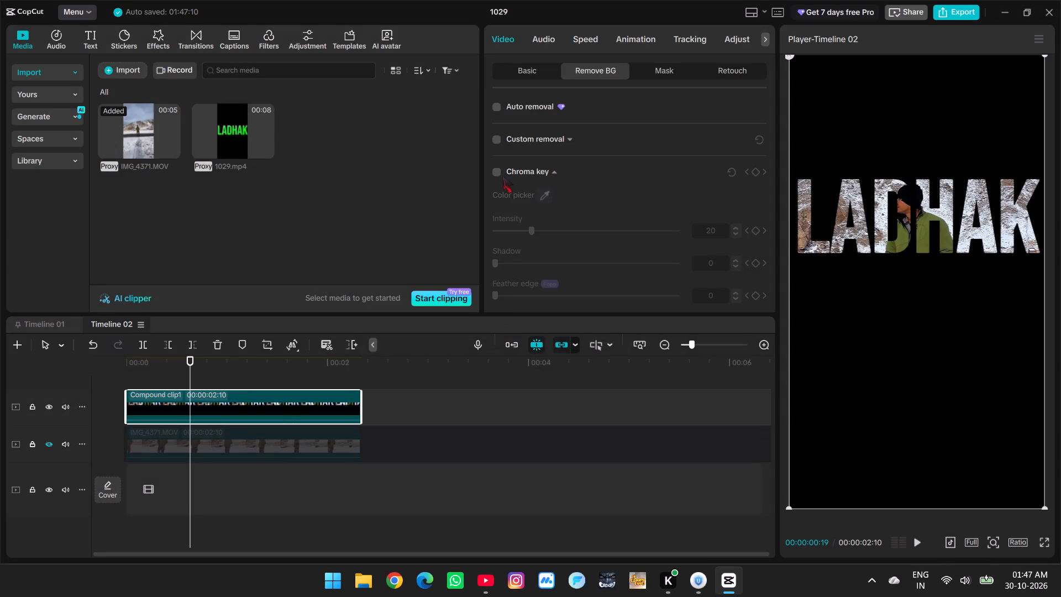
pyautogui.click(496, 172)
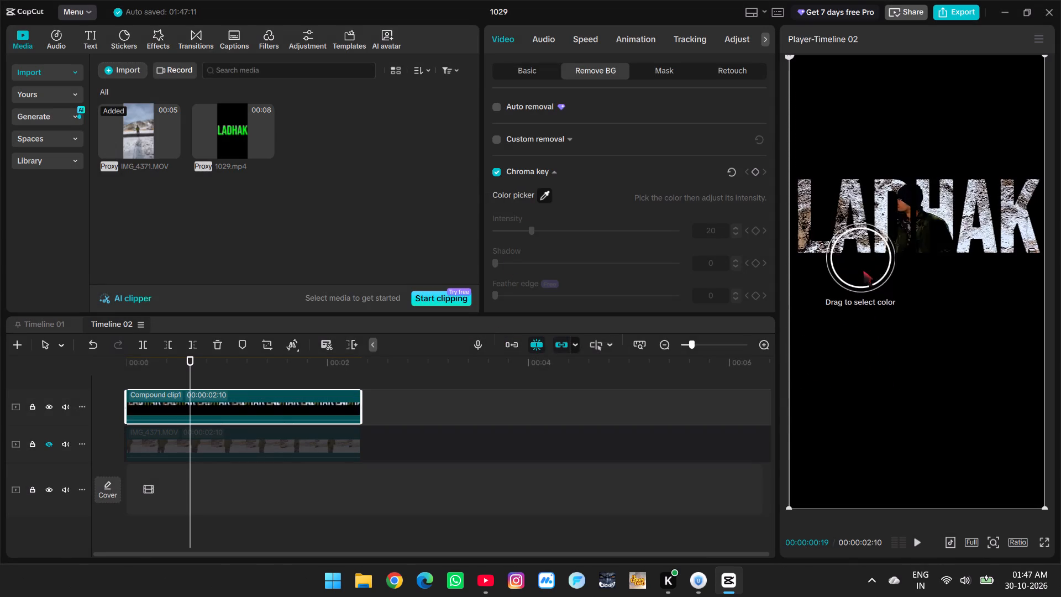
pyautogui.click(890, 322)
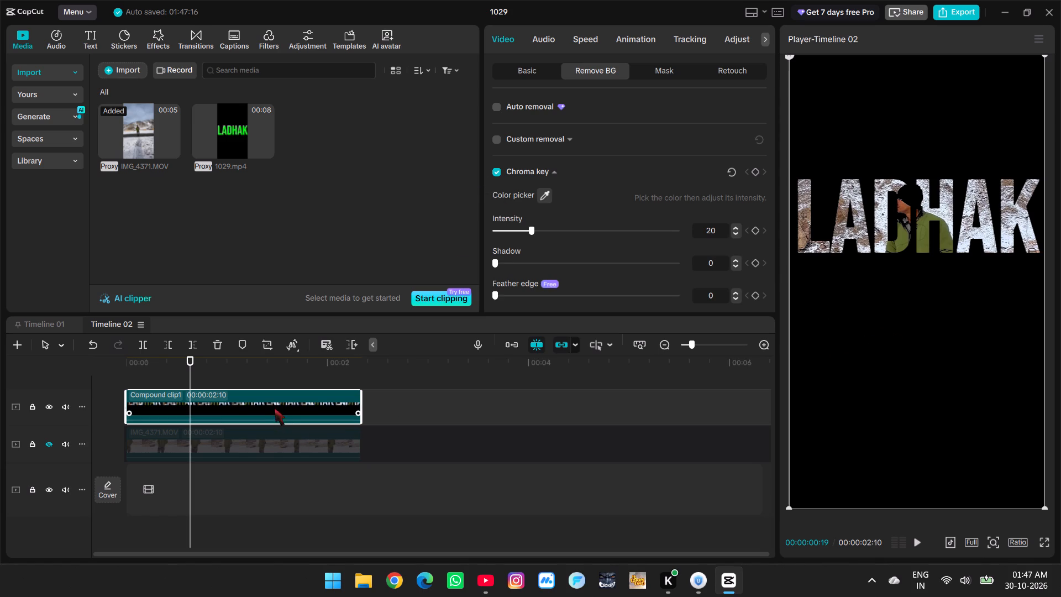
# Delete the hidden IMG_4371.MOV clip, the effect and the Ladhak title from Timeline 01, keeping only the compound clip.
pyautogui.click(39, 323)
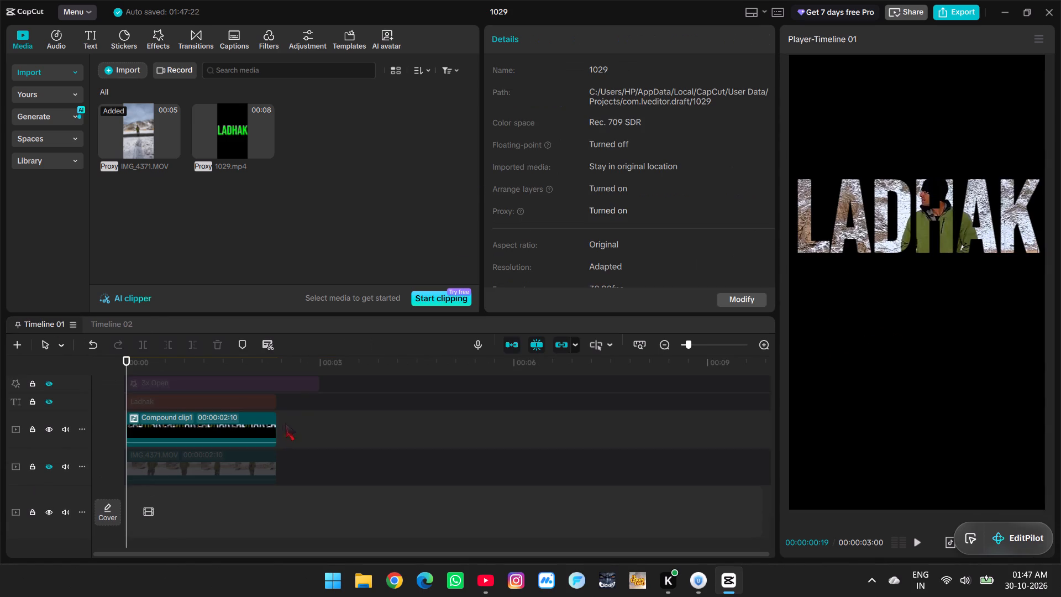
pyautogui.click(248, 467)
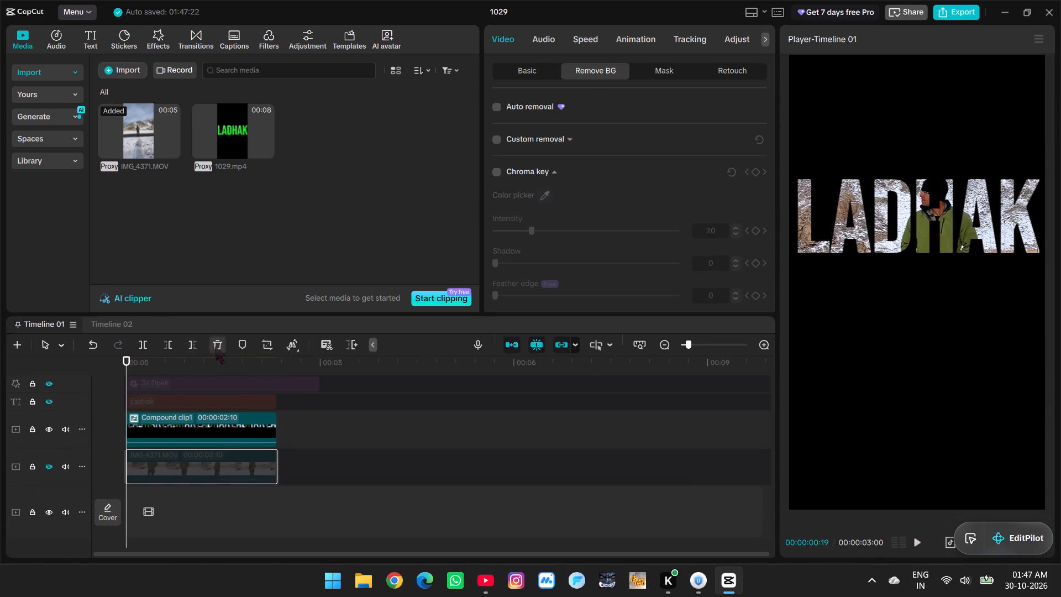
pyautogui.click(215, 347)
pyautogui.scroll(1, 286, 444)
pyautogui.moveTo(345, 411); pyautogui.dragTo(215, 434)
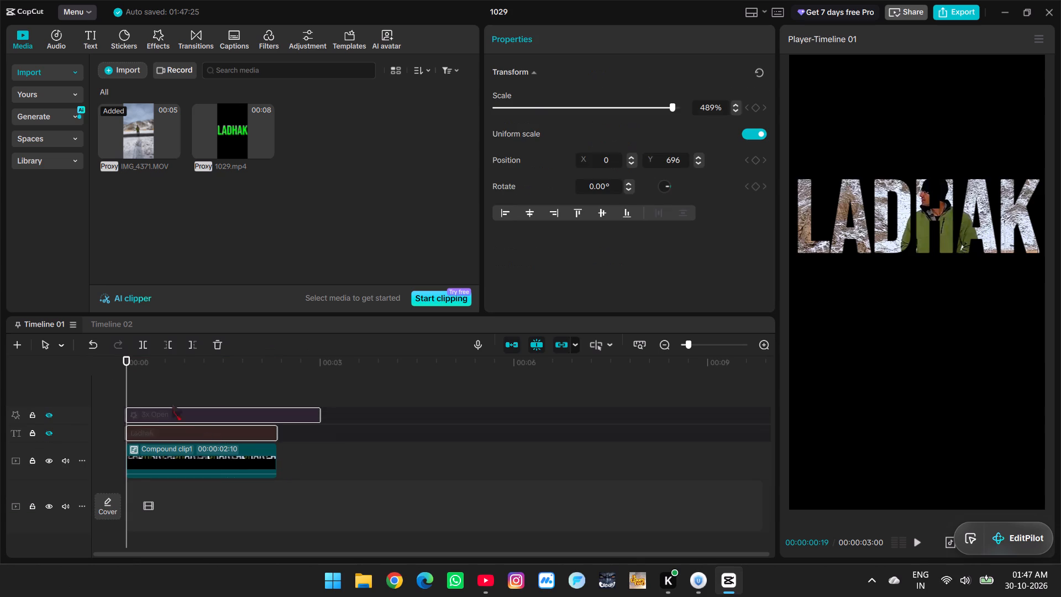
pyautogui.click(218, 344)
# Export Timeline 01 as 1029(1).mp4 to D:/My Edits in 4K, H.264, 30fps.
pyautogui.click(229, 429)
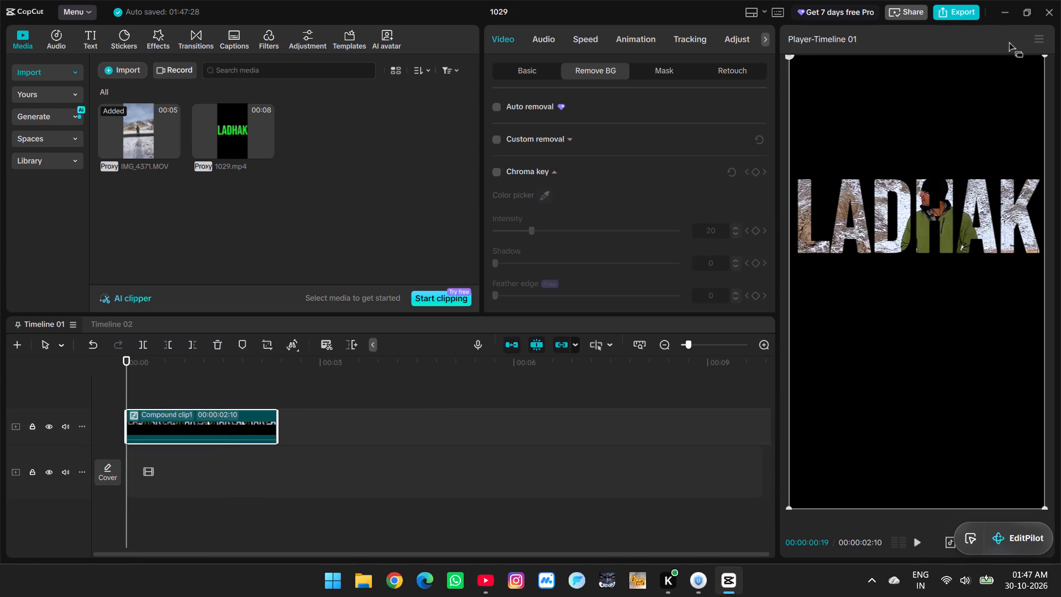
pyautogui.click(959, 18)
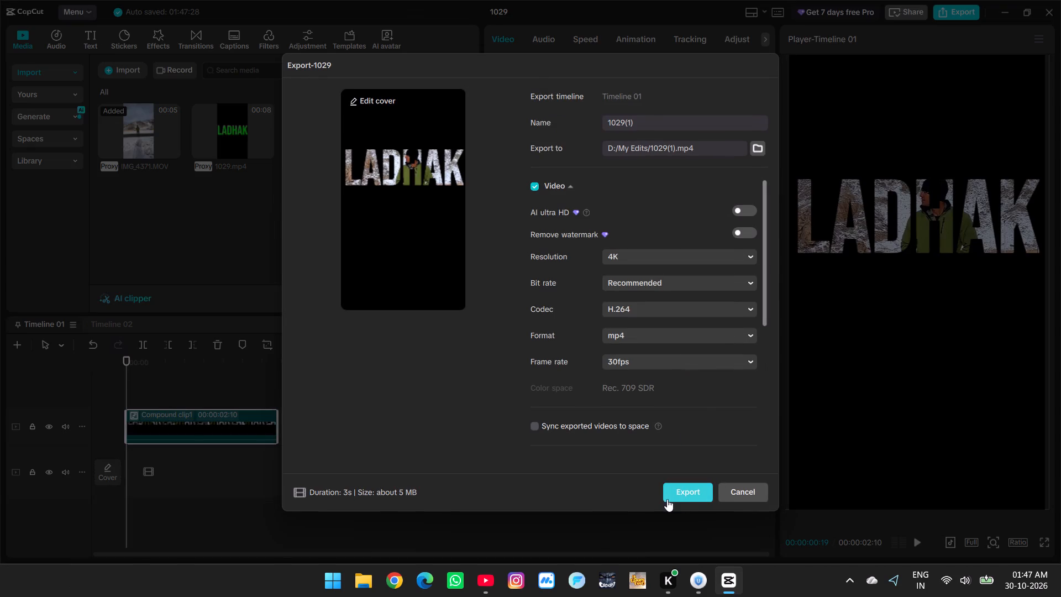
pyautogui.click(683, 494)
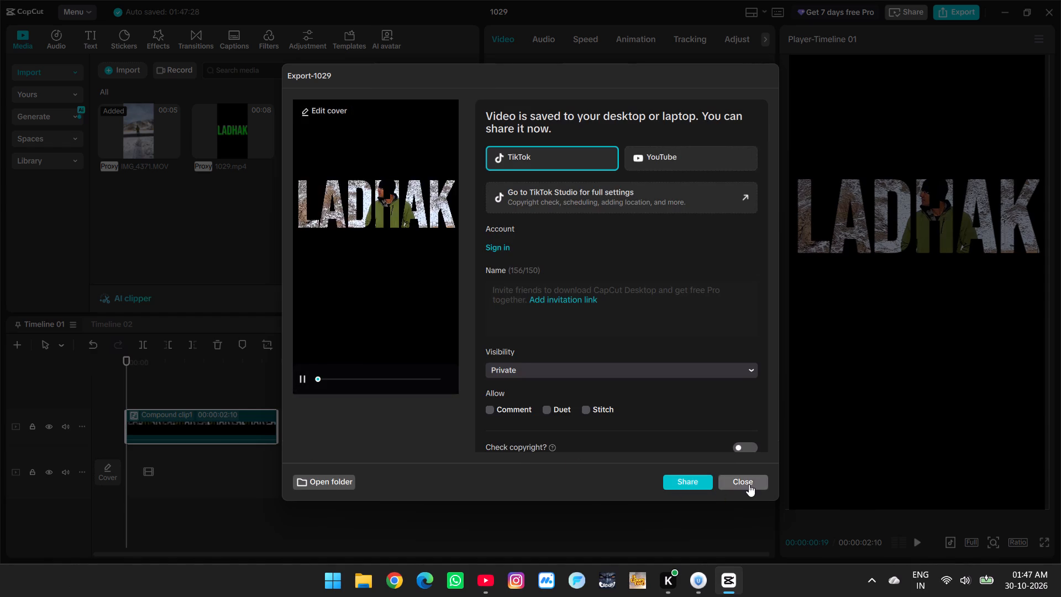
pyautogui.click(749, 484)
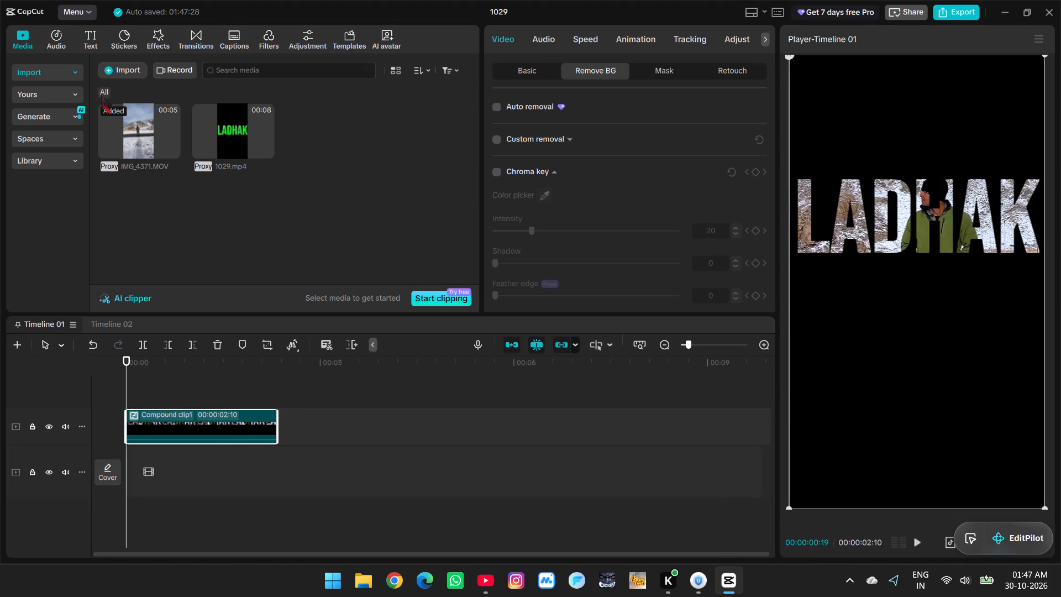
# Import the exported 1029(1) video from the My Edits folder into the project media.
pyautogui.click(111, 71)
pyautogui.click(161, 118)
pyautogui.click(859, 117)
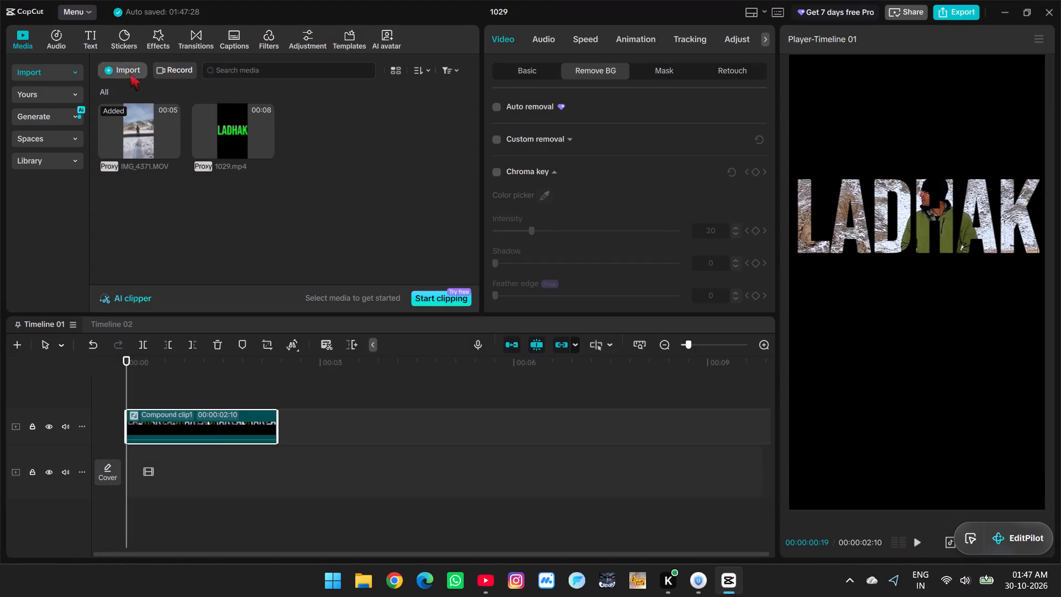
pyautogui.click(130, 74)
pyautogui.click(140, 93)
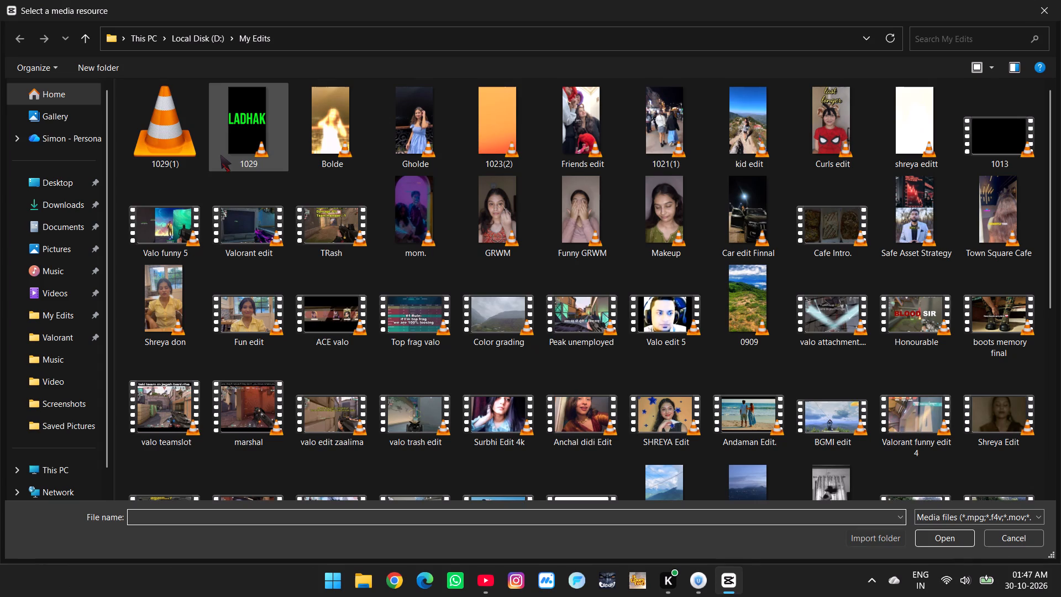
pyautogui.doubleClick(172, 148)
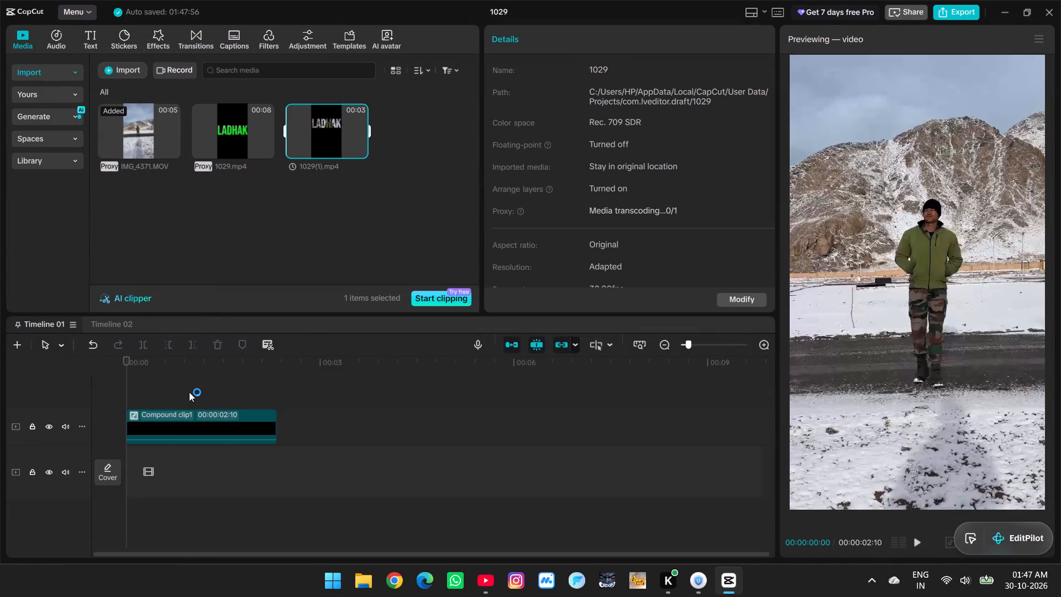
# Replace the compound clip in Timeline 02 with 1029(1).mp4, placed at the start above the hidden IMG_4371.MOV.
pyautogui.moveTo(333, 135); pyautogui.dragTo(246, 193)
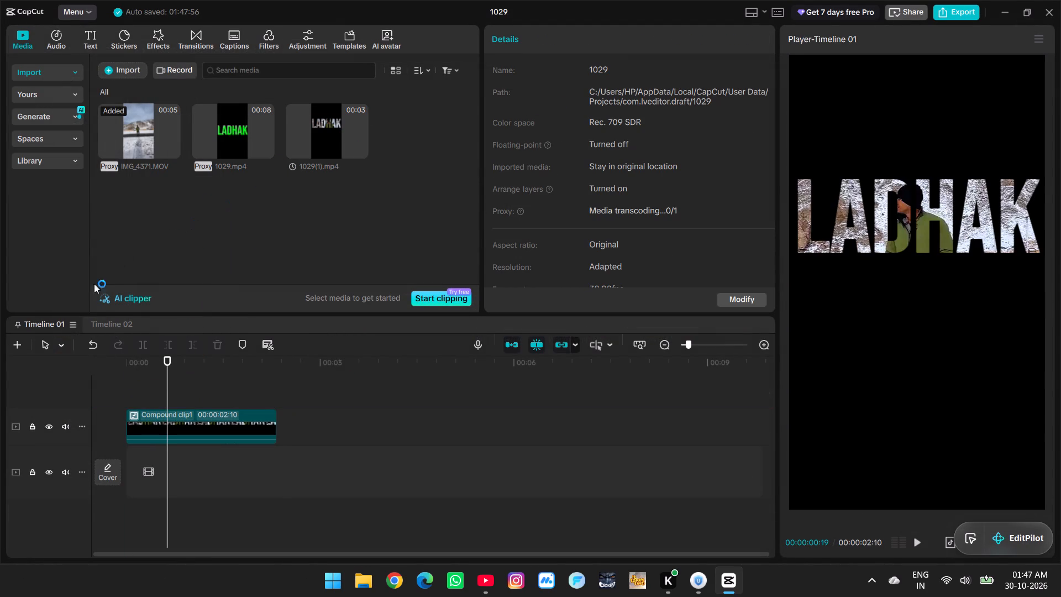
pyautogui.click(100, 324)
pyautogui.click(198, 456)
pyautogui.click(227, 402)
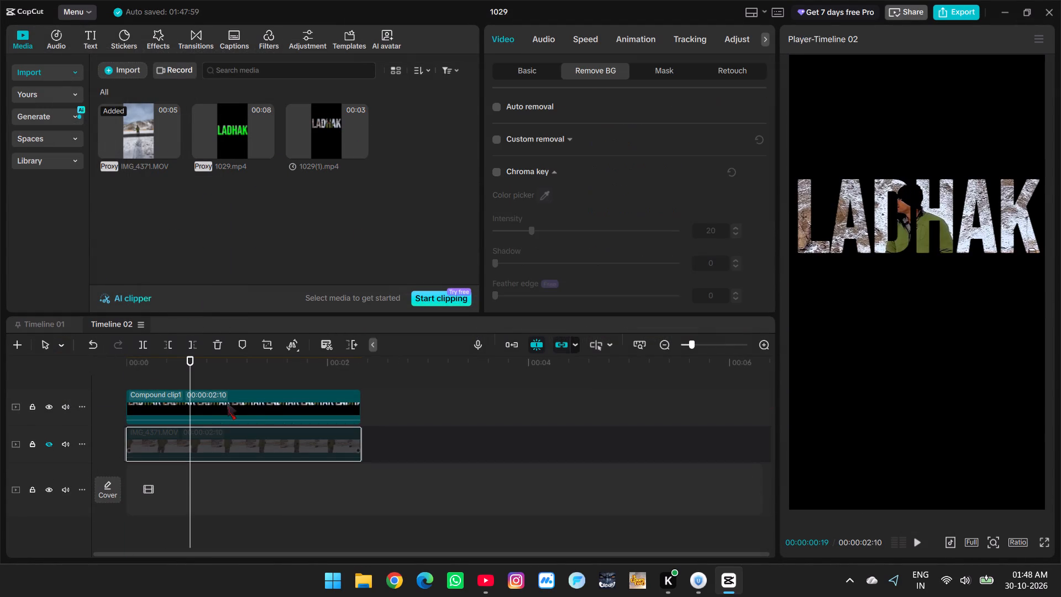
pyautogui.click(214, 344)
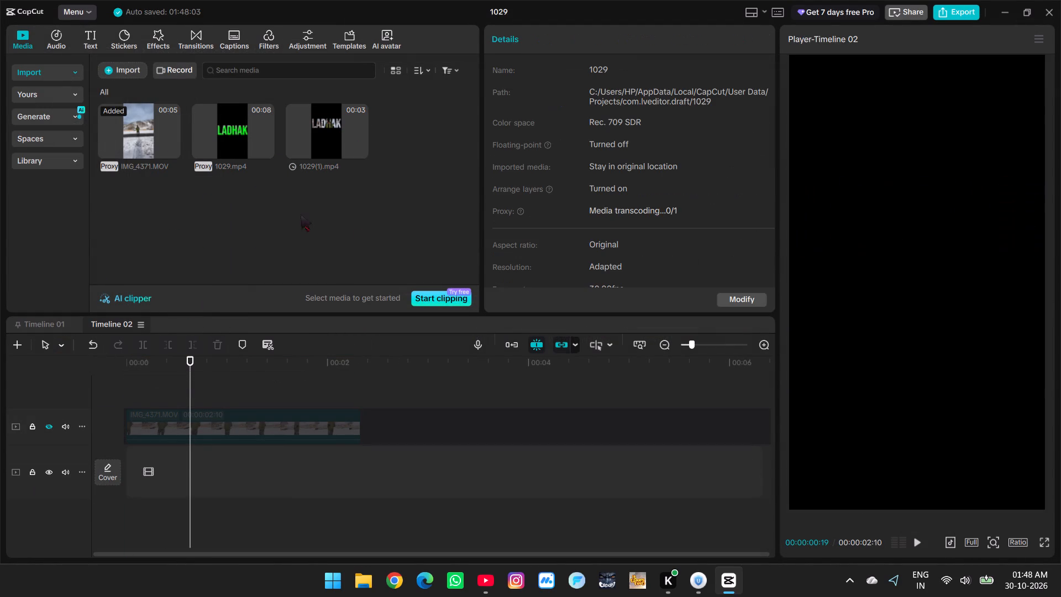
pyautogui.moveTo(342, 134); pyautogui.dragTo(119, 385)
# Enable Chroma key on the 1029(1).mp4 clip and pick its black background as the key colour.
pyautogui.click(177, 385)
pyautogui.moveTo(177, 385); pyautogui.dragTo(196, 391)
pyautogui.click(236, 416)
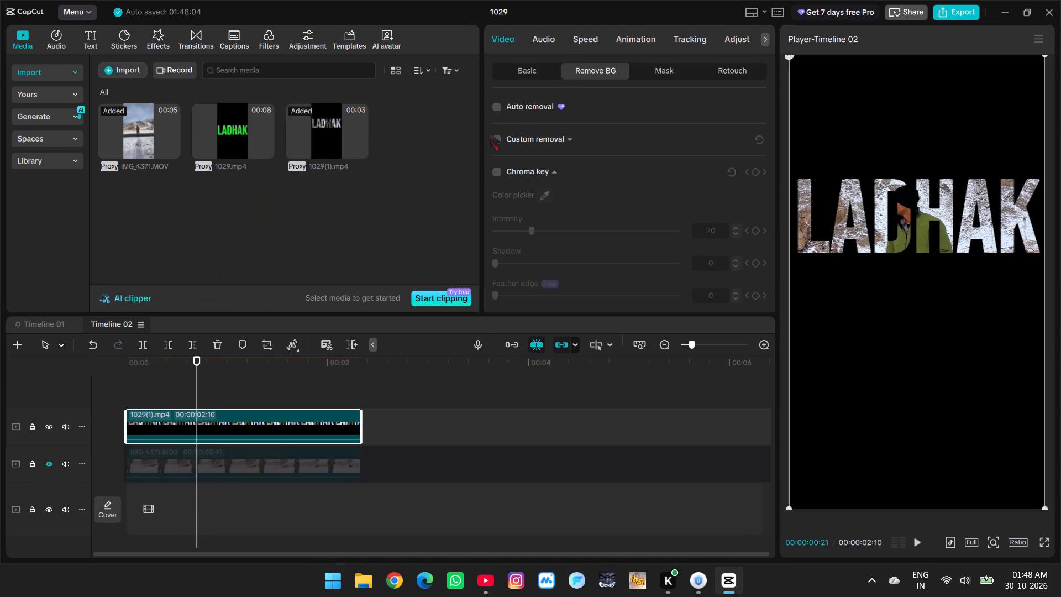
pyautogui.click(496, 172)
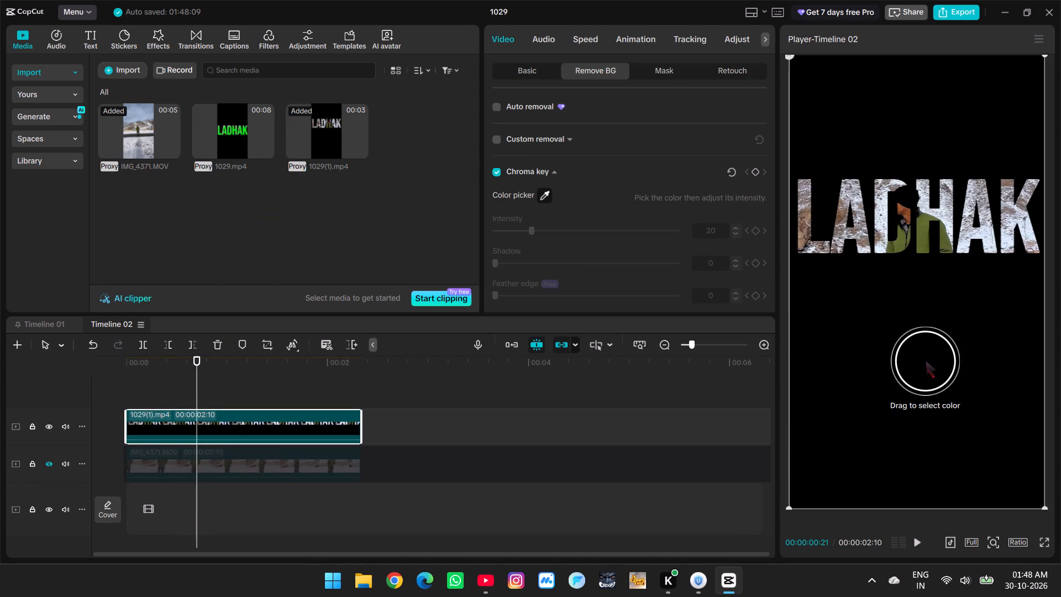
pyautogui.click(876, 331)
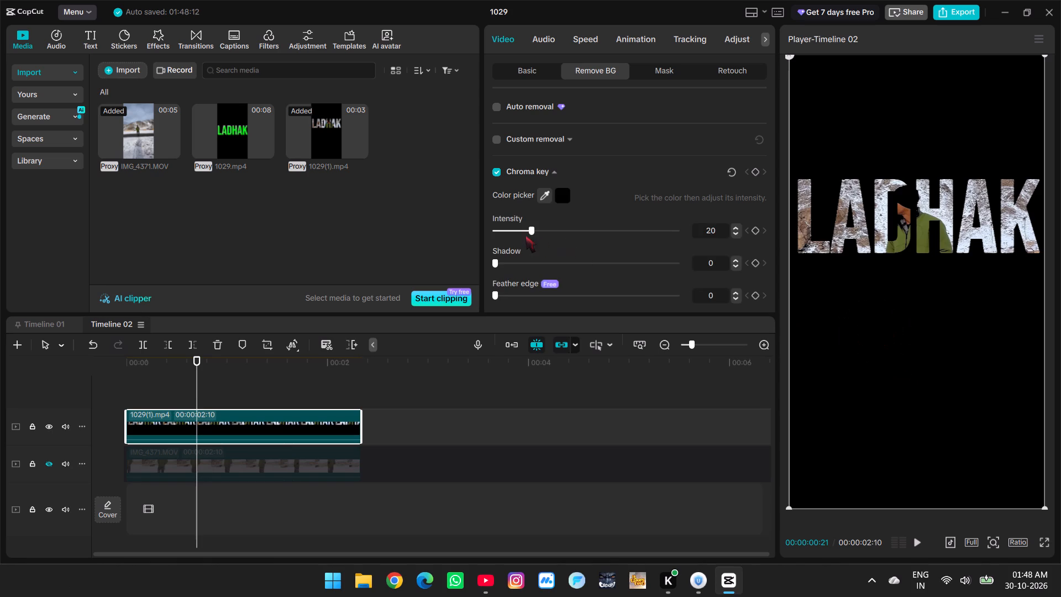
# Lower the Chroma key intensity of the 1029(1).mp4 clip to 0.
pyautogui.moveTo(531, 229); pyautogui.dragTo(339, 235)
# Switch to Timeline 01 and undo the recent edits until its effect, Ladhak text and IMG_4371.MOV tracks are restored.
pyautogui.click(32, 322)
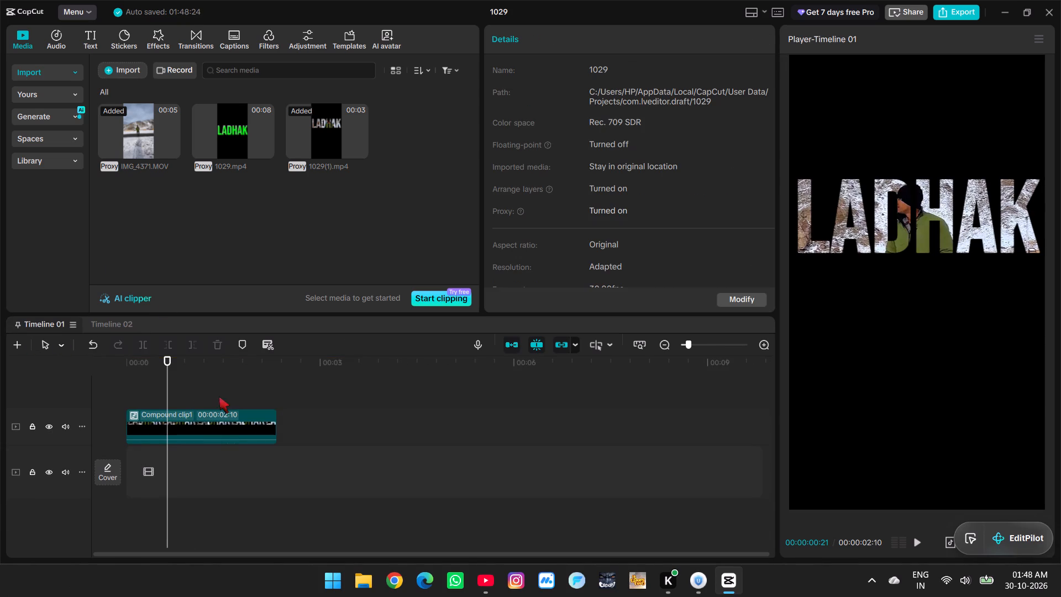
pyautogui.click(159, 390)
pyautogui.click(178, 417)
pyautogui.hotkey('ctrl', 'z')
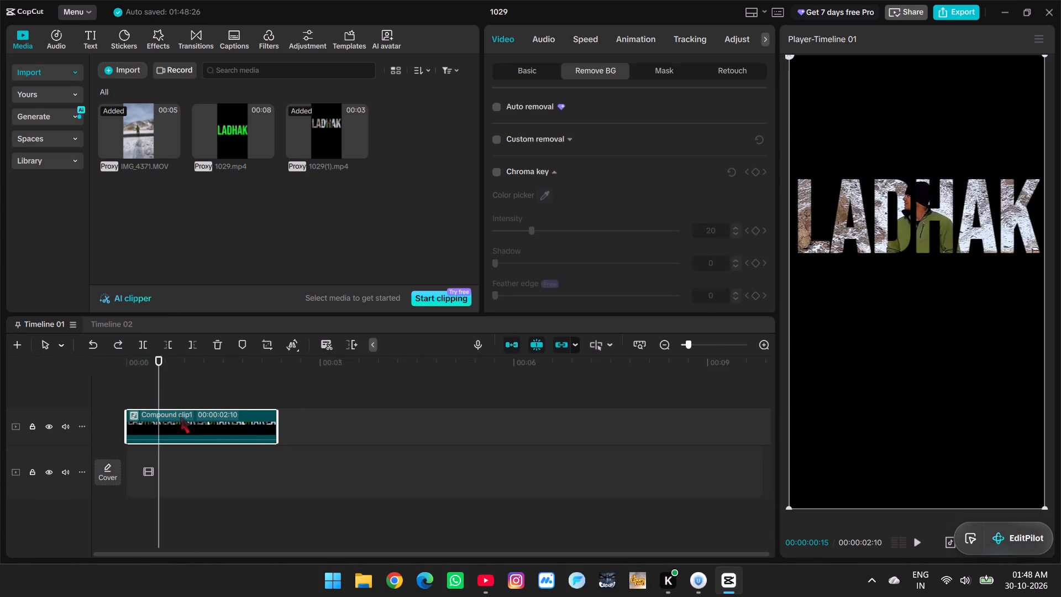
pyautogui.click(233, 392)
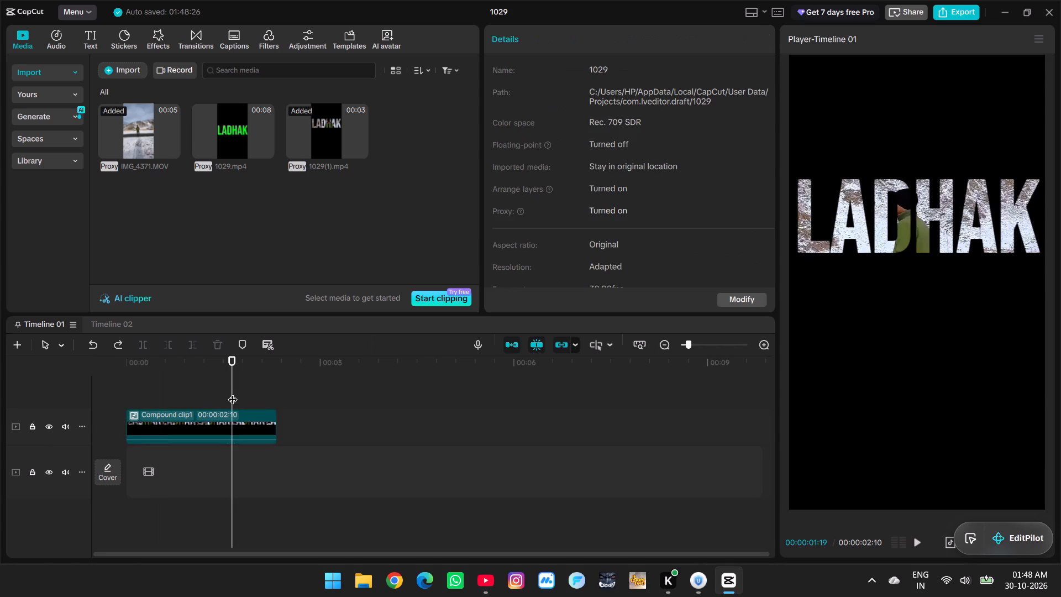
pyautogui.hotkey('ctrl', 'z')
pyautogui.hotkey('ctrl', 'z')
pyautogui.hotkey('ctrl', 'z')
pyautogui.hotkey('ctrl', 'z')
pyautogui.hotkey('ctrl', 'z')
pyautogui.hotkey('ctrl', 'z')
pyautogui.hotkey('ctrl', 'z')
pyautogui.hotkey('ctrl', 'z')
pyautogui.scroll(1, 297, 434)
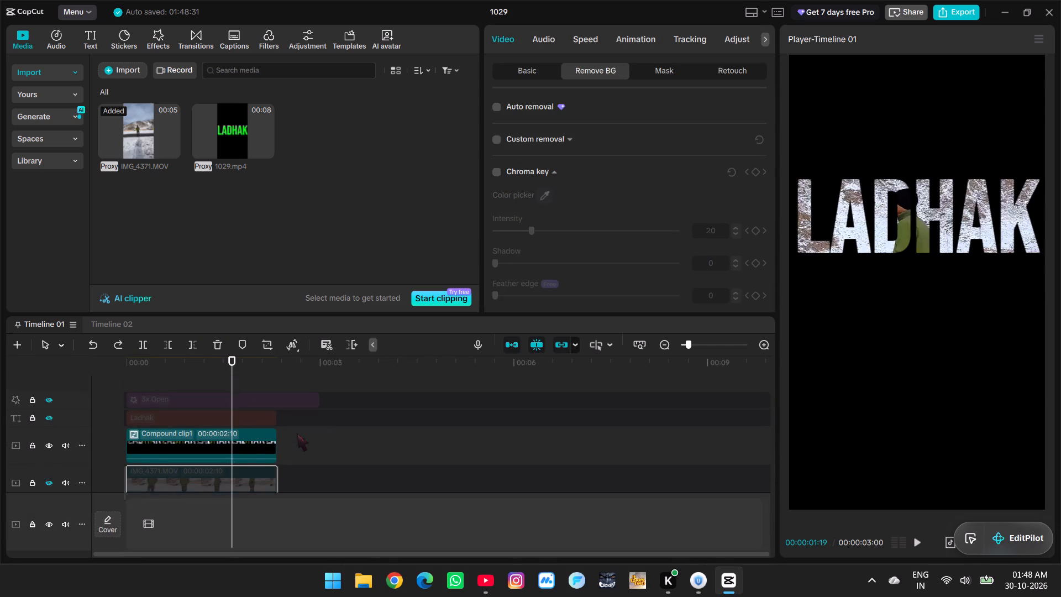
pyautogui.scroll(1, 297, 434)
pyautogui.scroll(-2, 286, 438)
# Check the compound clip against the IMG_4371.MOV footage in Timeline 01 by briefly unhiding the footage track, leaving it hidden.
pyautogui.click(233, 431)
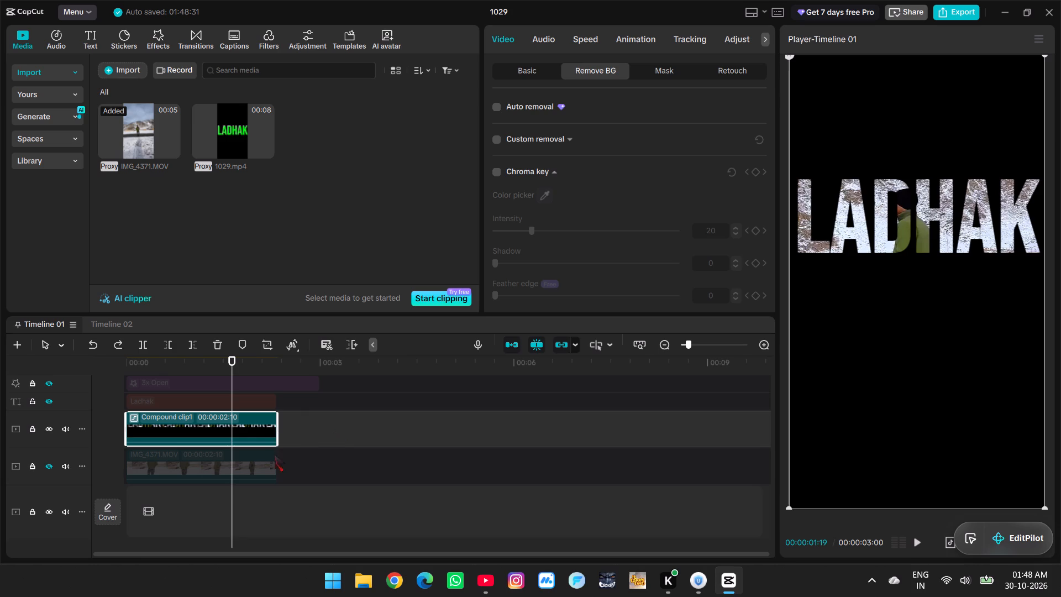
pyautogui.click(50, 464)
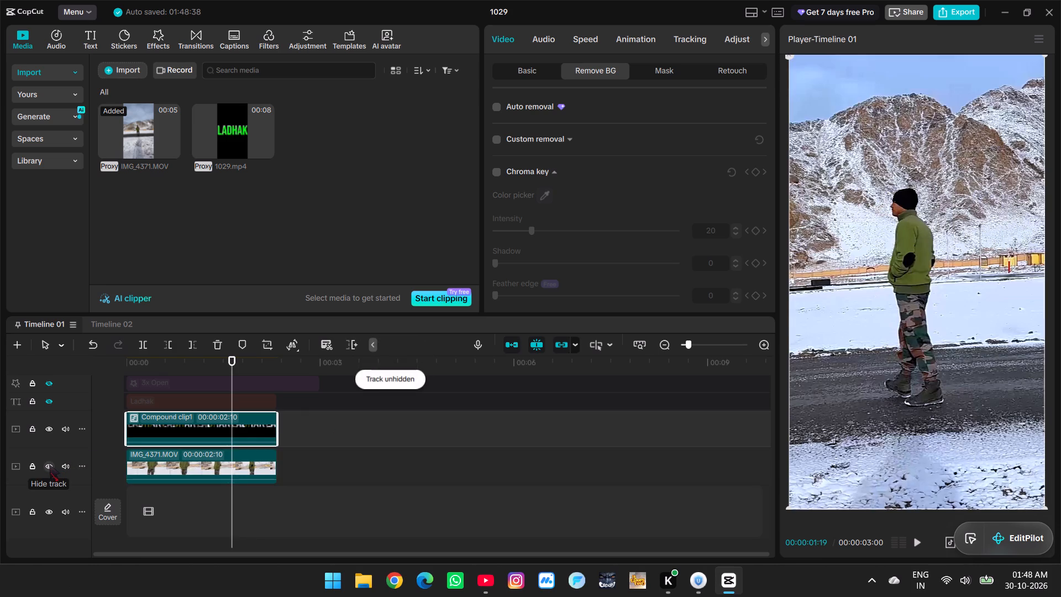
pyautogui.click(49, 464)
pyautogui.click(190, 465)
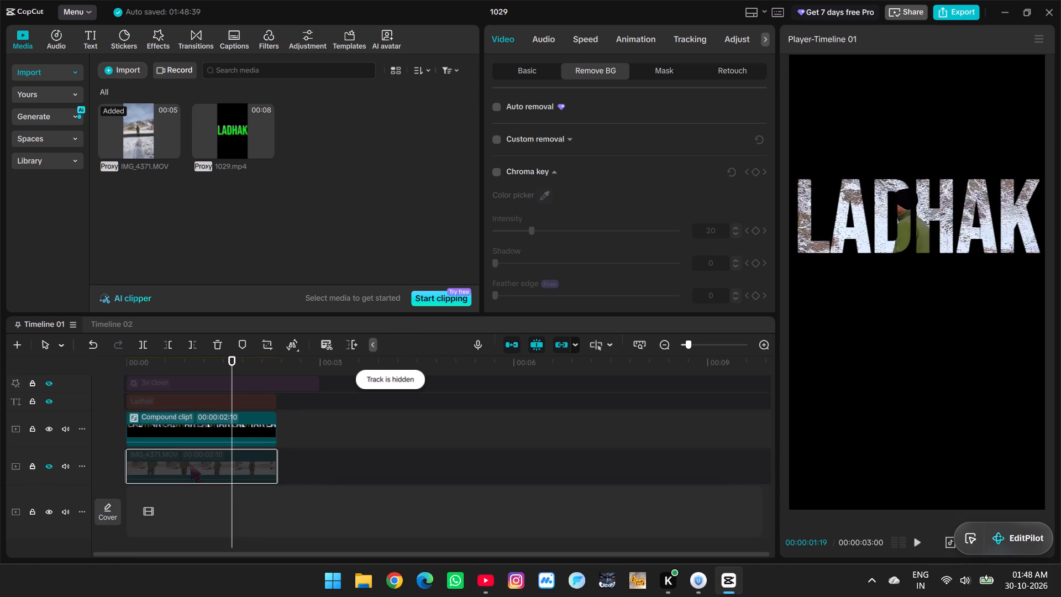
# Return to Timeline 02 and preview the IMG_4371.MOV and 1029.mp4 media, plus the compound clip in the timeline.
pyautogui.click(98, 327)
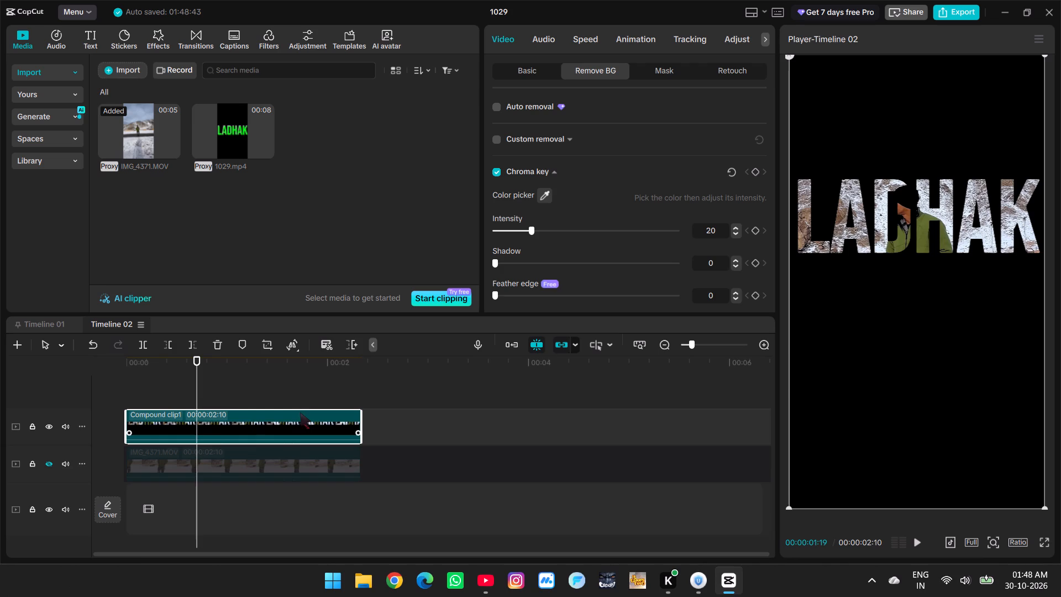
pyautogui.scroll(-1, 300, 413)
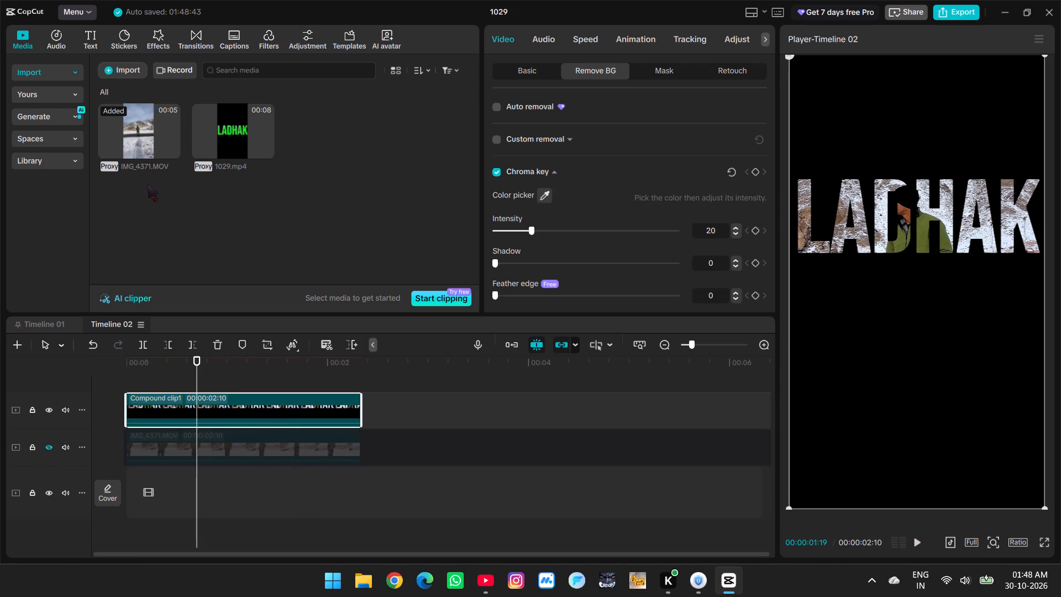
pyautogui.click(140, 135)
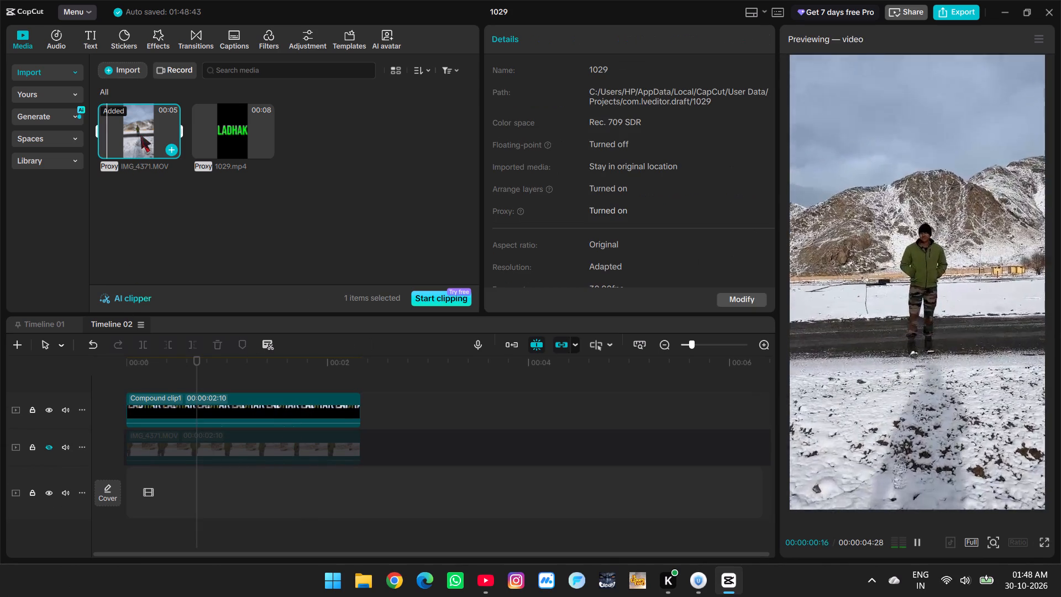
pyautogui.press('space')
pyautogui.click(222, 132)
pyautogui.click(135, 135)
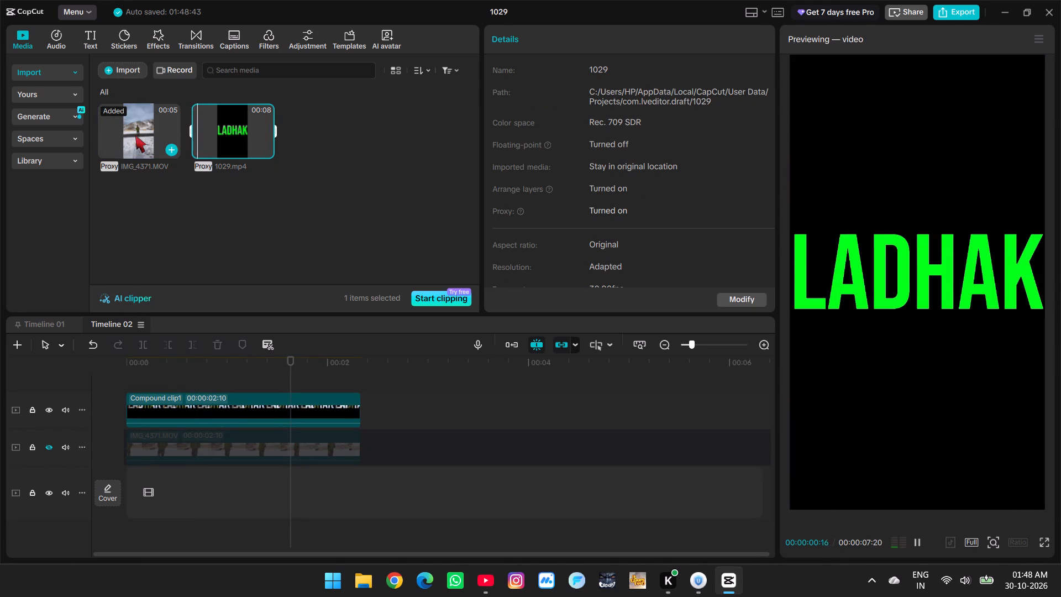
pyautogui.press('space')
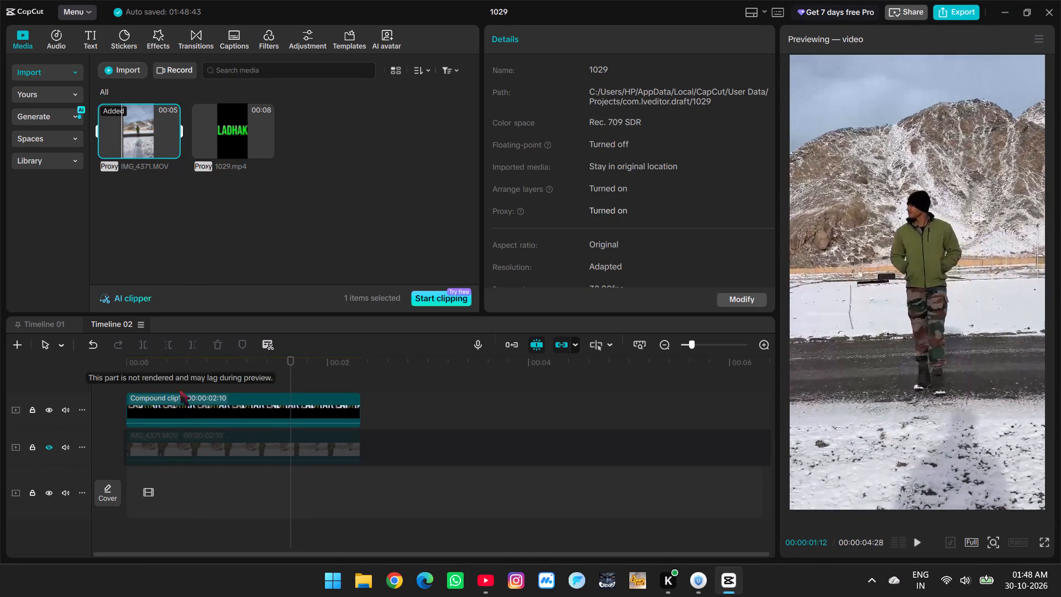
pyautogui.click(184, 410)
pyautogui.click(212, 364)
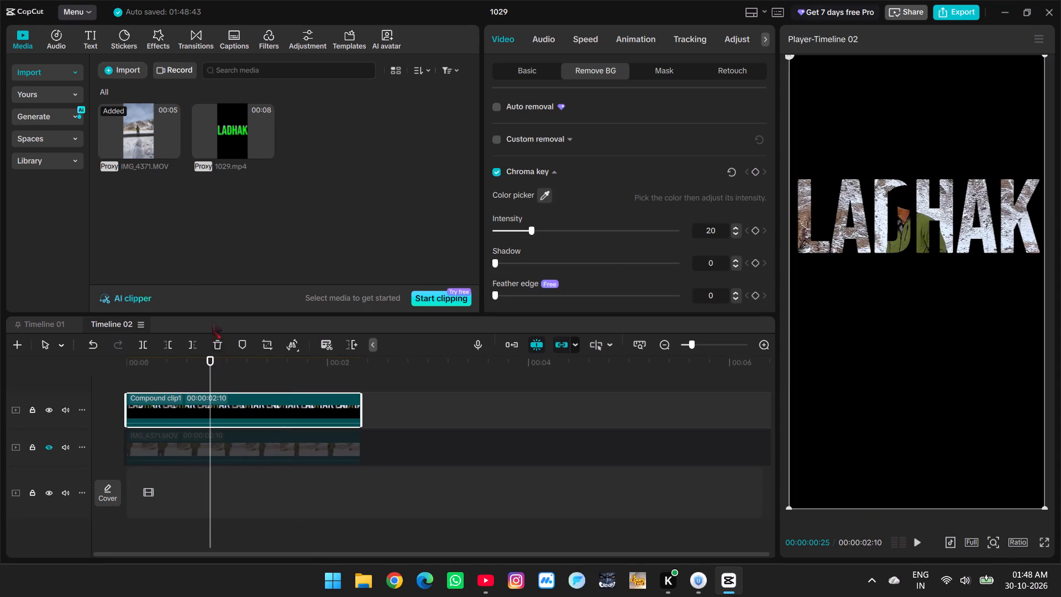
# Import the exported 1029(1).mp4 video from the device into the project media again.
pyautogui.click(138, 75)
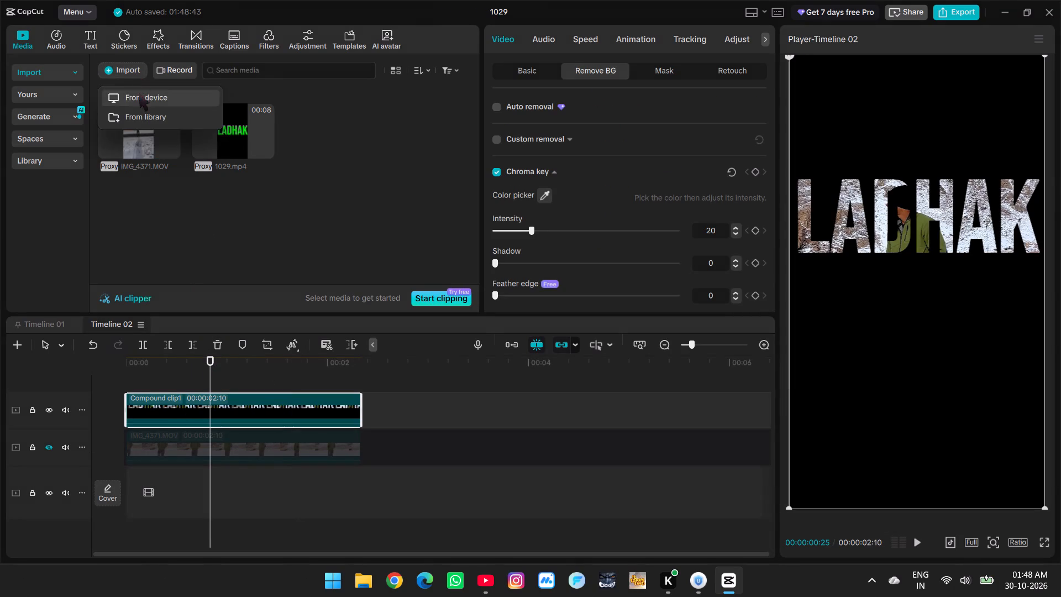
pyautogui.click(139, 94)
pyautogui.doubleClick(162, 118)
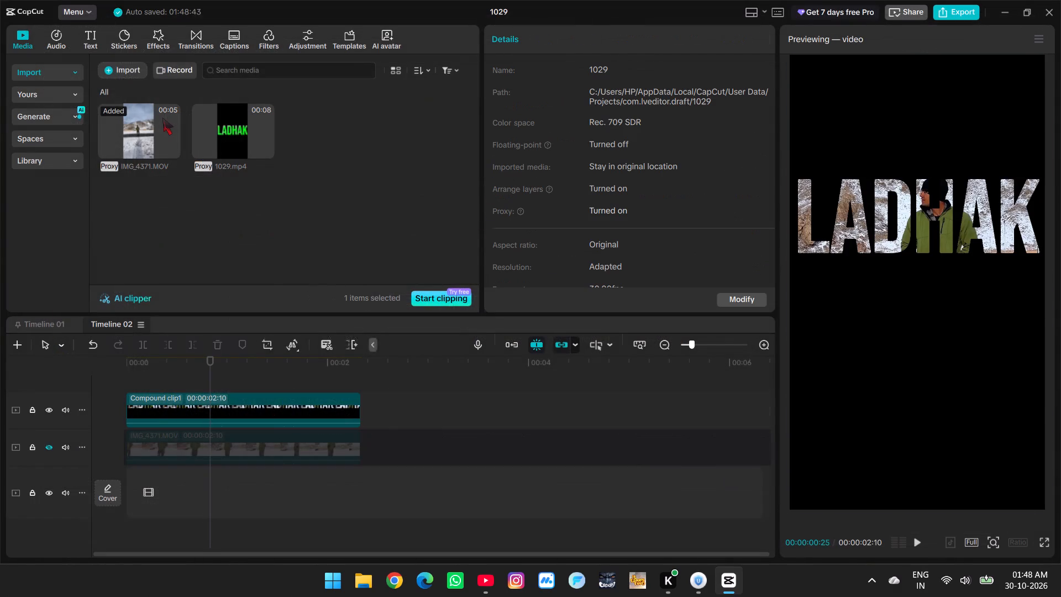
# Replace the compound clip in Timeline 02 with 1029(1).mp4, placed at the start above the hidden IMG_4371.MOV.
pyautogui.click(196, 414)
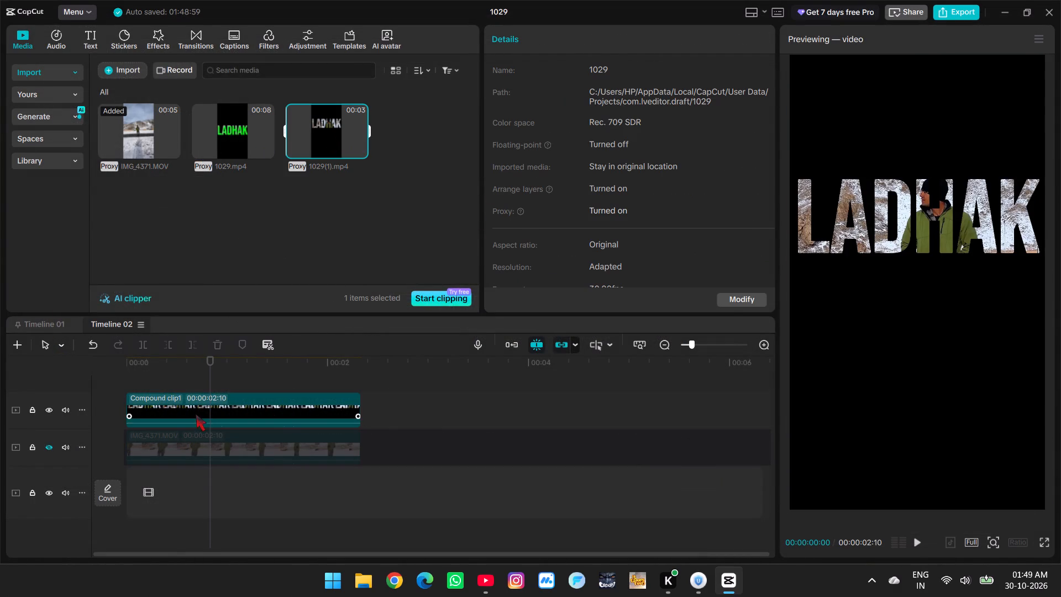
pyautogui.click(216, 349)
pyautogui.click(192, 435)
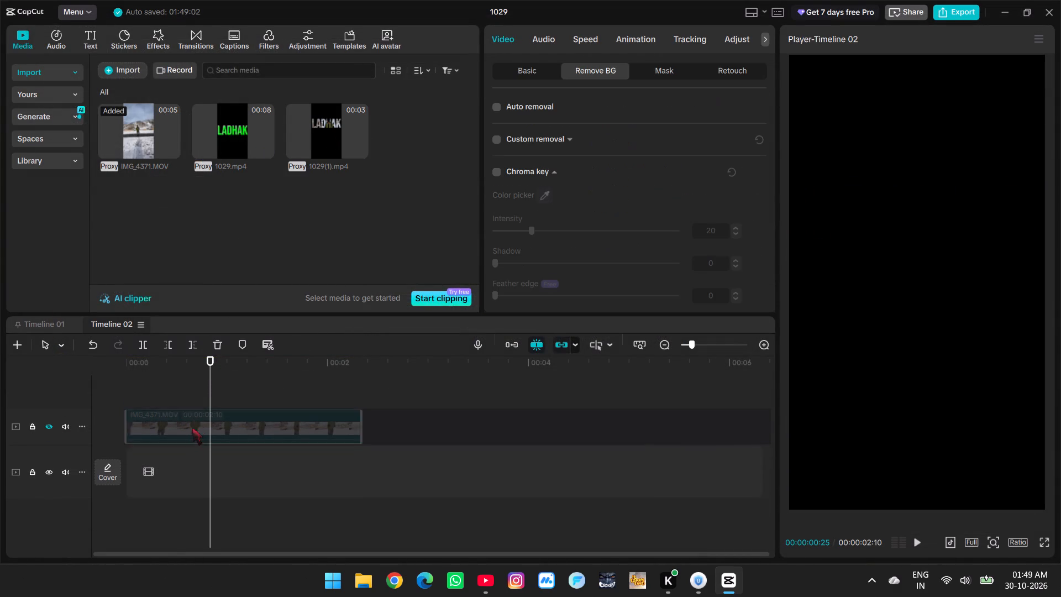
pyautogui.moveTo(325, 128); pyautogui.dragTo(124, 392)
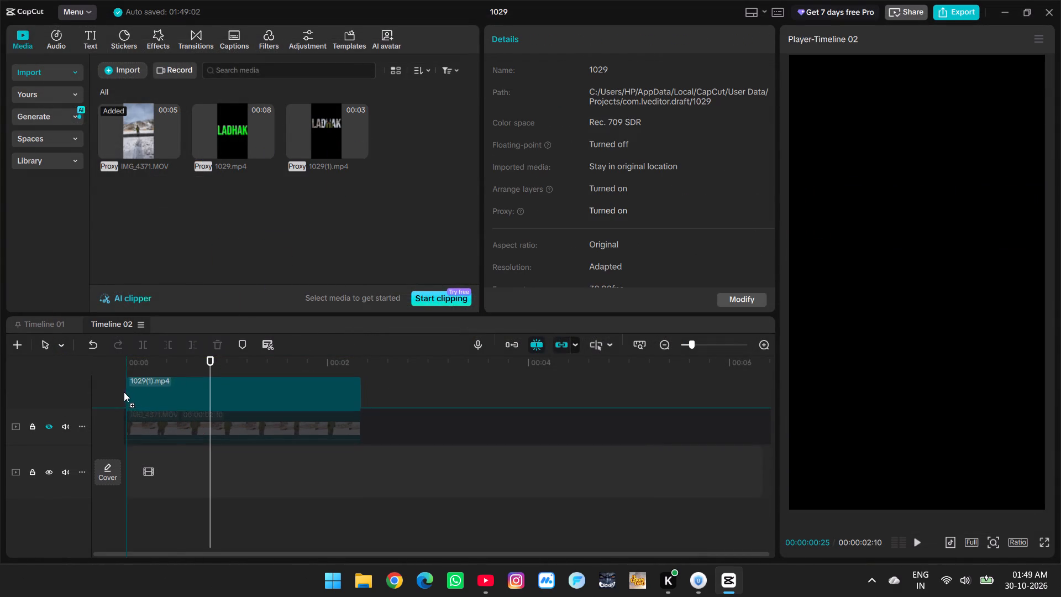
pyautogui.moveTo(124, 392); pyautogui.dragTo(123, 392)
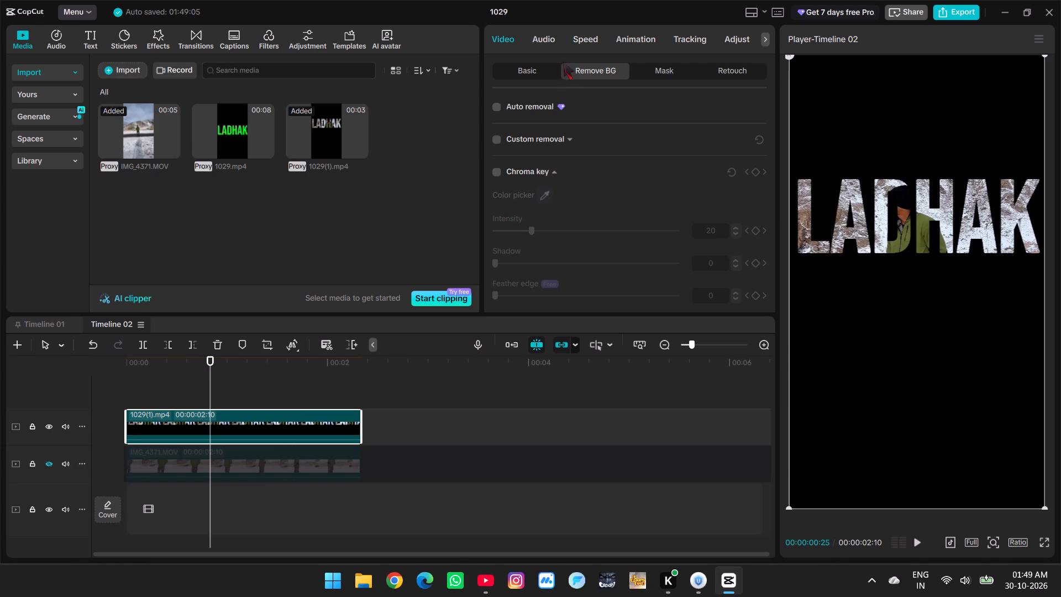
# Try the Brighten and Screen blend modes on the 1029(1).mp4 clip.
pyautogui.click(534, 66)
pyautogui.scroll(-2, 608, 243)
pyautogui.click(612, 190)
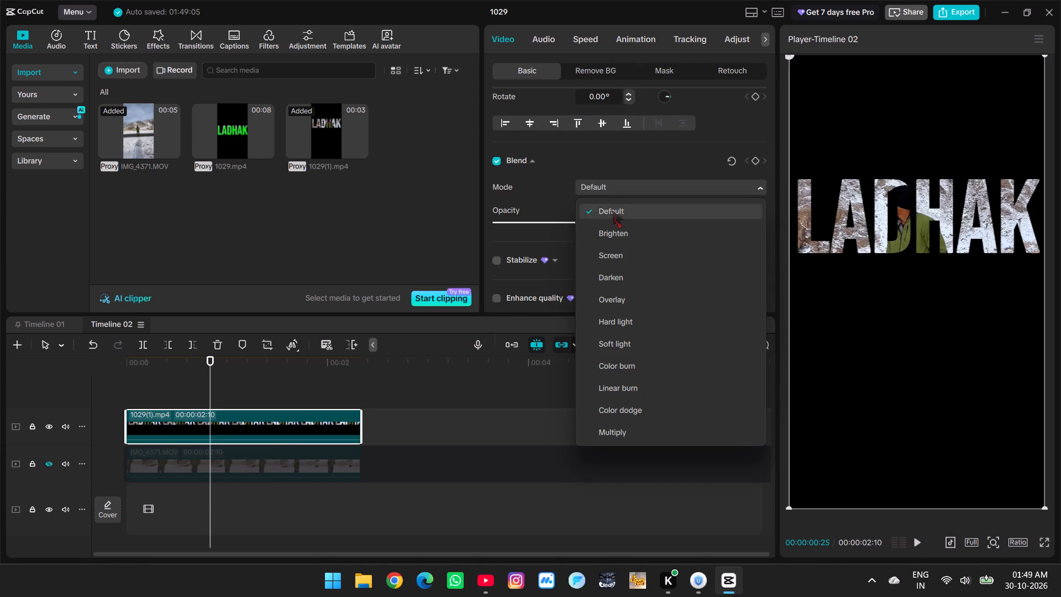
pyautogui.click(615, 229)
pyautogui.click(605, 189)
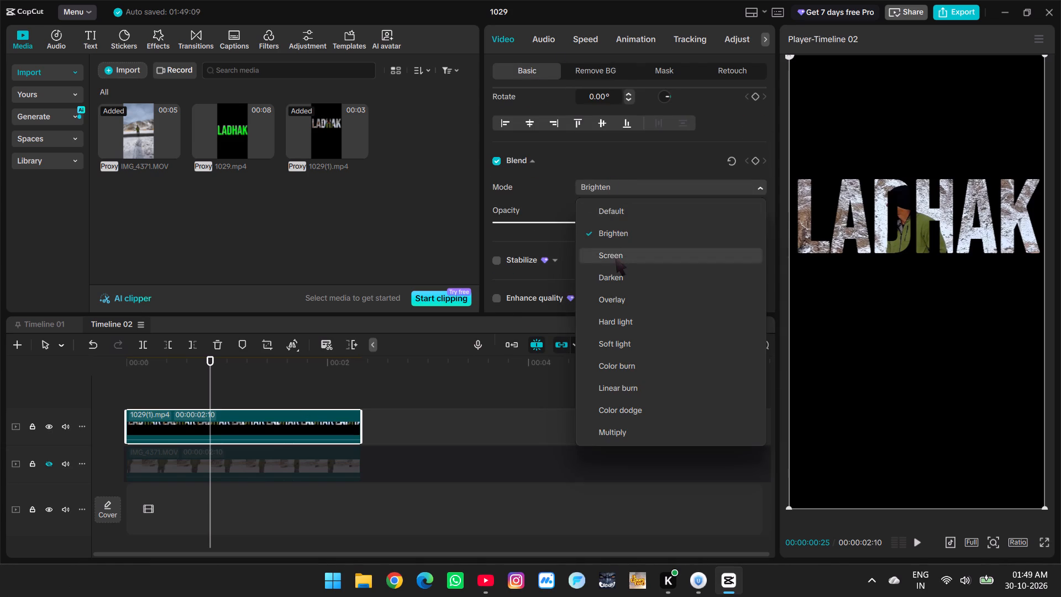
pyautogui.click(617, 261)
# Unhide the IMG_4371.MOV track beneath the title clip in Timeline 02.
pyautogui.click(622, 188)
pyautogui.click(45, 464)
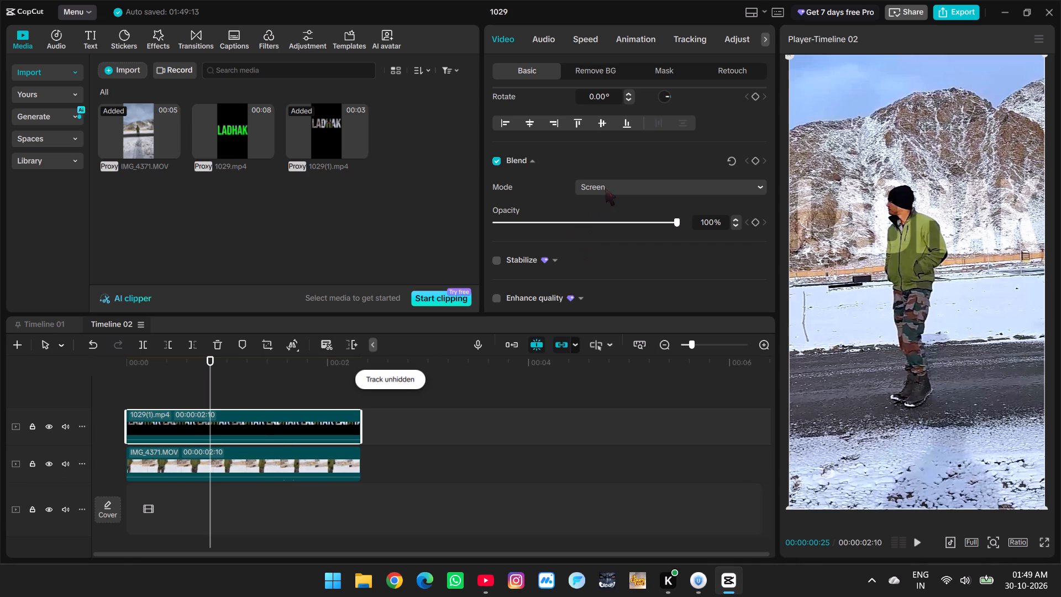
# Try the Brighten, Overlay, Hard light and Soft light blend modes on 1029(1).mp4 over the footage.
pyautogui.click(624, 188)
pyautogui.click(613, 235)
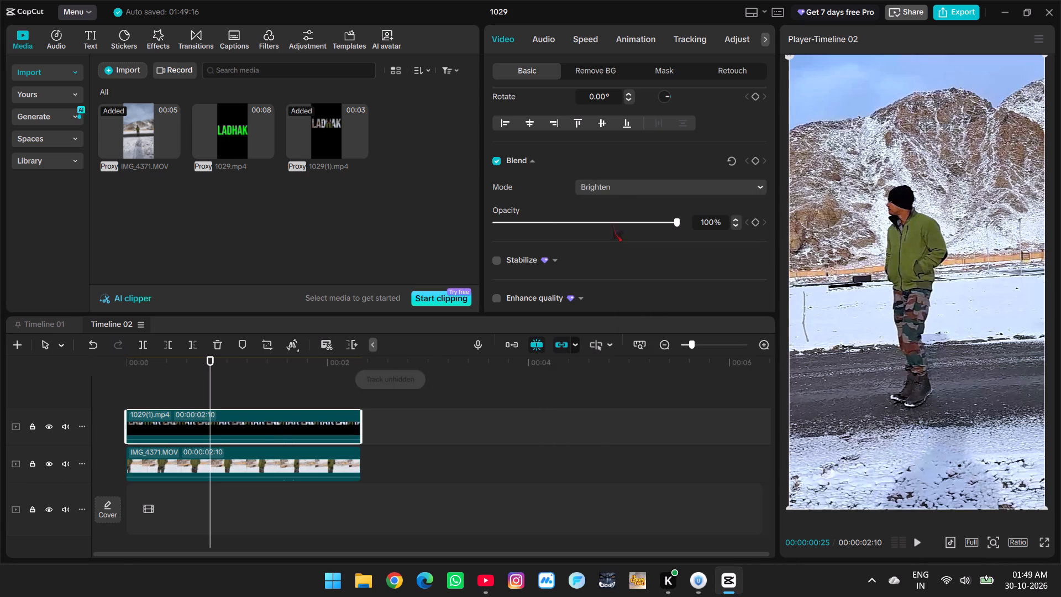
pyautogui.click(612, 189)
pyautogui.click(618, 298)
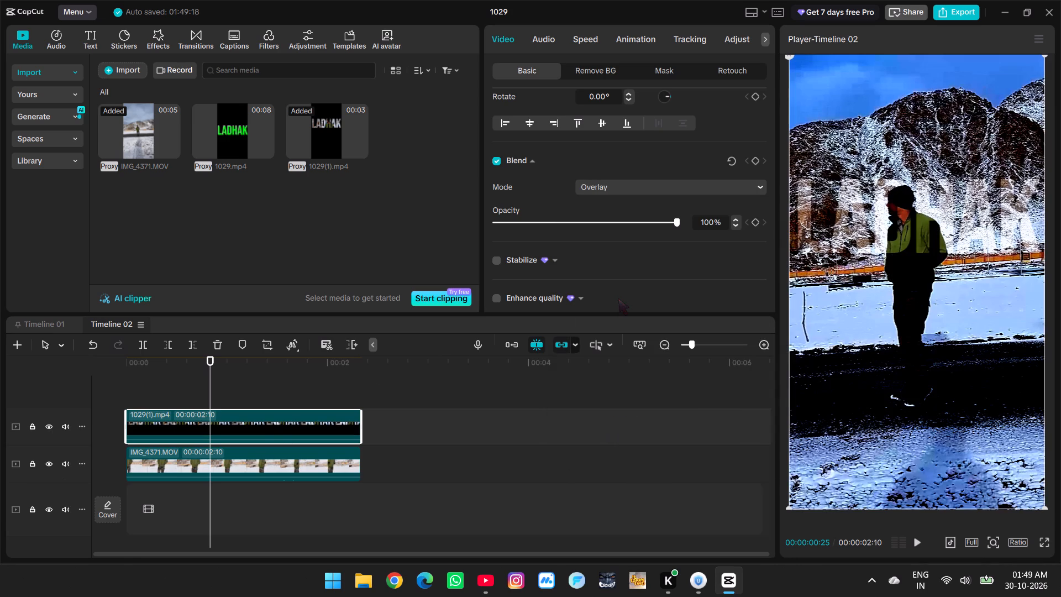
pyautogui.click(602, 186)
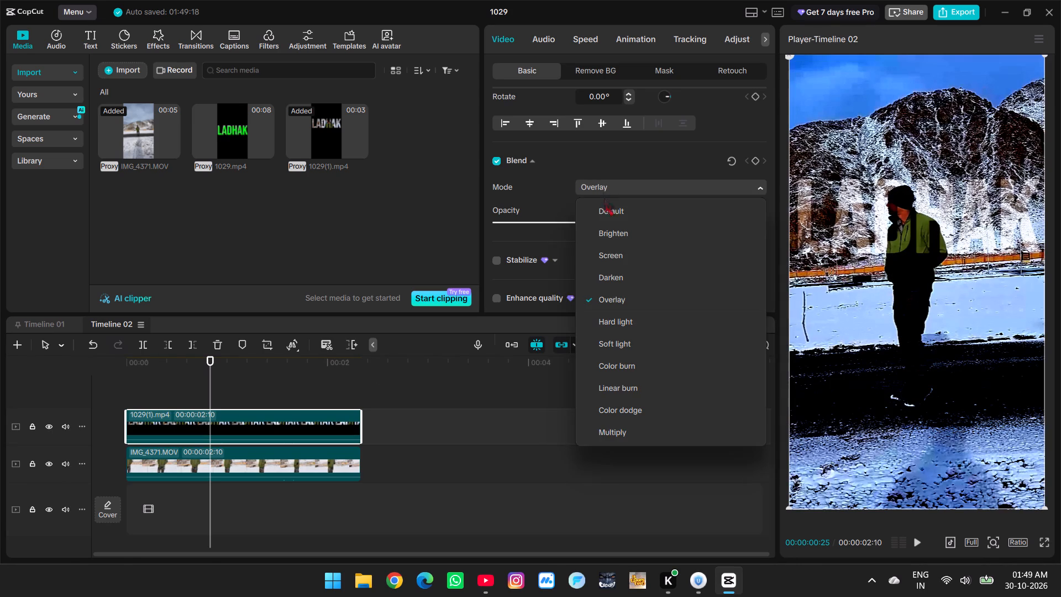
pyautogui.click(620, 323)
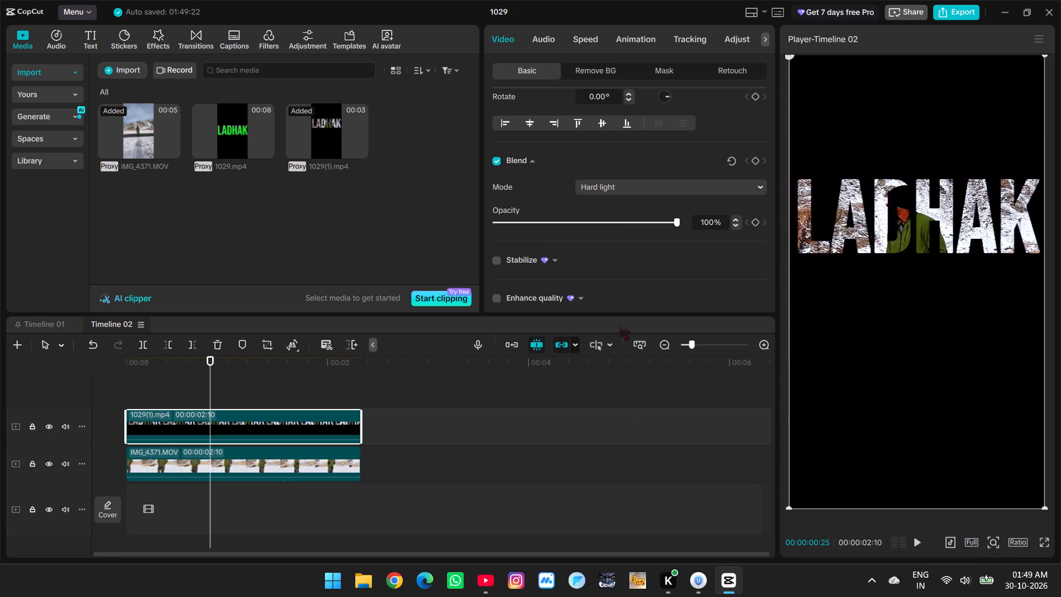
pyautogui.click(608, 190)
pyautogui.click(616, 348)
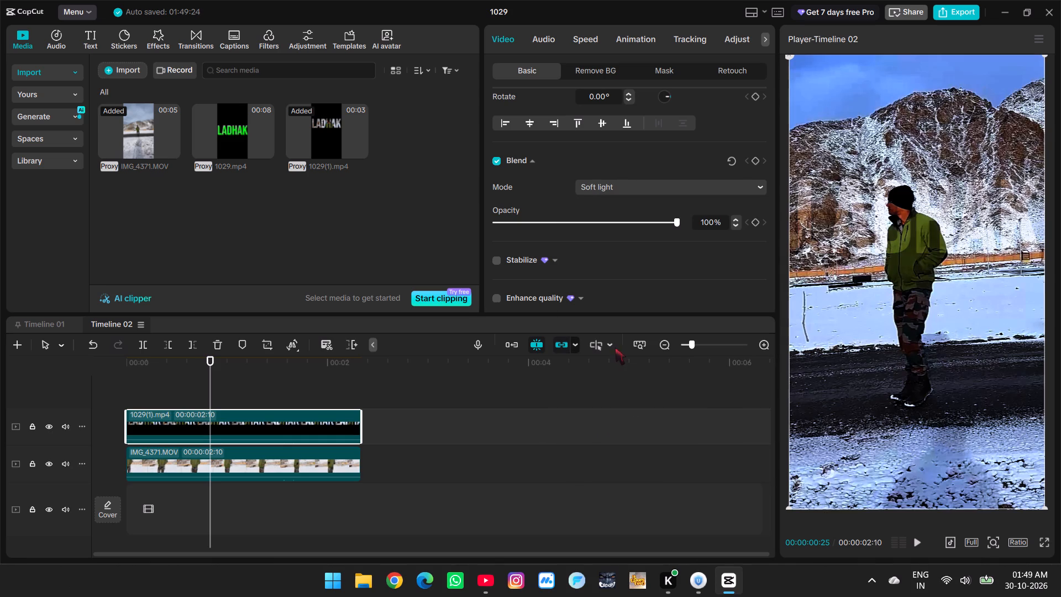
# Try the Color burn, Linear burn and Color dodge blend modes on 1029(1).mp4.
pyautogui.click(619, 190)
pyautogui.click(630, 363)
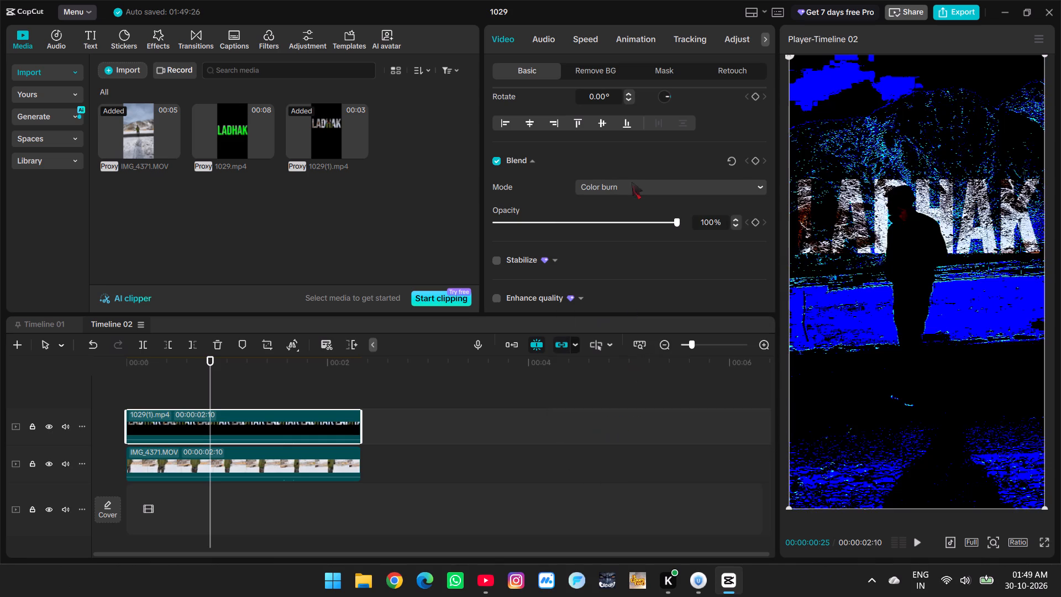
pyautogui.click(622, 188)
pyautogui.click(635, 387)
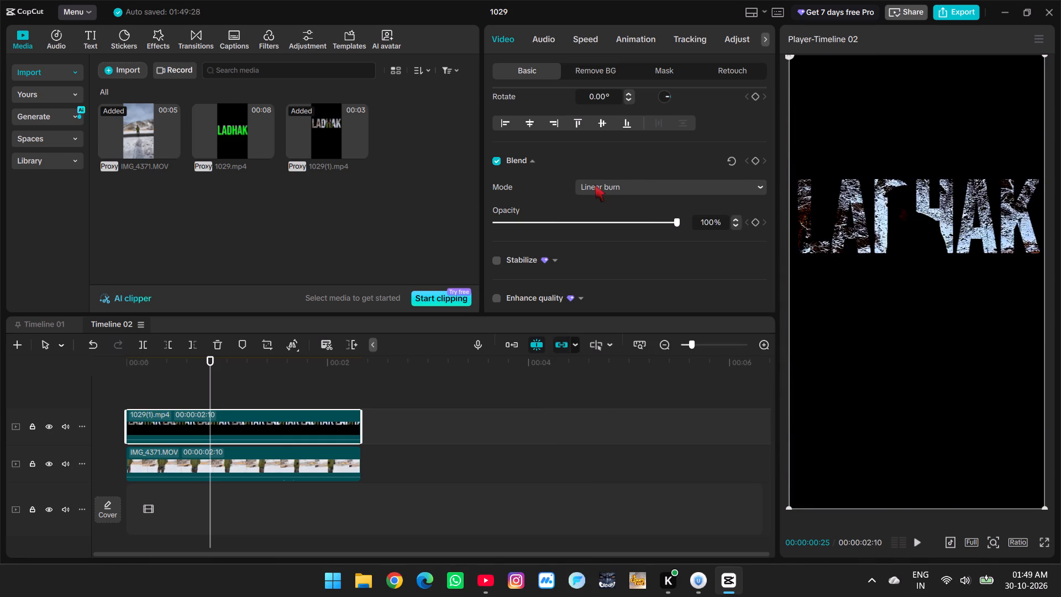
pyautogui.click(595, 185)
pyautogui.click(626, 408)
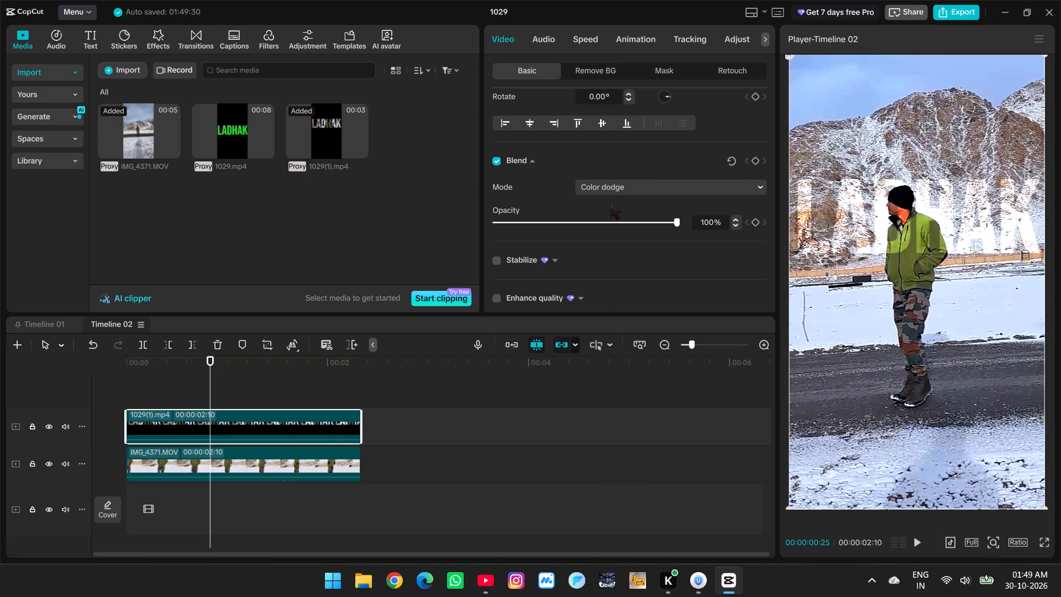
# Try Brighten on the 1029(1).mp4 clip, set its blend mode to Screen, and scrub through the timeline to check the blend.
pyautogui.click(610, 181)
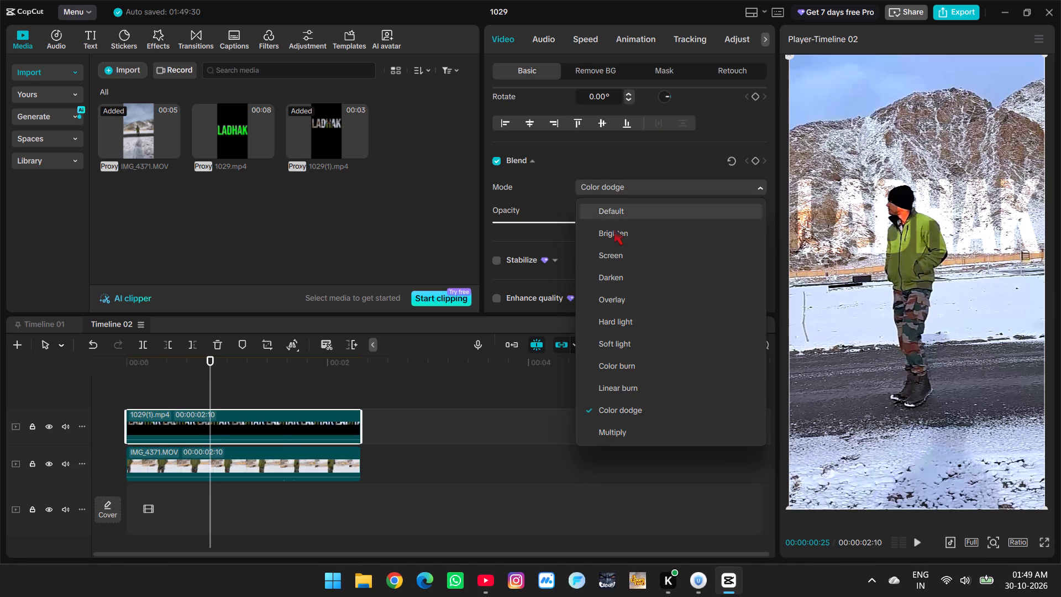
pyautogui.click(613, 231)
pyautogui.click(610, 186)
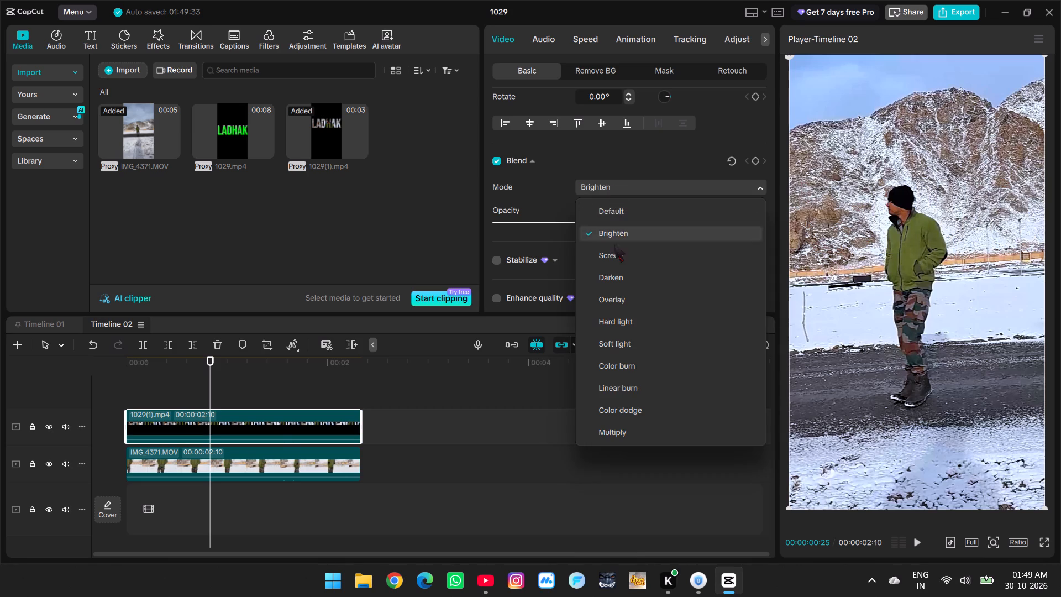
pyautogui.click(614, 248)
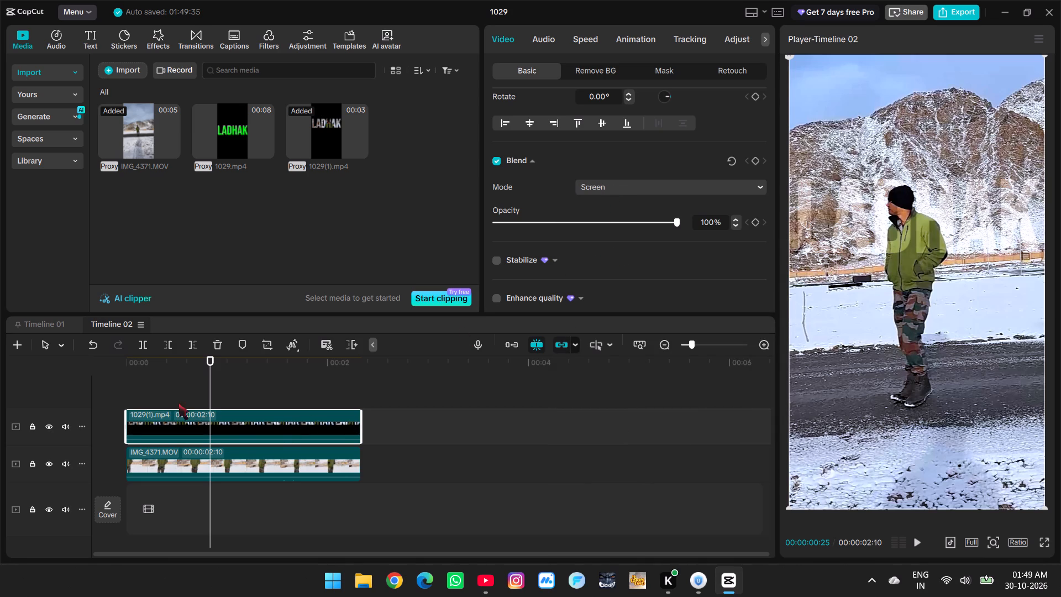
pyautogui.click(190, 387)
pyautogui.moveTo(190, 387); pyautogui.dragTo(194, 391)
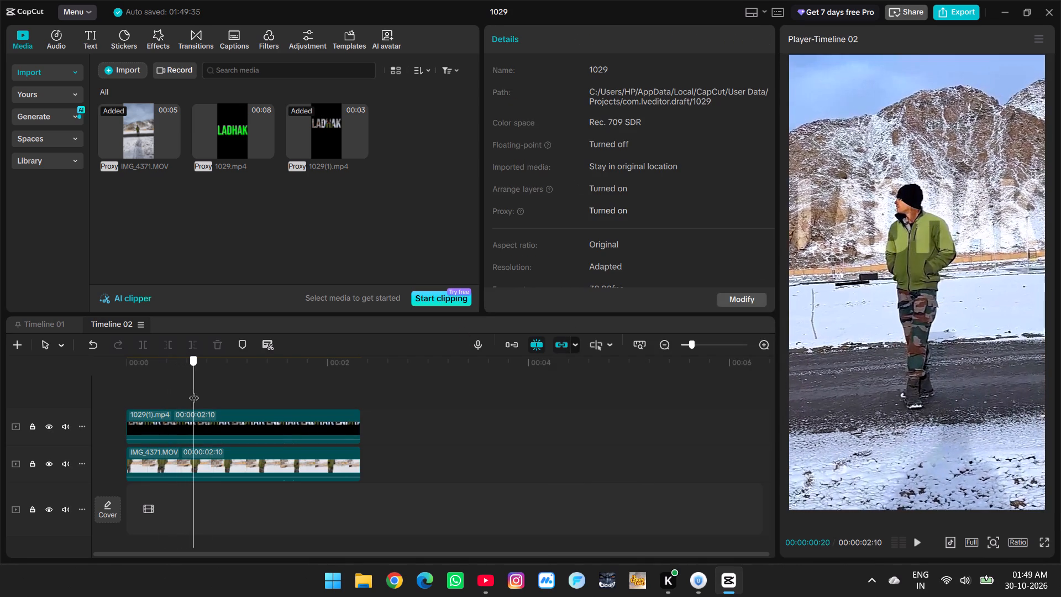
pyautogui.moveTo(194, 391); pyautogui.dragTo(306, 392)
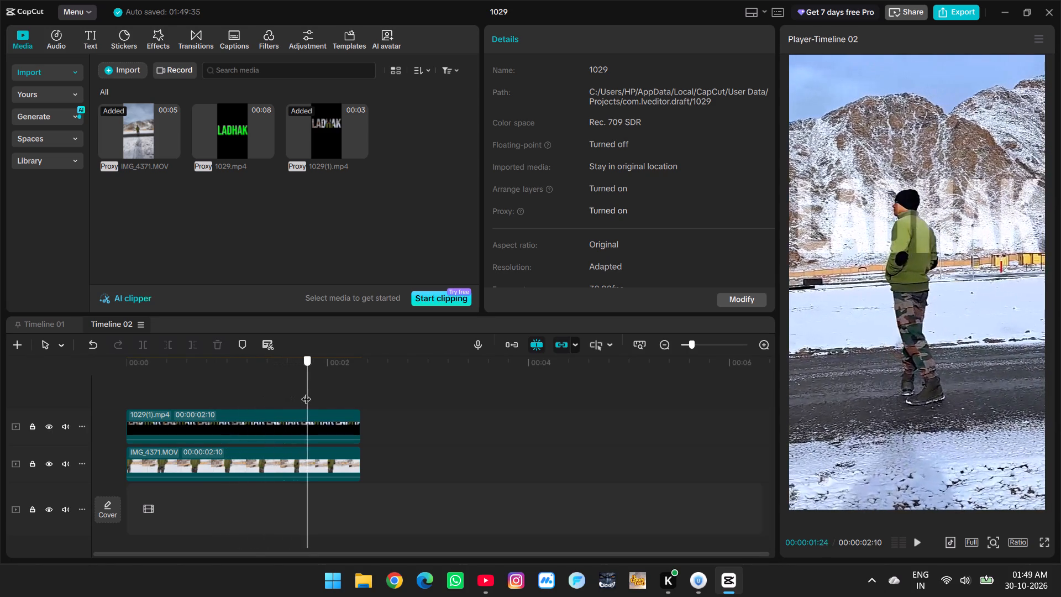
pyautogui.moveTo(306, 392); pyautogui.dragTo(168, 407)
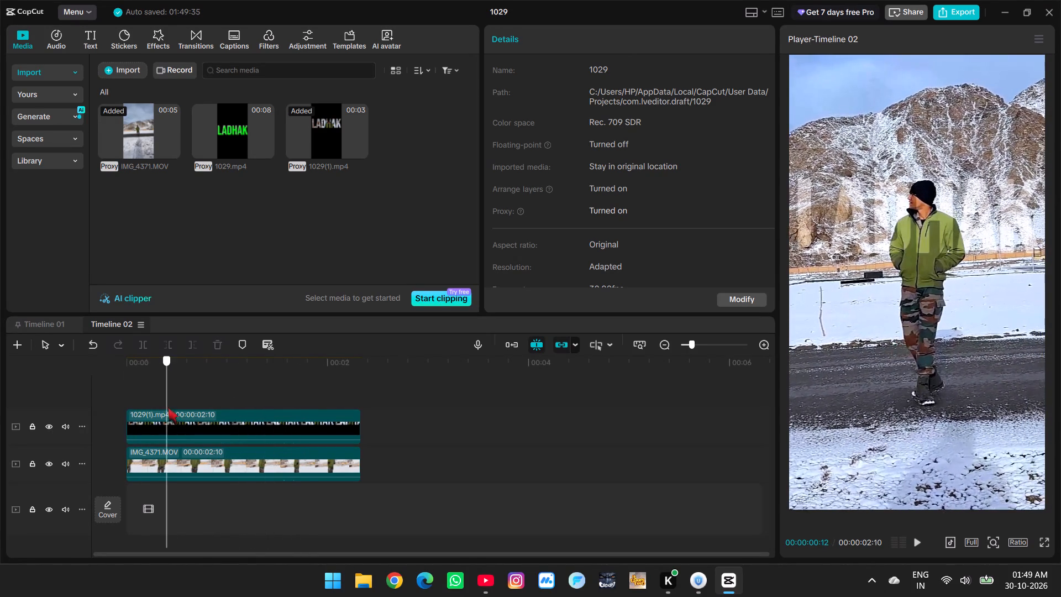
pyautogui.moveTo(168, 407); pyautogui.dragTo(170, 407)
# Set the Fade adjustment of the IMG_4371.MOV footage clip to 100 and scrub through the opening second to check it.
pyautogui.click(190, 463)
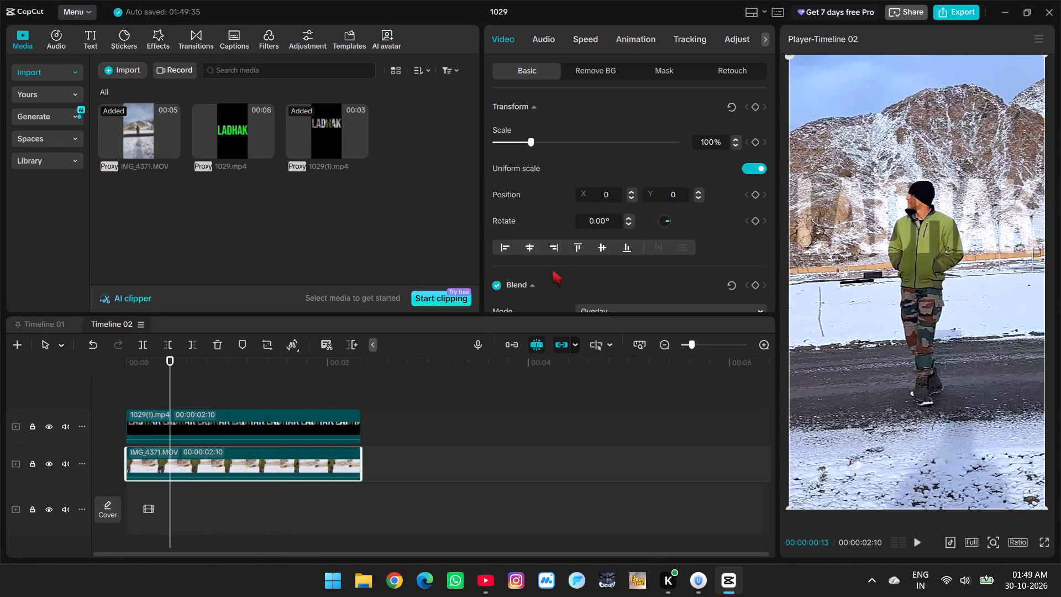
pyautogui.scroll(-6, 560, 254)
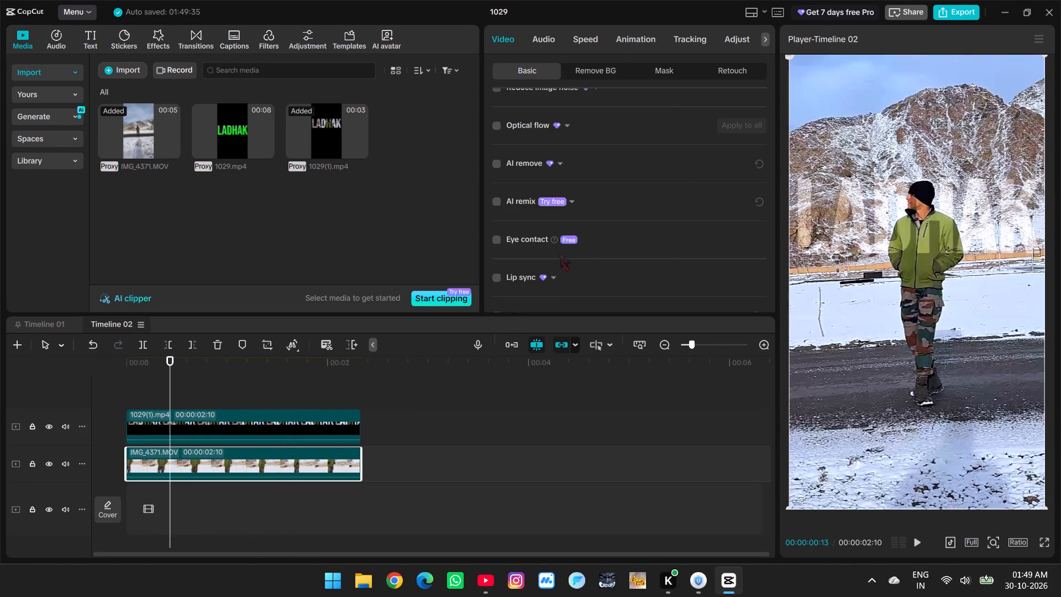
pyautogui.scroll(-3, 560, 254)
pyautogui.scroll(3, 561, 252)
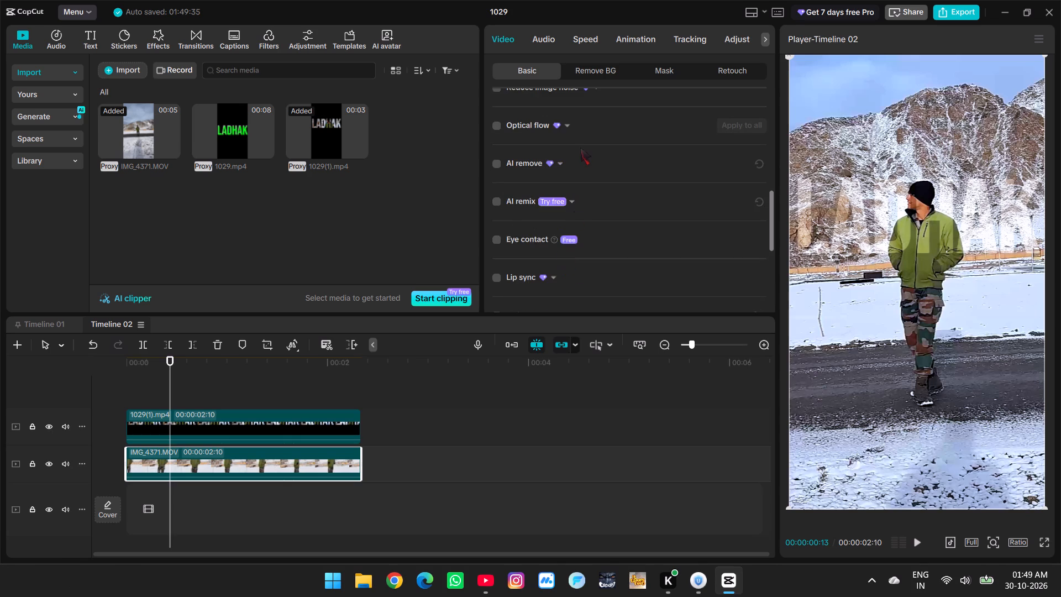
pyautogui.scroll(6, 580, 147)
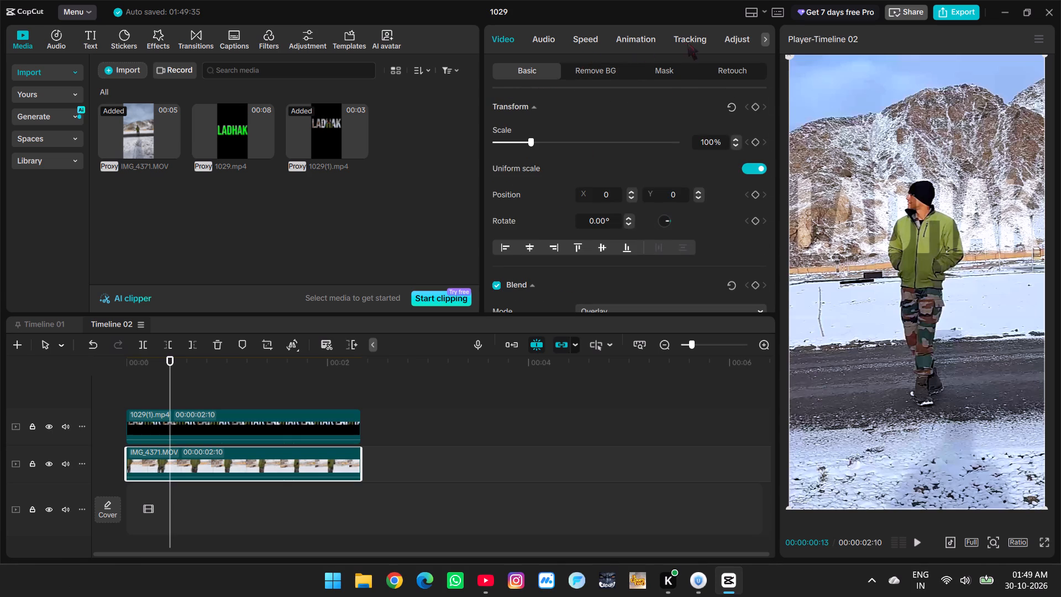
pyautogui.click(733, 40)
pyautogui.scroll(-7, 612, 145)
pyautogui.scroll(-4, 572, 187)
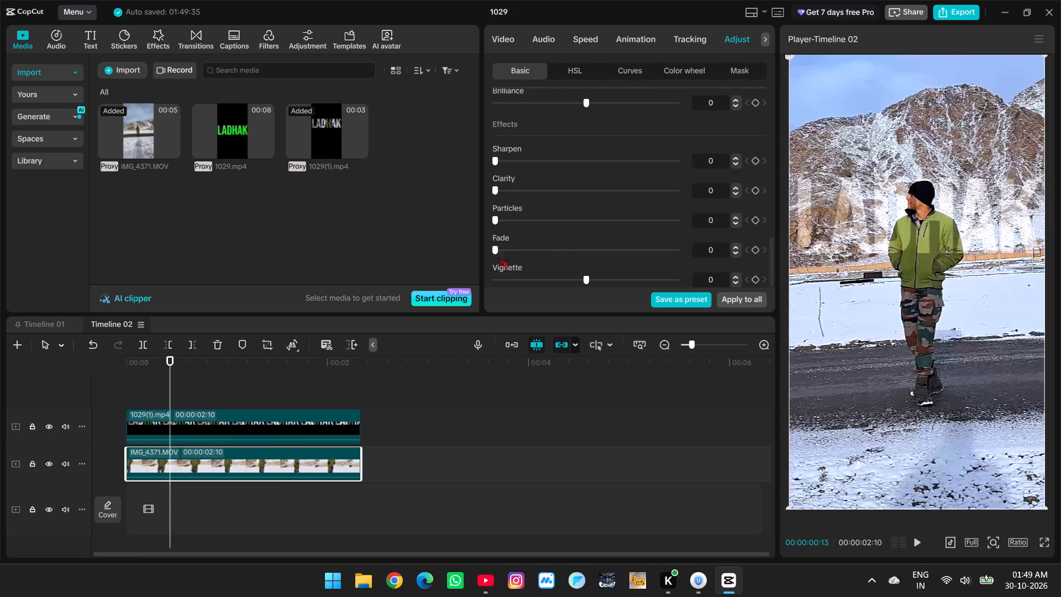
pyautogui.moveTo(494, 251); pyautogui.dragTo(727, 253)
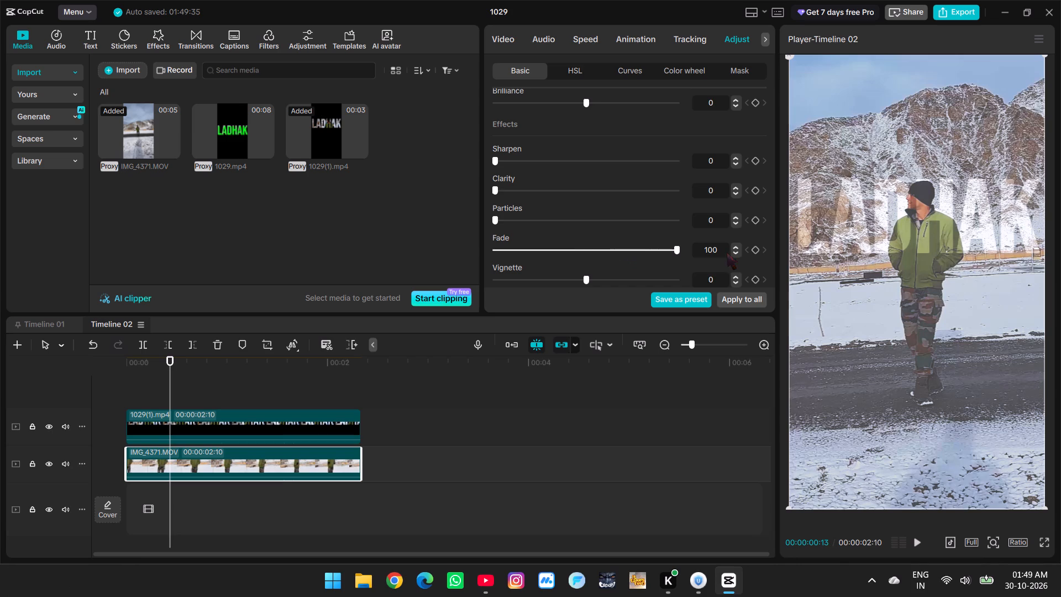
pyautogui.moveTo(727, 253); pyautogui.dragTo(712, 247)
pyautogui.moveTo(169, 391); pyautogui.dragTo(197, 394)
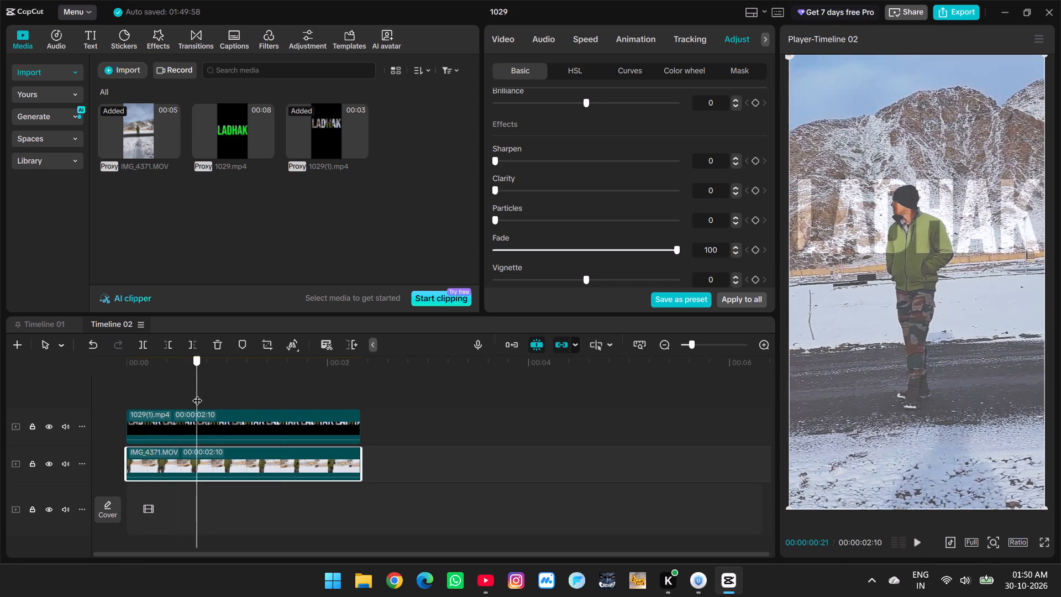
pyautogui.moveTo(197, 394); pyautogui.dragTo(179, 402)
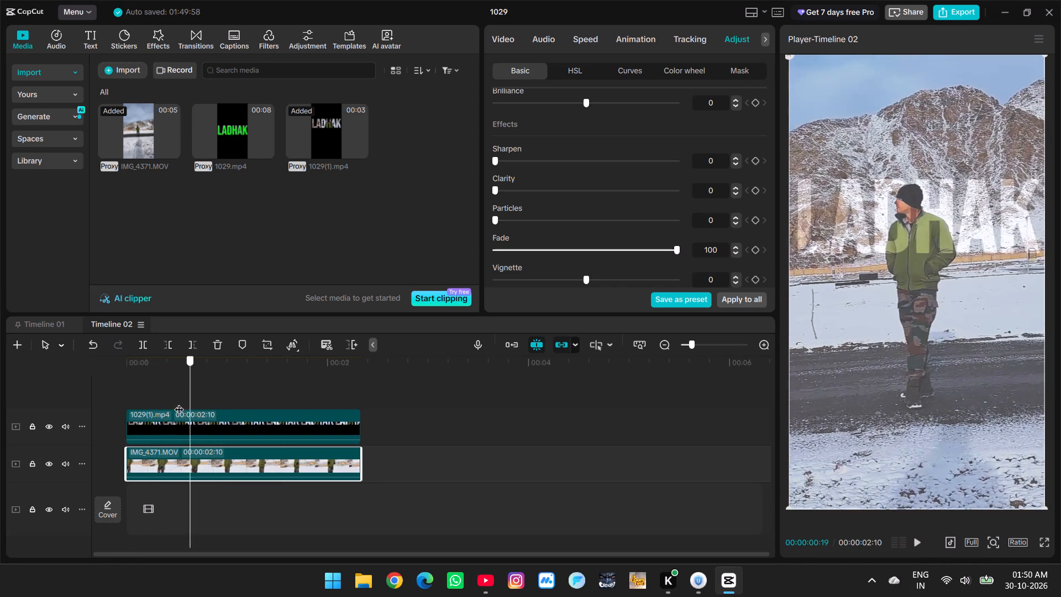
pyautogui.moveTo(179, 402); pyautogui.dragTo(172, 401)
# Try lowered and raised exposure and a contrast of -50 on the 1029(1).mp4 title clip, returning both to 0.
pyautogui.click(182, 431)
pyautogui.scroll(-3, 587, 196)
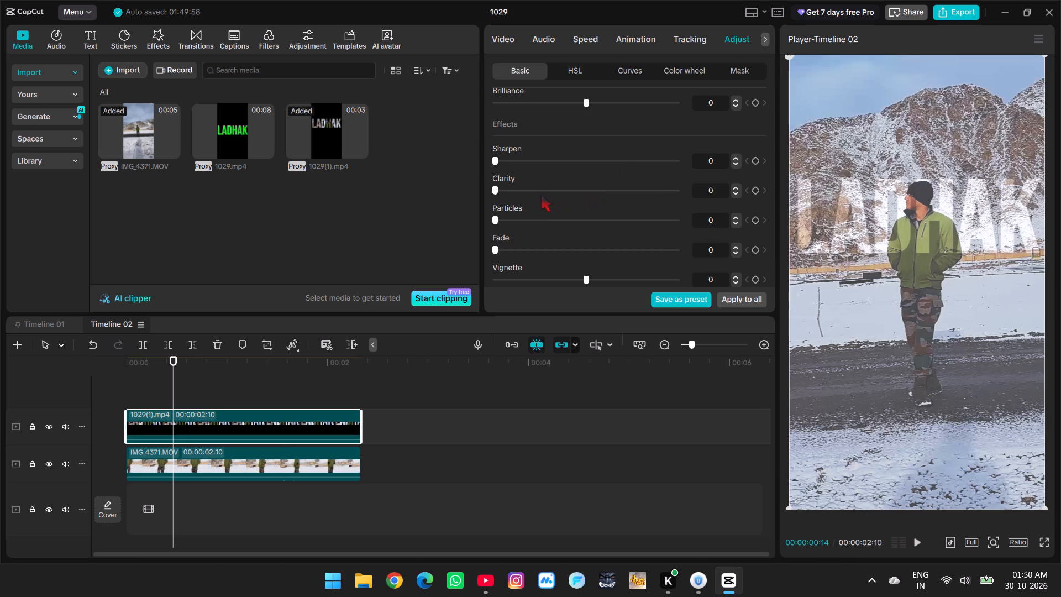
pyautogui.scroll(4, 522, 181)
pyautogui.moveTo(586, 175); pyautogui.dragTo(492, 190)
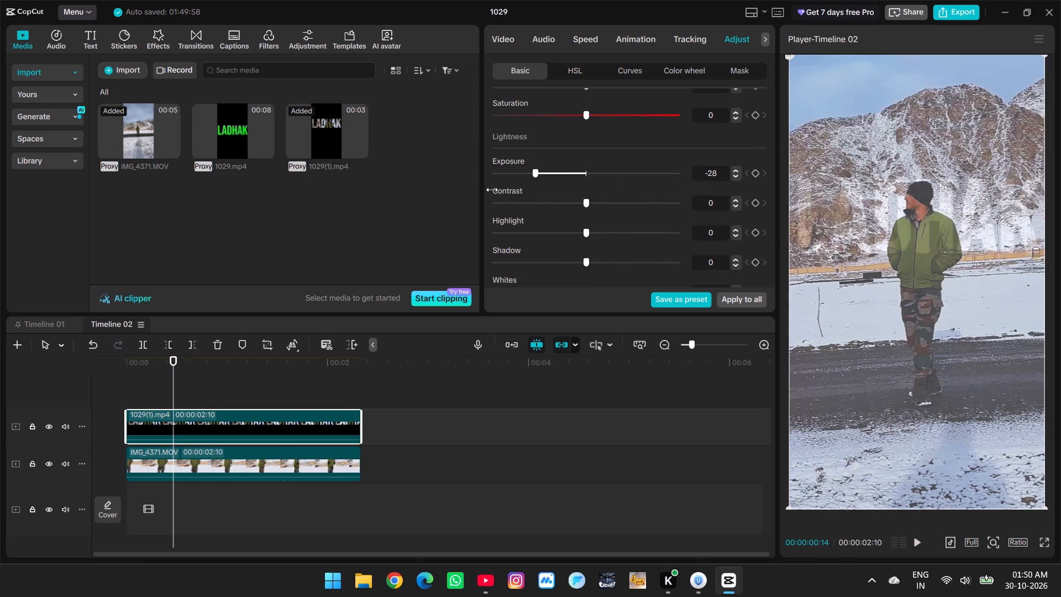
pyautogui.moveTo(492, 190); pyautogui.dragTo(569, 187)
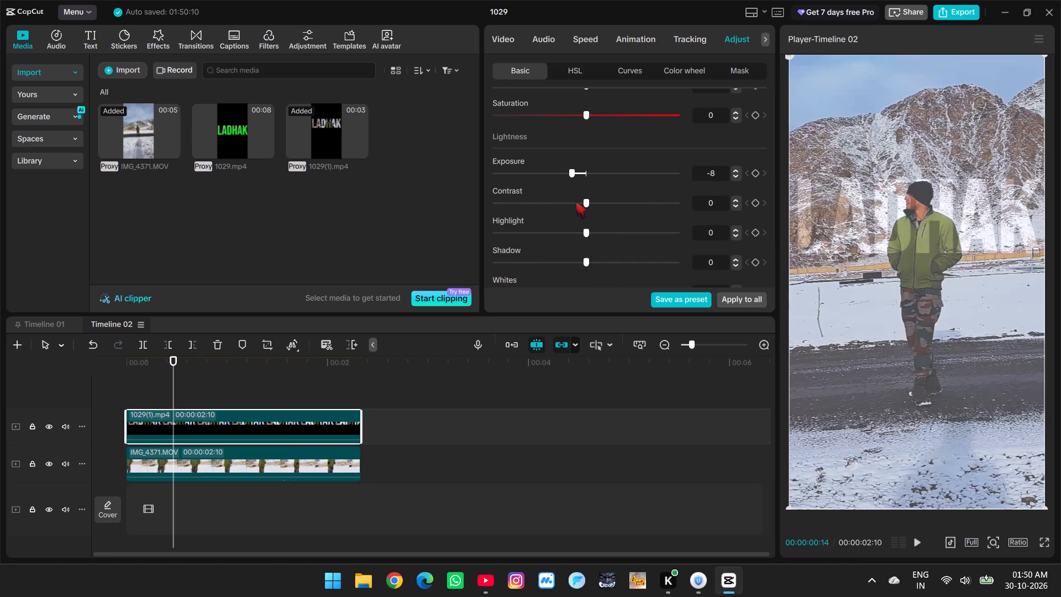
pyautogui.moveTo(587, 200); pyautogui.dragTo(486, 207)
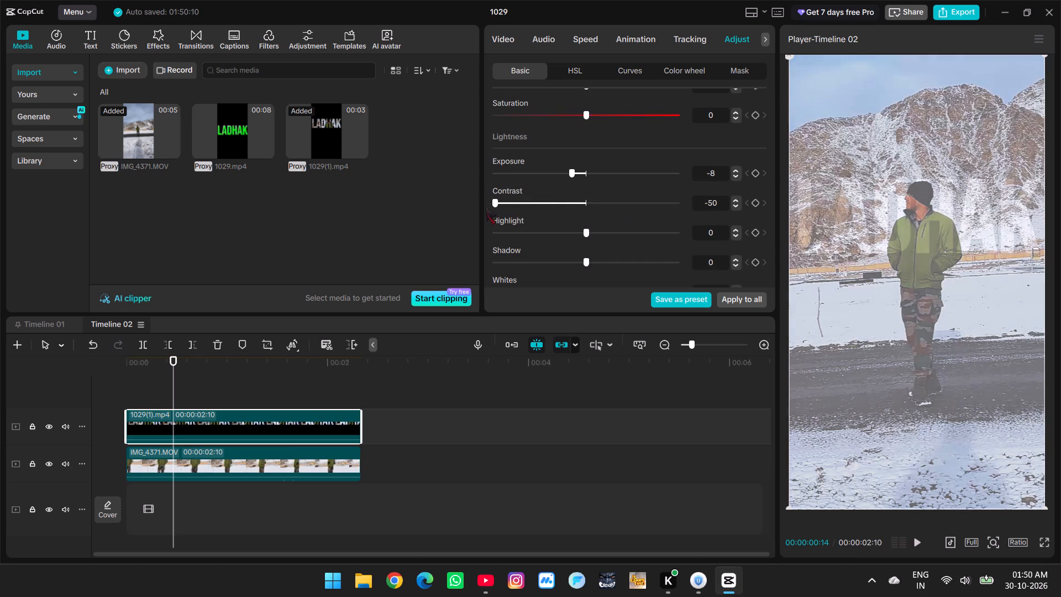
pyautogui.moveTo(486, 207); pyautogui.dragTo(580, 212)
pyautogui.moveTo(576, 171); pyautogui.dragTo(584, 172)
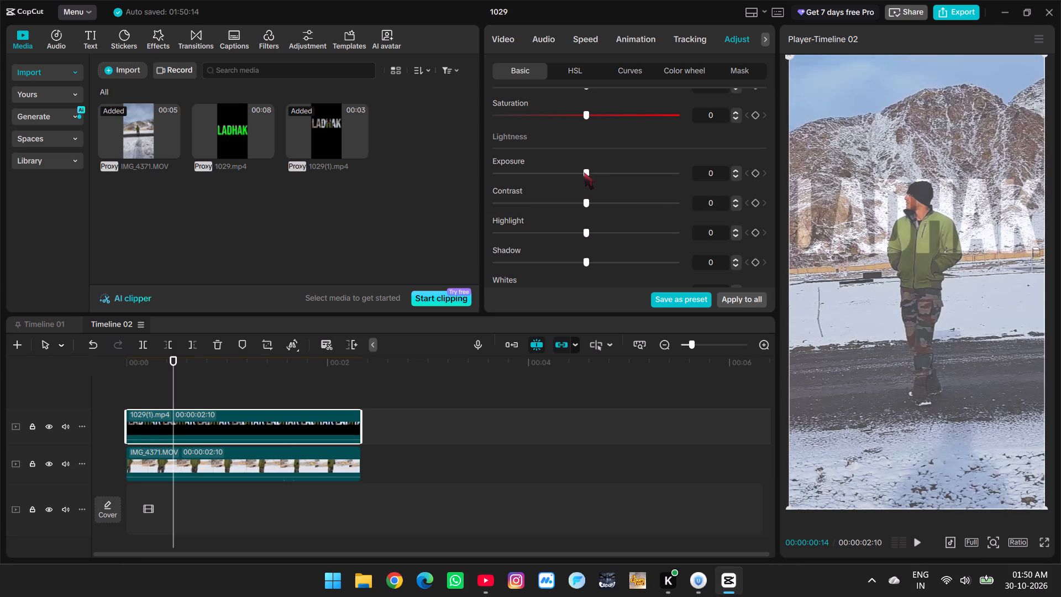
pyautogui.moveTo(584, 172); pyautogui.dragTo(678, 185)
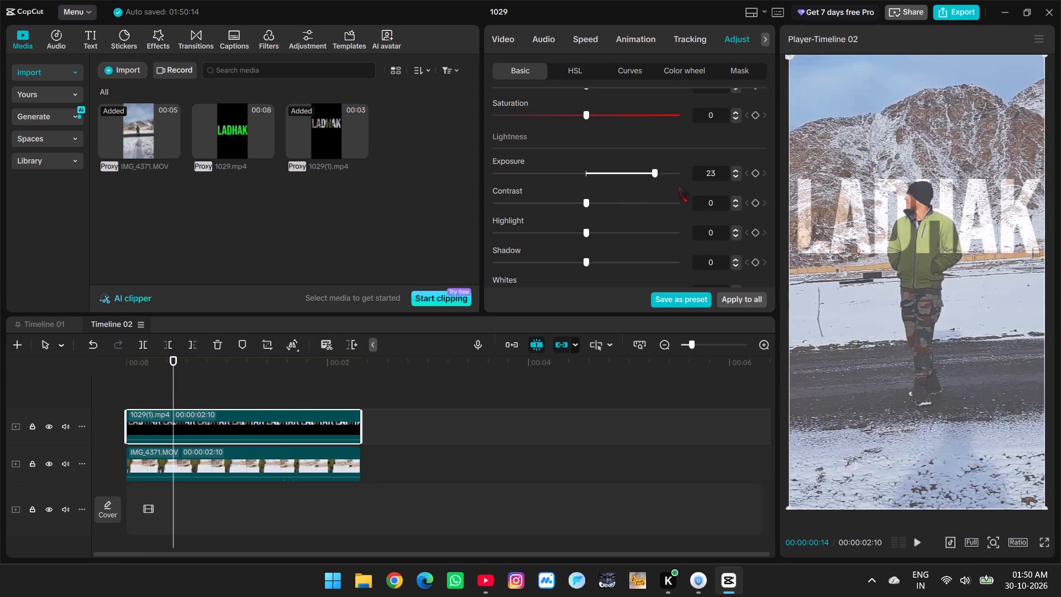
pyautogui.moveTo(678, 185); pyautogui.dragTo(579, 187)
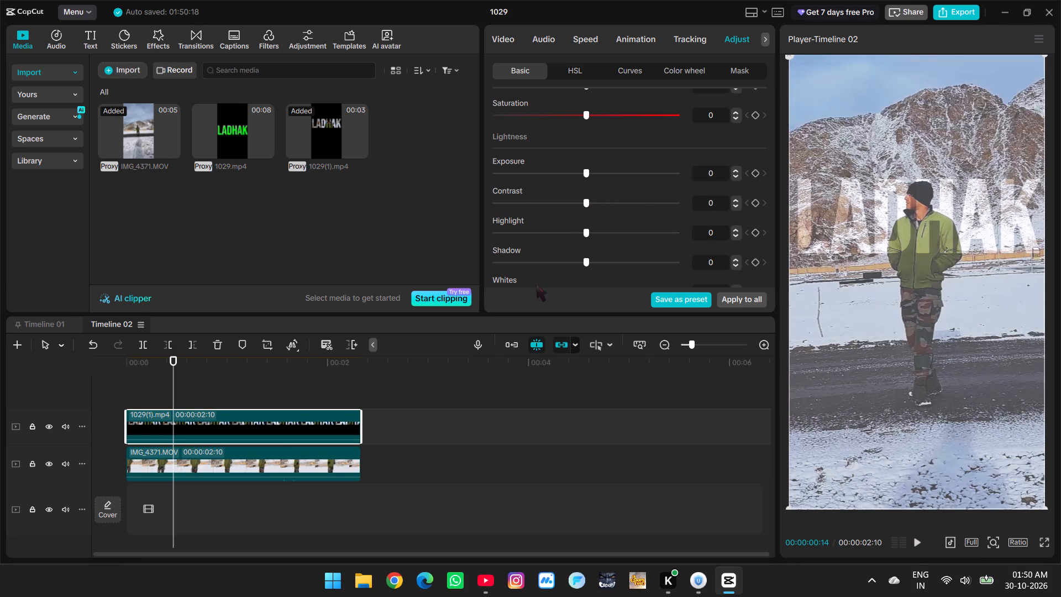
# Try Color correction on the 1029(1).mp4 clip, keep only Auto adjust enabled at intensity 80, and scrub to check the title.
pyautogui.scroll(2, 524, 227)
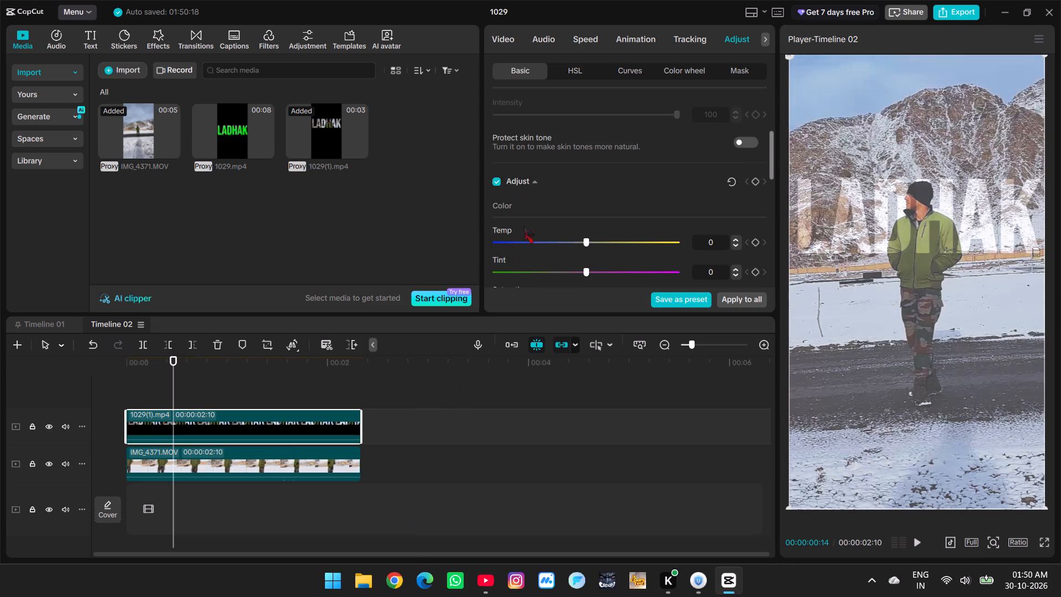
pyautogui.scroll(8, 524, 226)
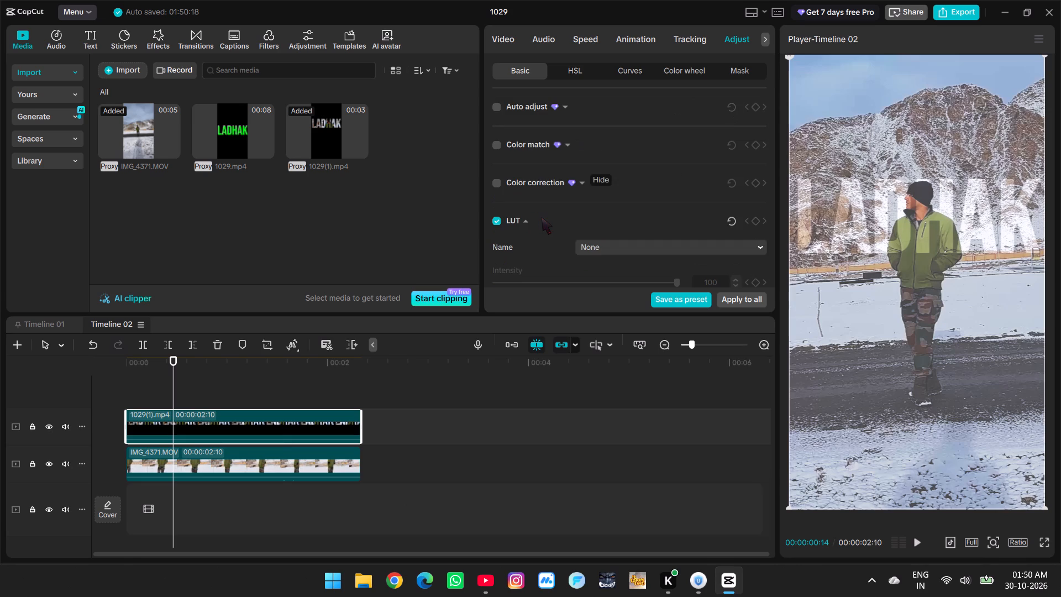
pyautogui.click(498, 182)
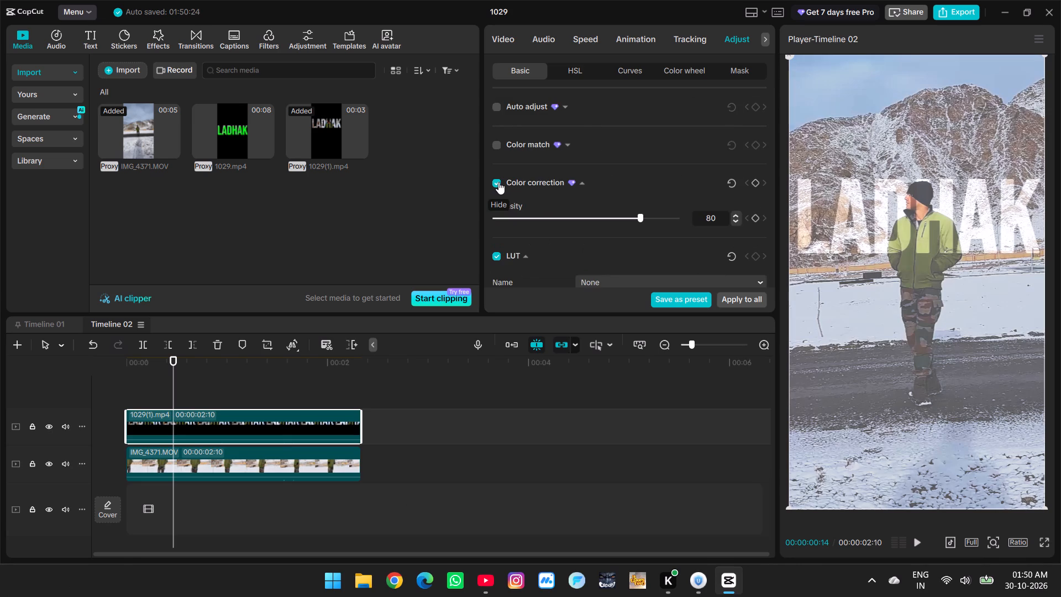
pyautogui.click(495, 105)
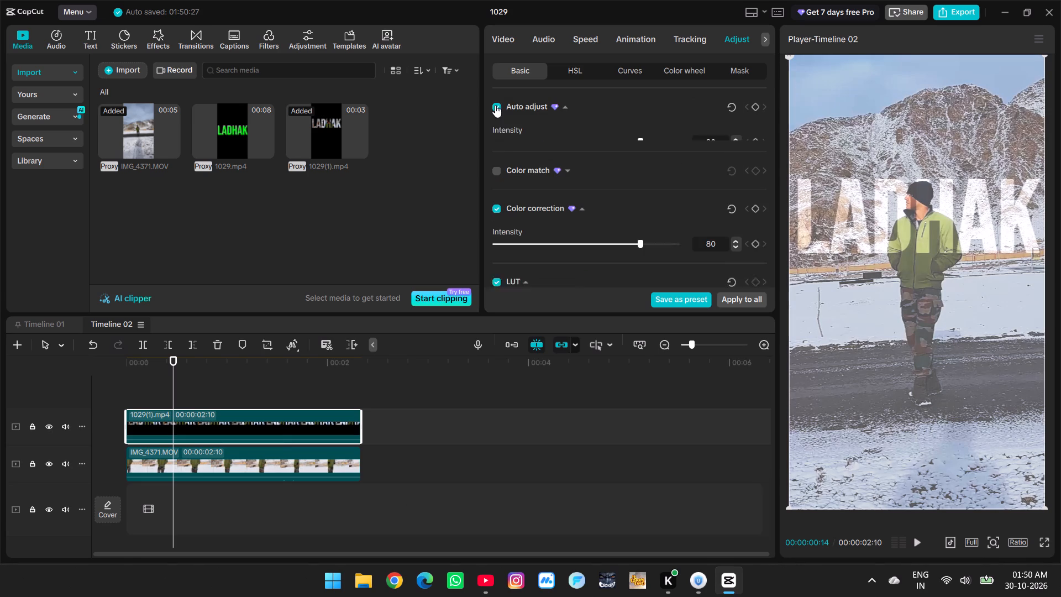
pyautogui.click(495, 219)
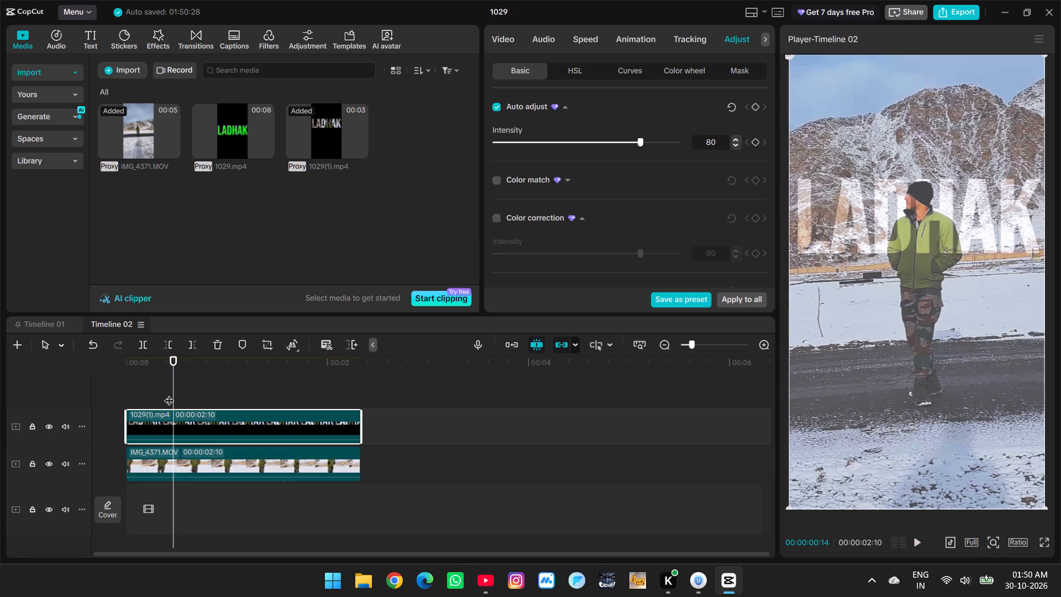
pyautogui.moveTo(177, 394); pyautogui.dragTo(259, 406)
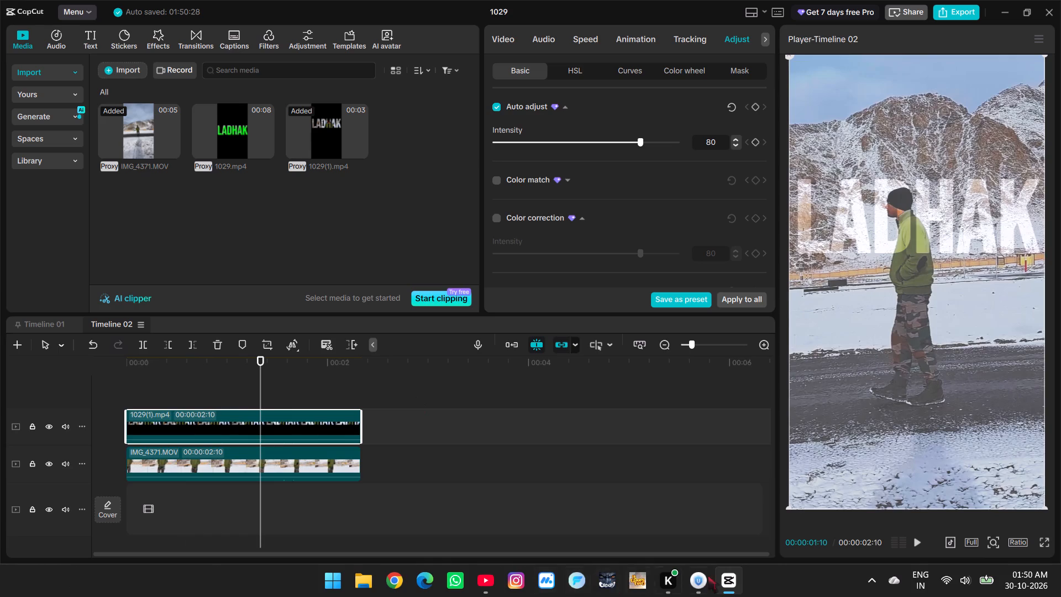